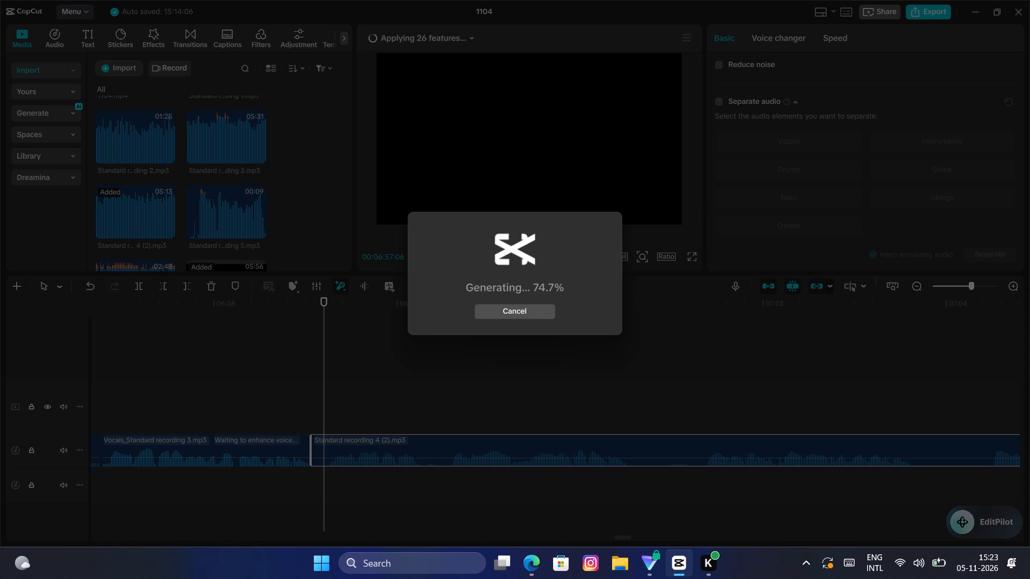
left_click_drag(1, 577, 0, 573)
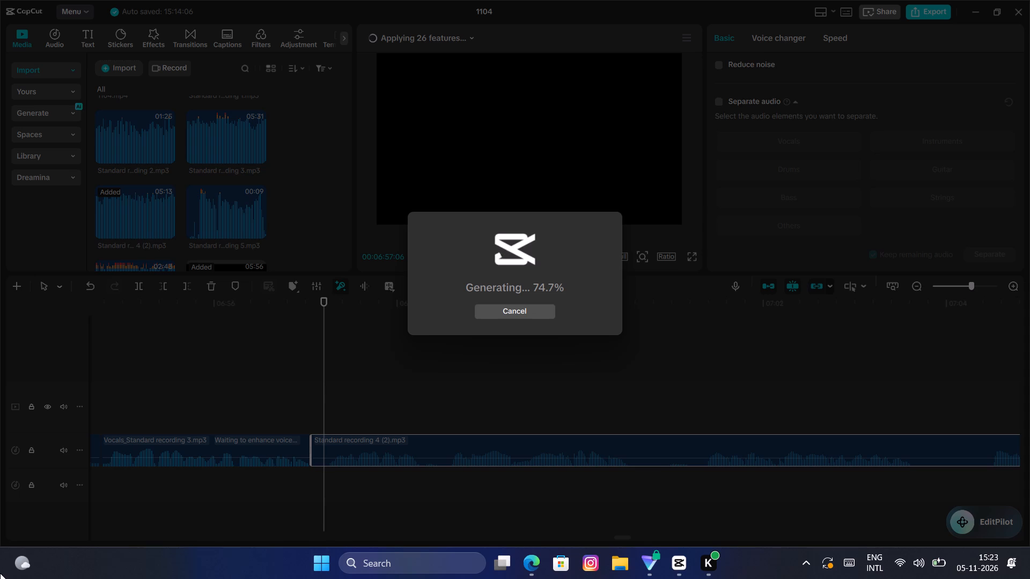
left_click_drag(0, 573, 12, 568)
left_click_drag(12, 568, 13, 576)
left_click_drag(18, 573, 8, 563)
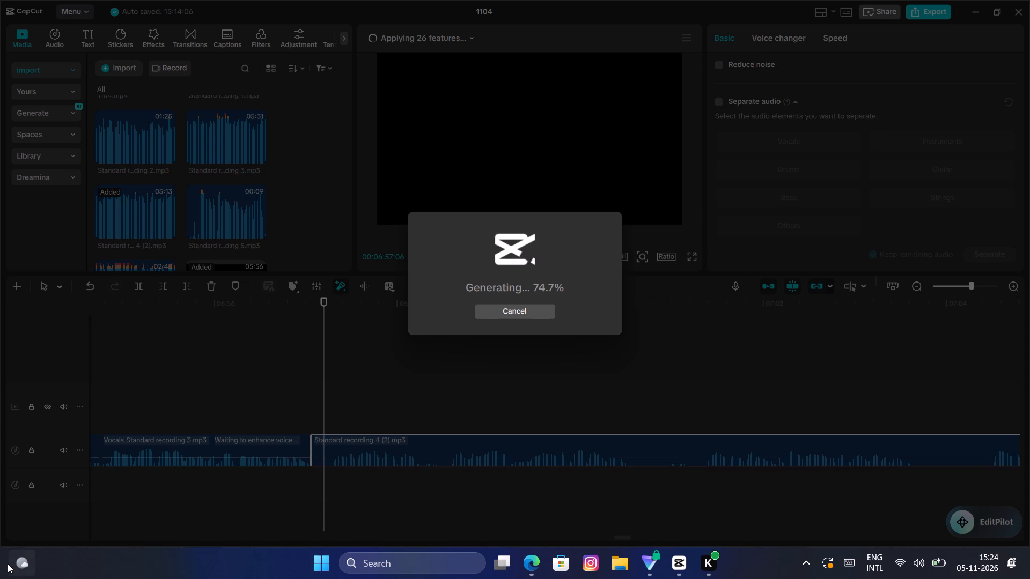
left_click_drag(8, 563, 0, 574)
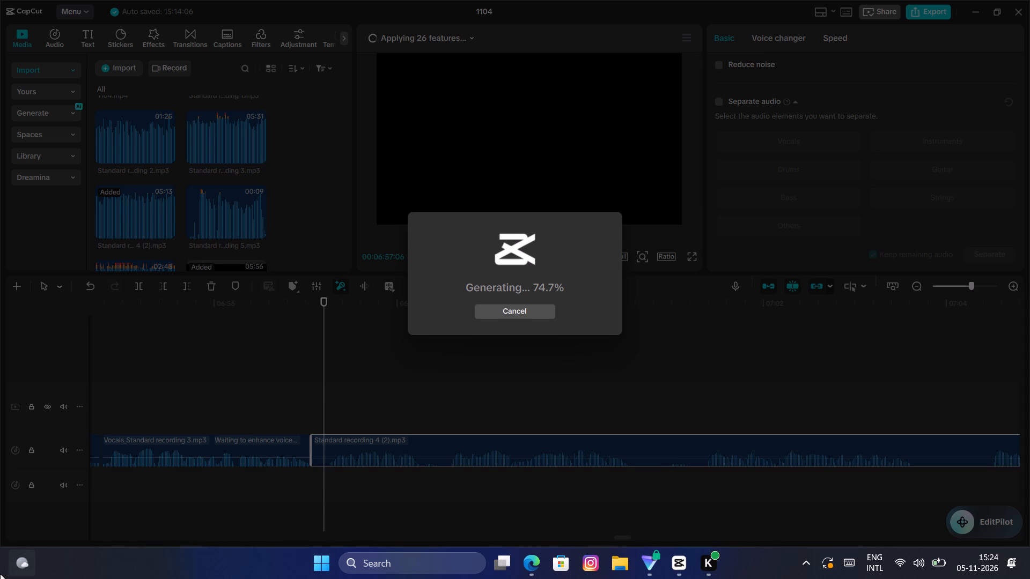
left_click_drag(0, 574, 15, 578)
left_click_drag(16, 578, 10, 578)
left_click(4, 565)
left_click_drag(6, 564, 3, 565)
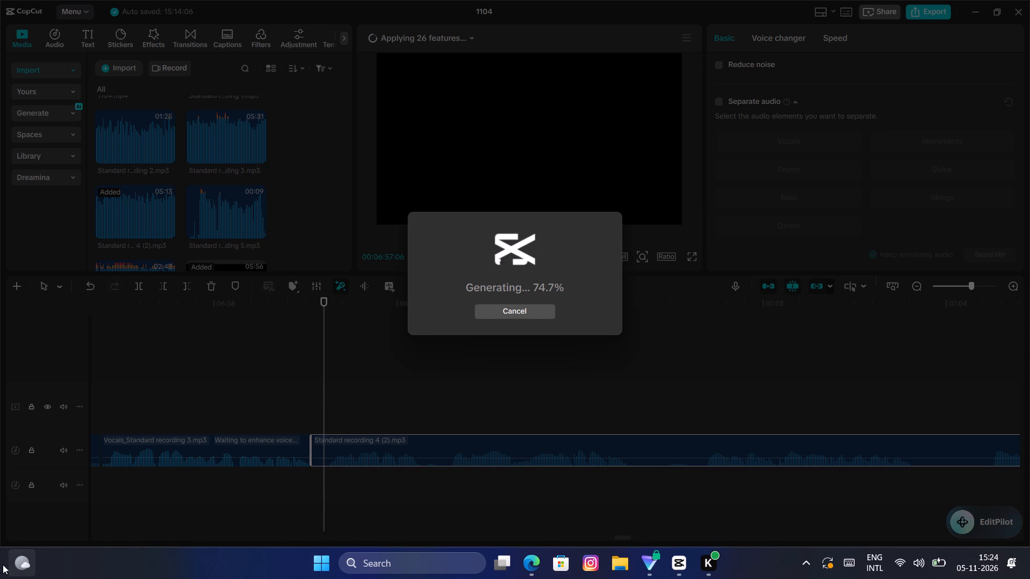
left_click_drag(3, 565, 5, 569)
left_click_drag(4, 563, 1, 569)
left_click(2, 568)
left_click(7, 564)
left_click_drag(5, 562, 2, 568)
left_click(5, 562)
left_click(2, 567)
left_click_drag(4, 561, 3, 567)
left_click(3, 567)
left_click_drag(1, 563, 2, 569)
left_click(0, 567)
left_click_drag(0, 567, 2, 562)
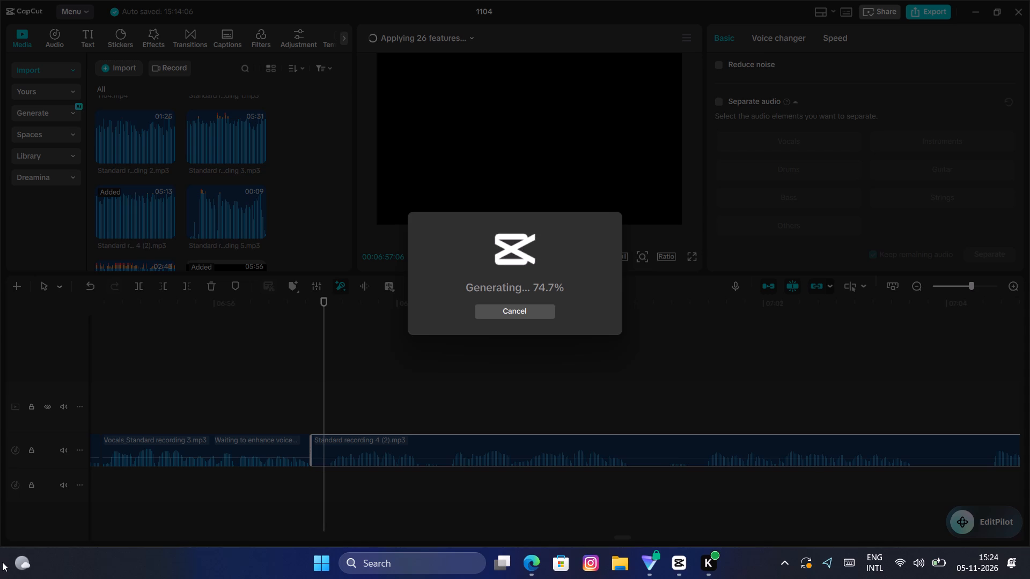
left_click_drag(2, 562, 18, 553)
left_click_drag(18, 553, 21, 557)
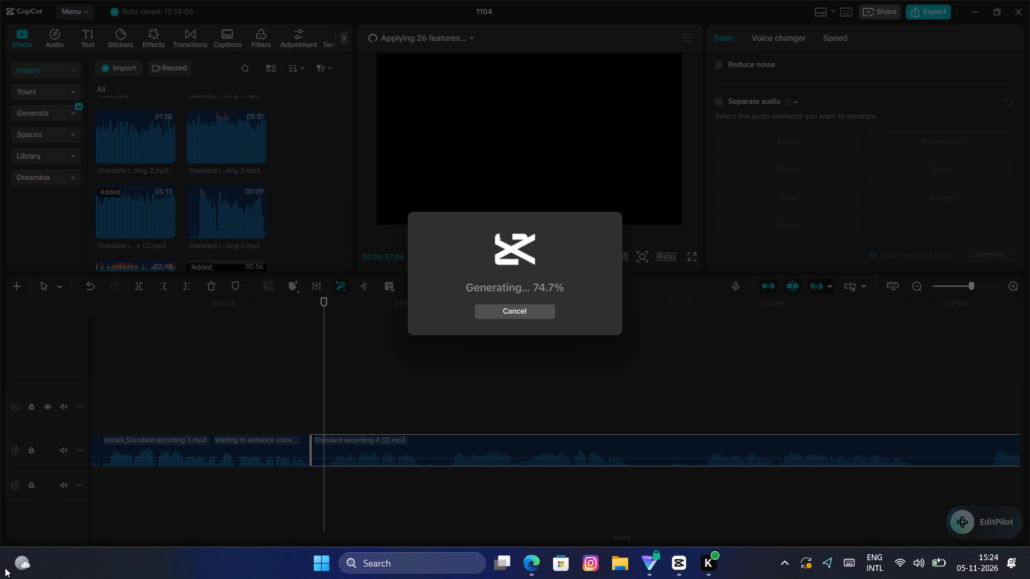
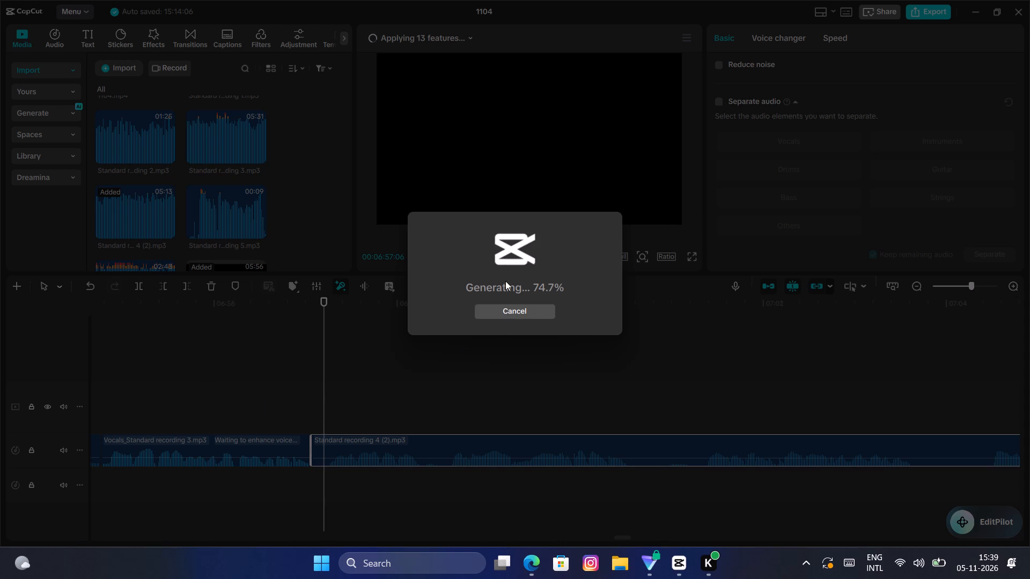
Cancel the audio separation in progress for the Standard recording 4 (2).mp3 clip.
left_click(499, 318)
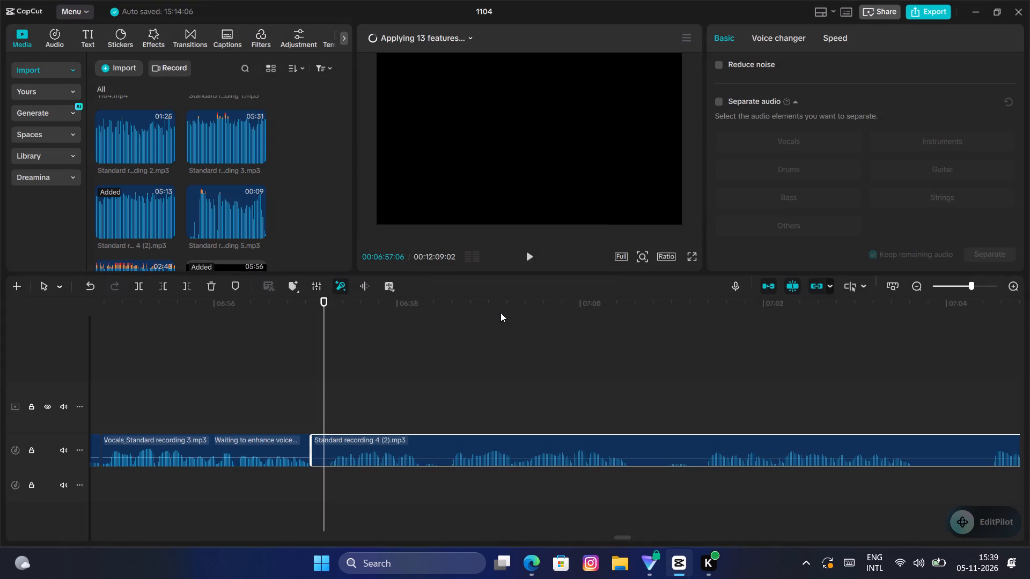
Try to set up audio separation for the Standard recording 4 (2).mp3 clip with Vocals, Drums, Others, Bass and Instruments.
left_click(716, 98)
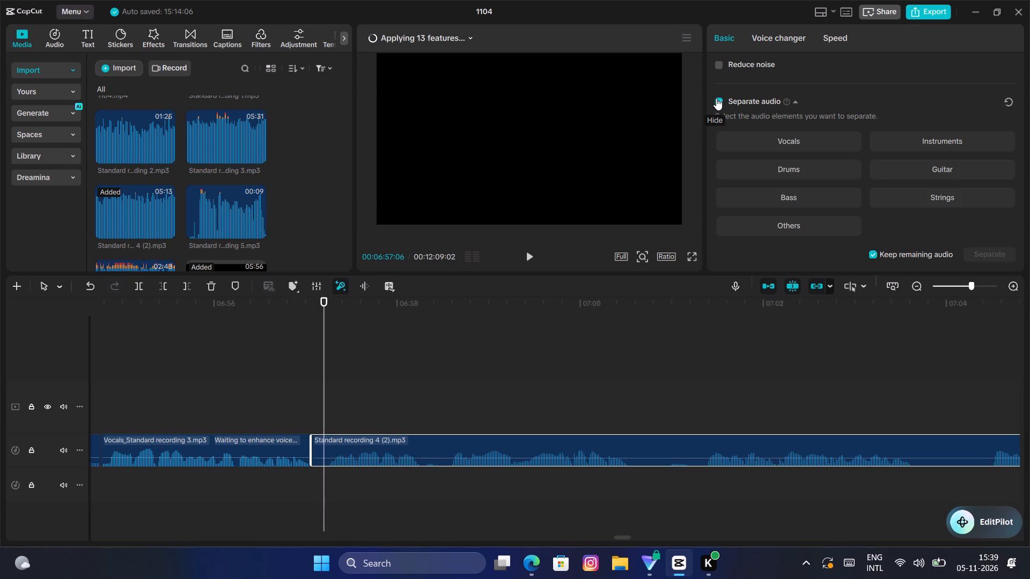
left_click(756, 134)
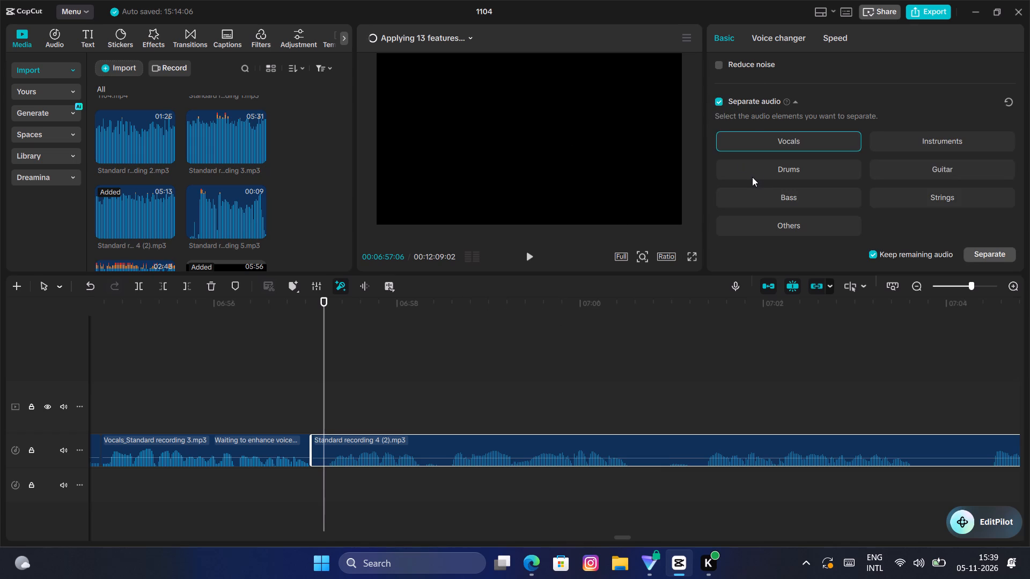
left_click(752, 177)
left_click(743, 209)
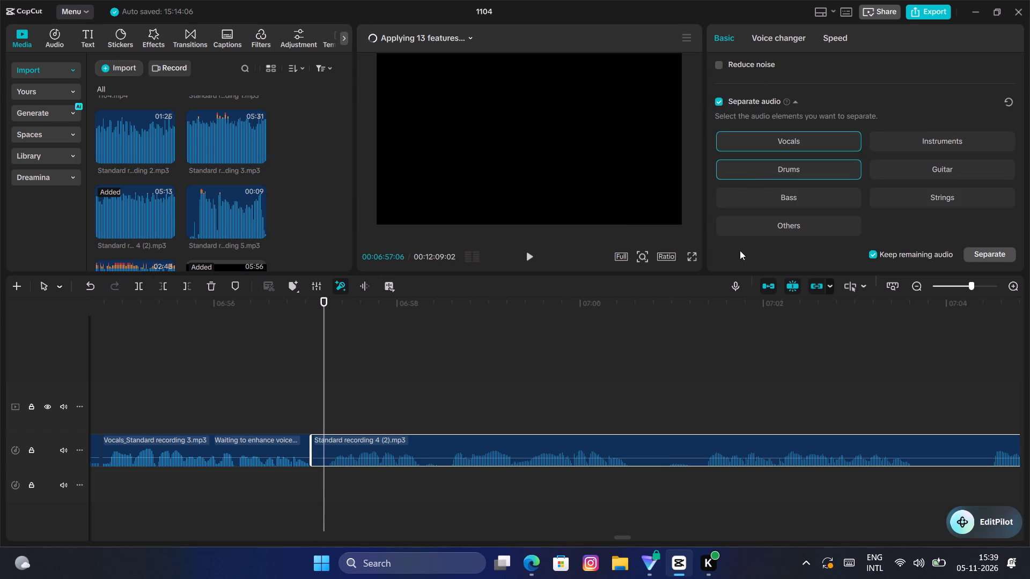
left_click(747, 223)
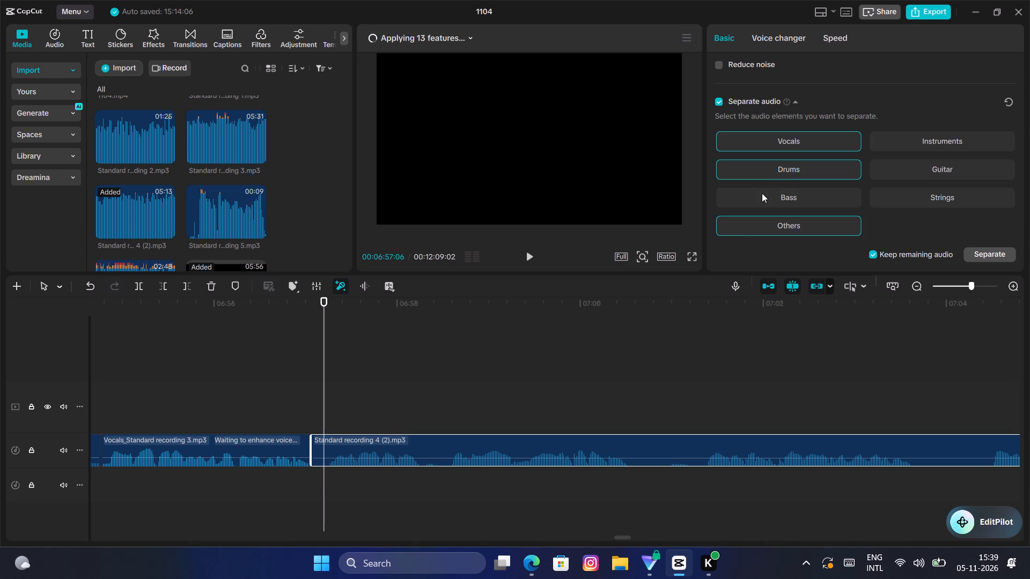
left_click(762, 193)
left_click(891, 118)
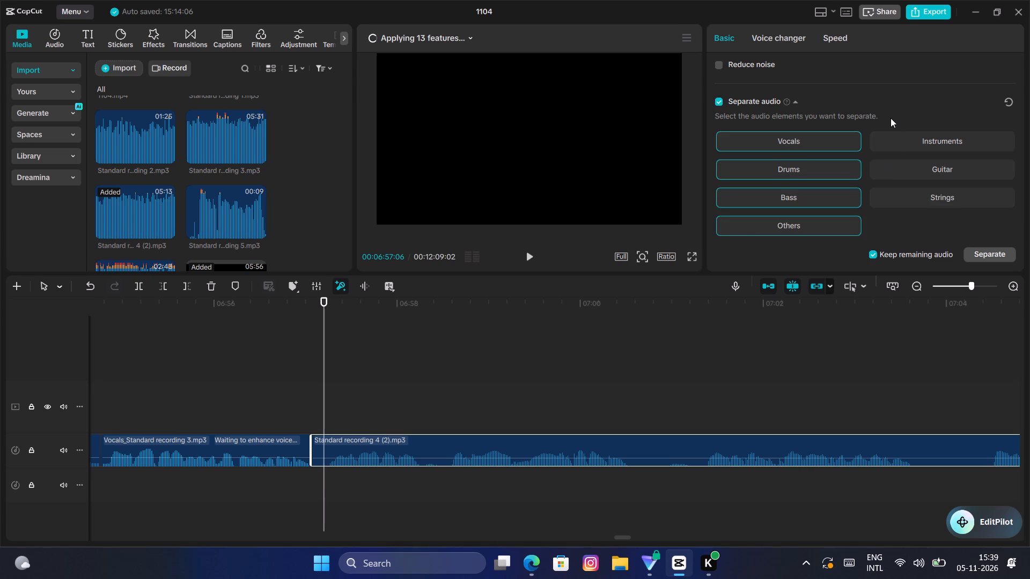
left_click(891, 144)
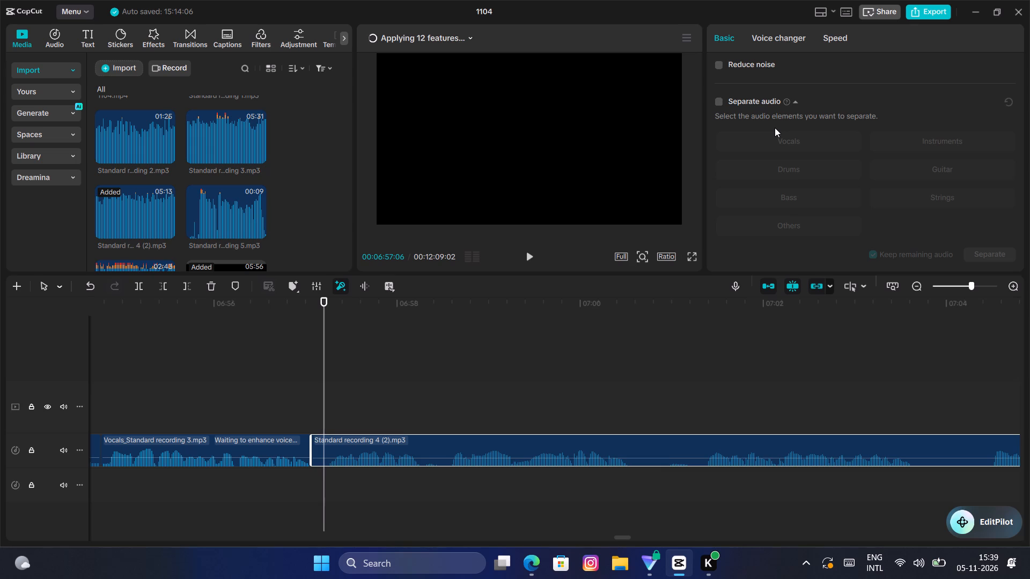
Separate the Standard recording 4 (2).mp3 clip into Vocals, Drums, Bass, Others, Strings, Guitar and Instruments.
left_click(722, 99)
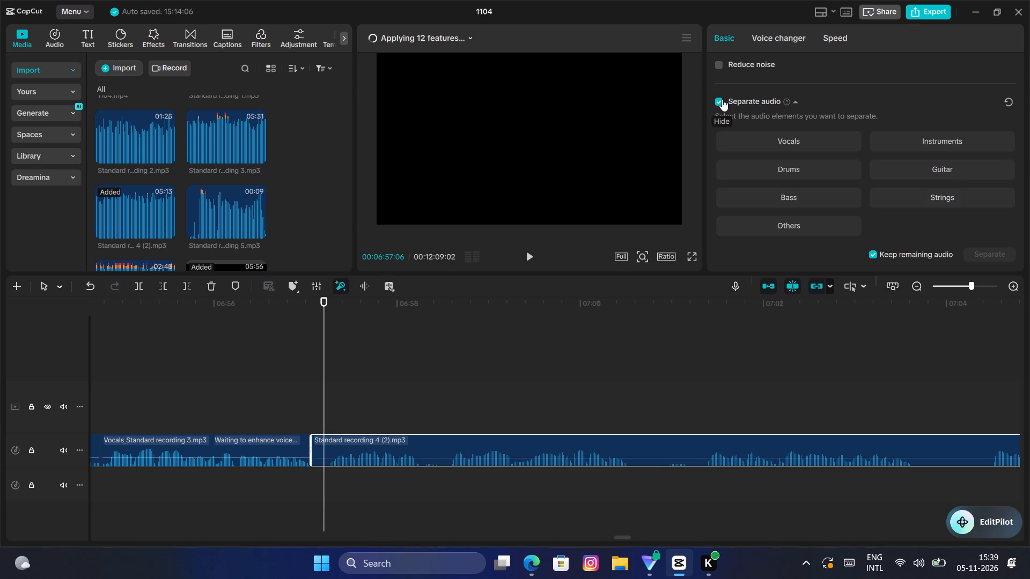
left_click(751, 137)
left_click(752, 177)
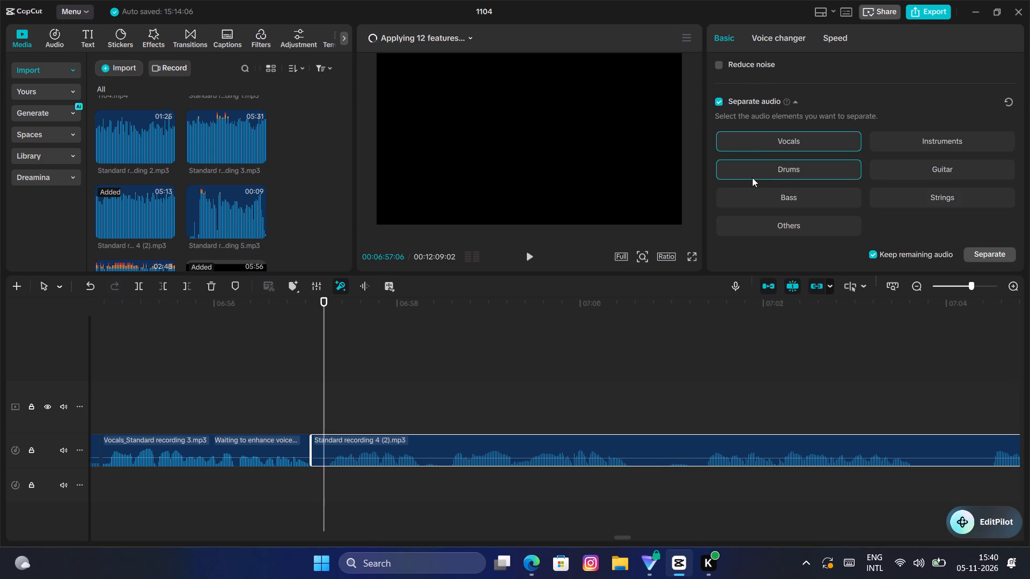
left_click(759, 195)
left_click(774, 228)
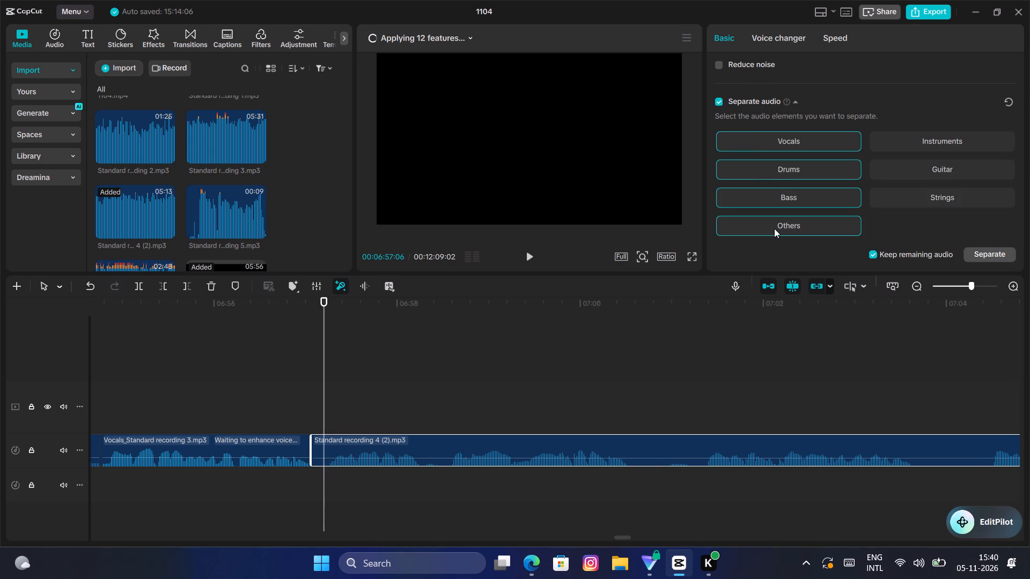
left_click(893, 197)
left_click(922, 171)
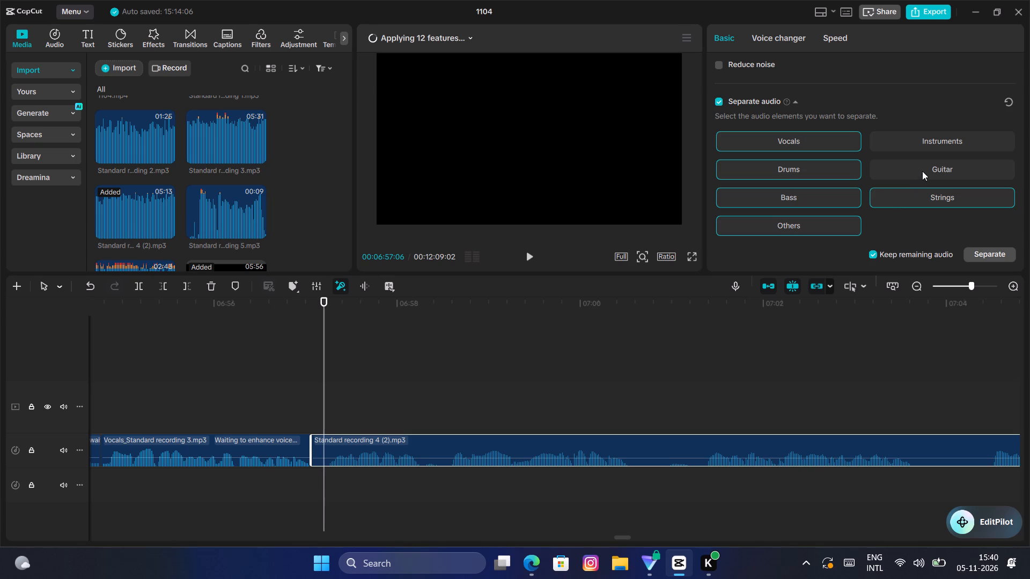
left_click(945, 138)
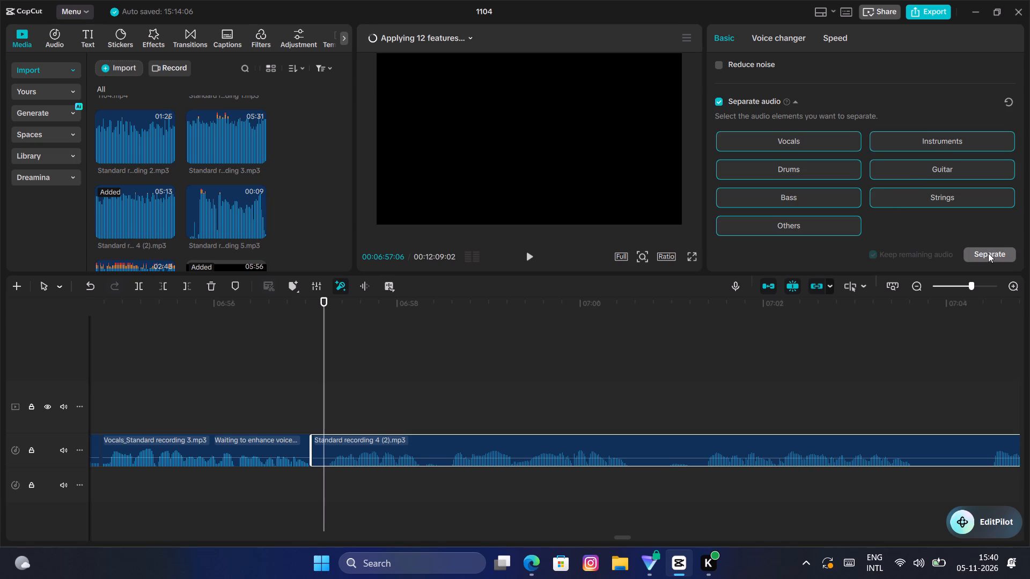
left_click(1004, 253)
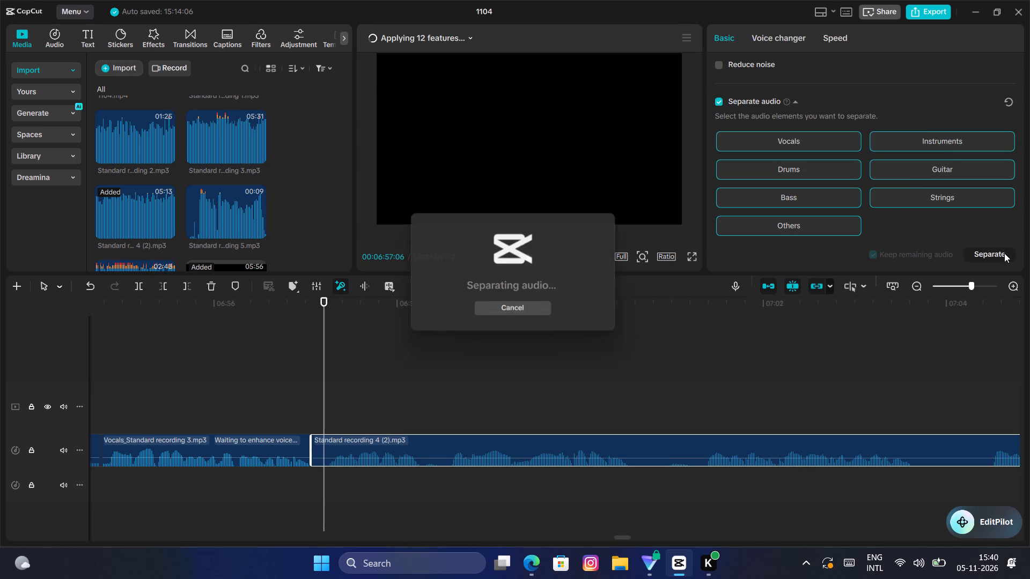
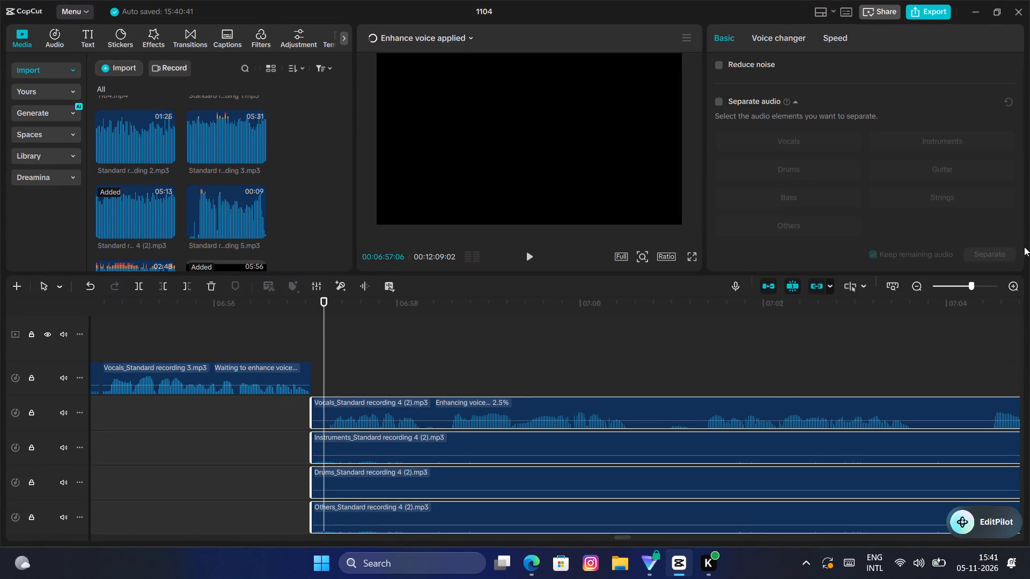
Delete the Instruments, Drums and Others clips separated from Standard recording 4 (2).mp3, keeping its Vocals clip.
left_click_drag(767, 390, 768, 390)
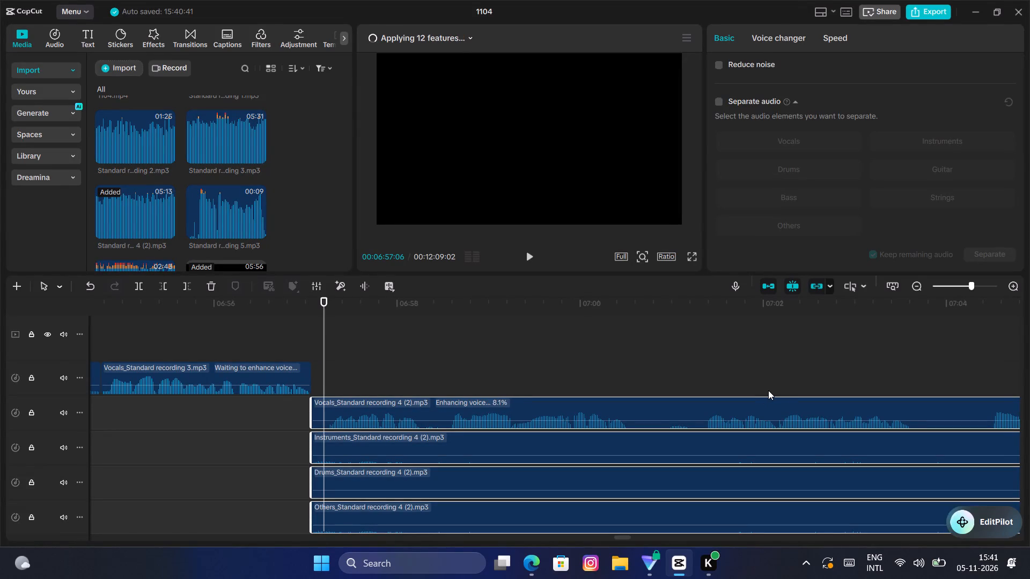
left_click_drag(768, 390, 796, 385)
scroll(766, 392, "down", 2)
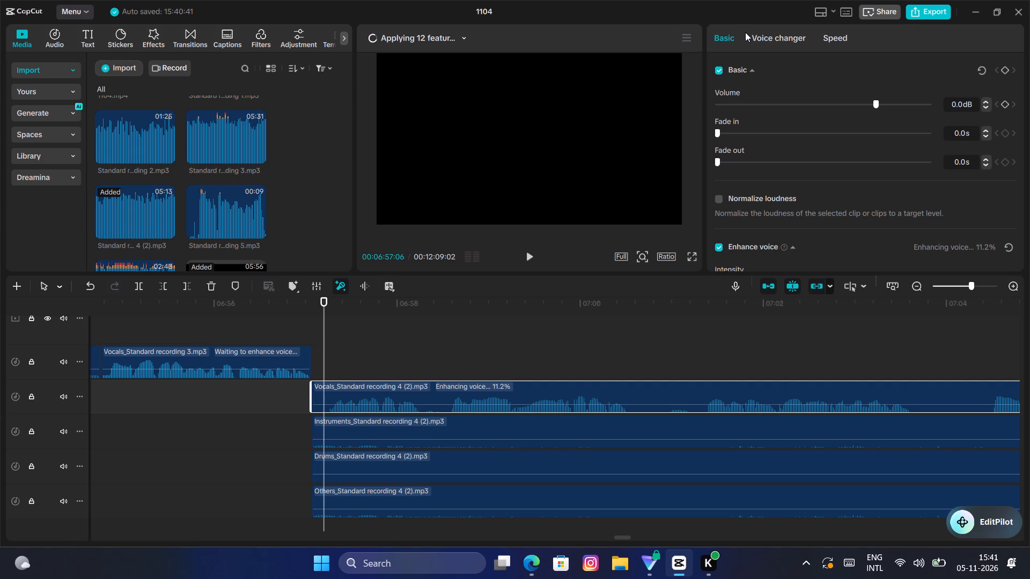
left_click(243, 440)
left_click(290, 431)
left_click_drag(290, 431, 345, 471)
left_click_drag(291, 425, 292, 427)
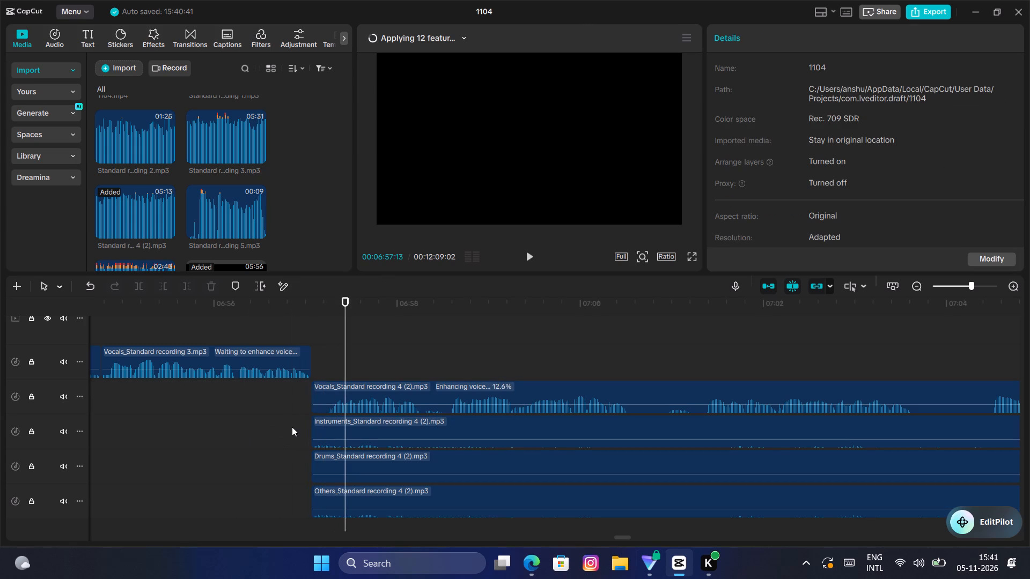
left_click_drag(292, 427, 403, 578)
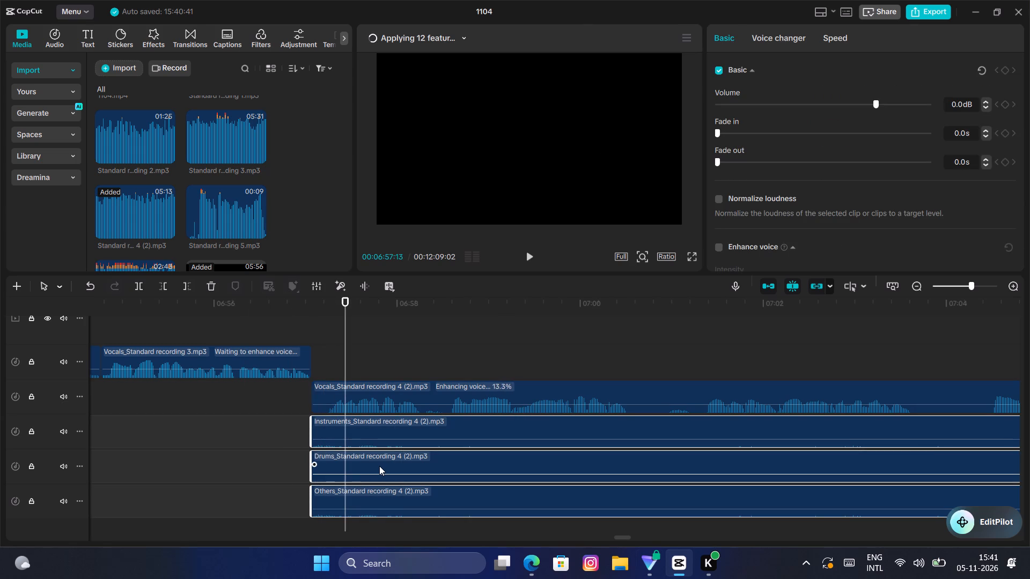
key("BackSpace")
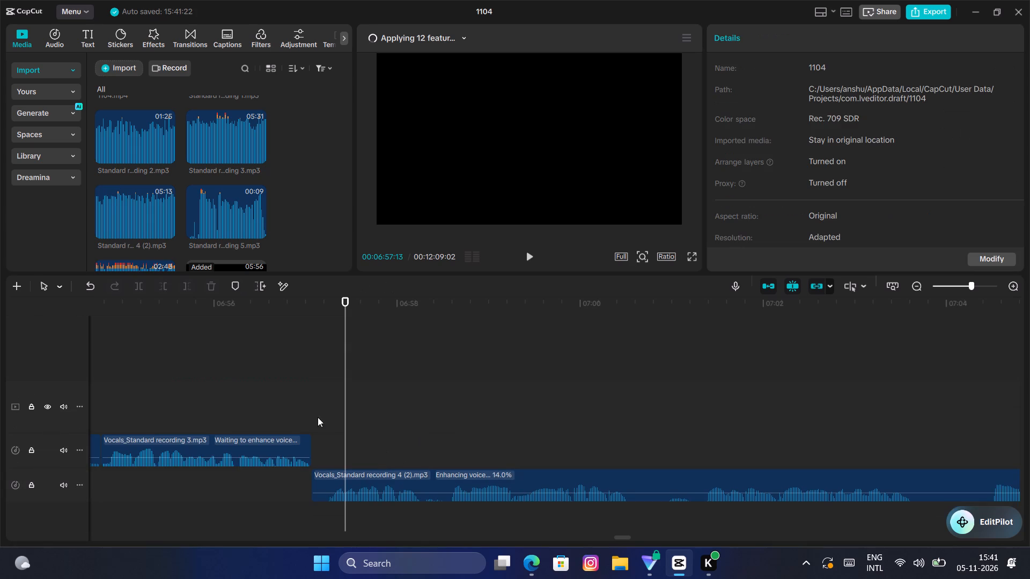
Move the Vocals_Standard recording 4 (2).mp3 clip onto the same track as Vocals_Standard recording 3.mp3, directly after it.
left_click(418, 485)
left_click_drag(417, 485, 420, 461)
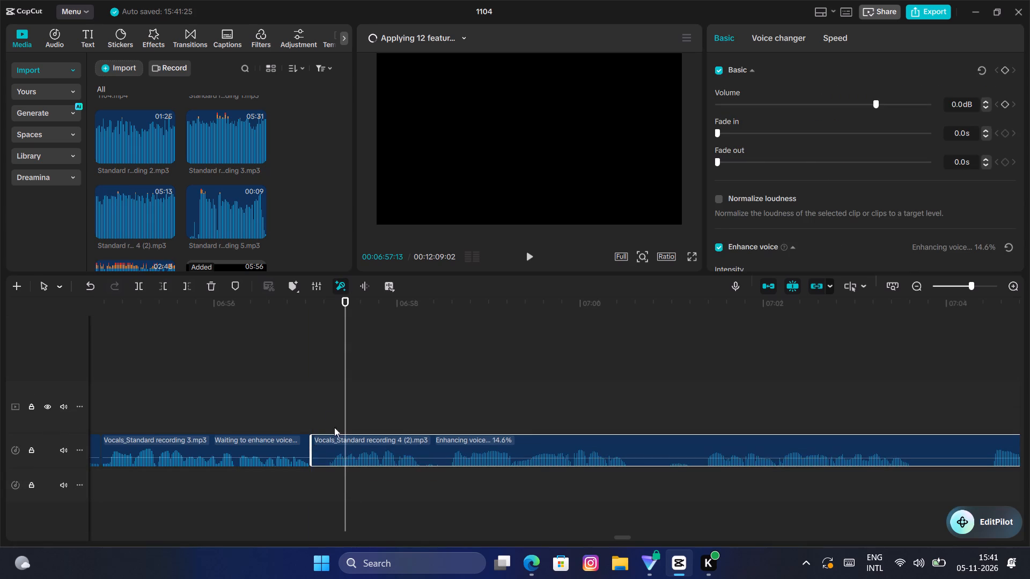
Trim off the start of the Vocals_Standard recording 4 (2).mp3 clip up to 00:06:57:07.
left_click(326, 411)
left_click_drag(326, 411, 330, 417)
left_click_drag(330, 418, 327, 422)
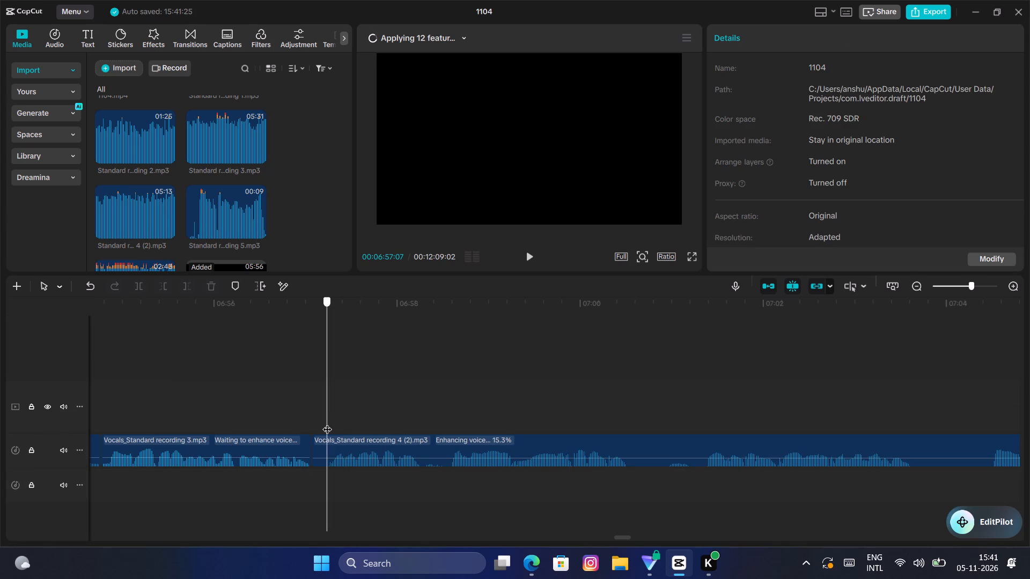
left_click_drag(327, 422, 326, 424)
left_click(326, 447)
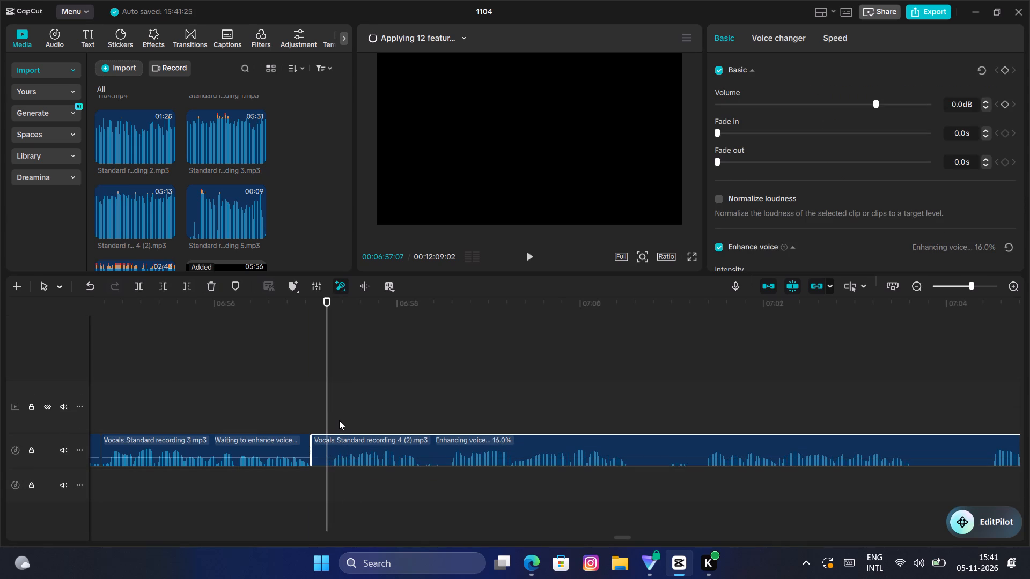
key("q")
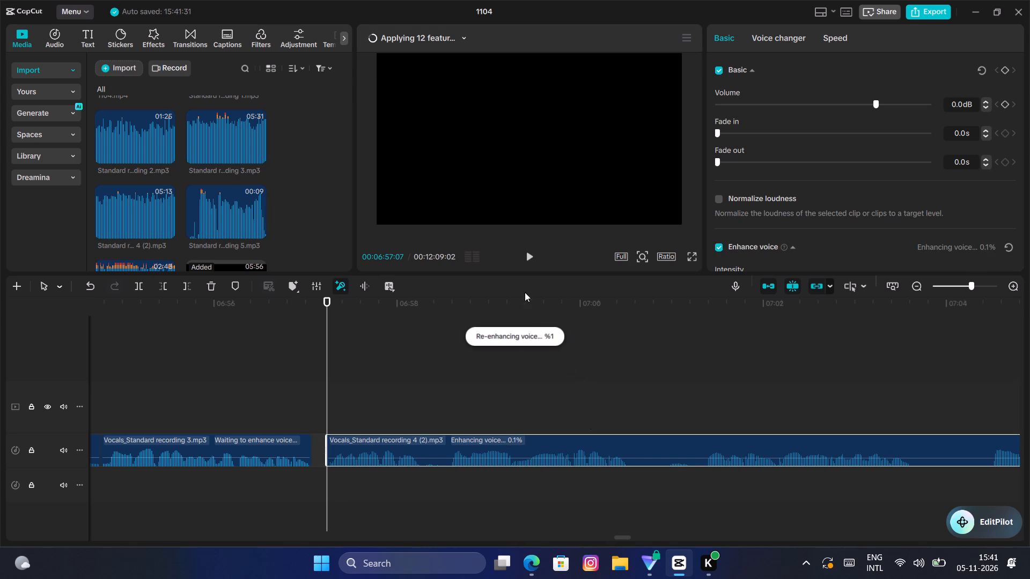
Close the gap by moving the trimmed Vocals_Standard recording 4 (2).mp3 clip against the end of Vocals_Standard recording 3.mp3.
left_click_drag(385, 442, 379, 444)
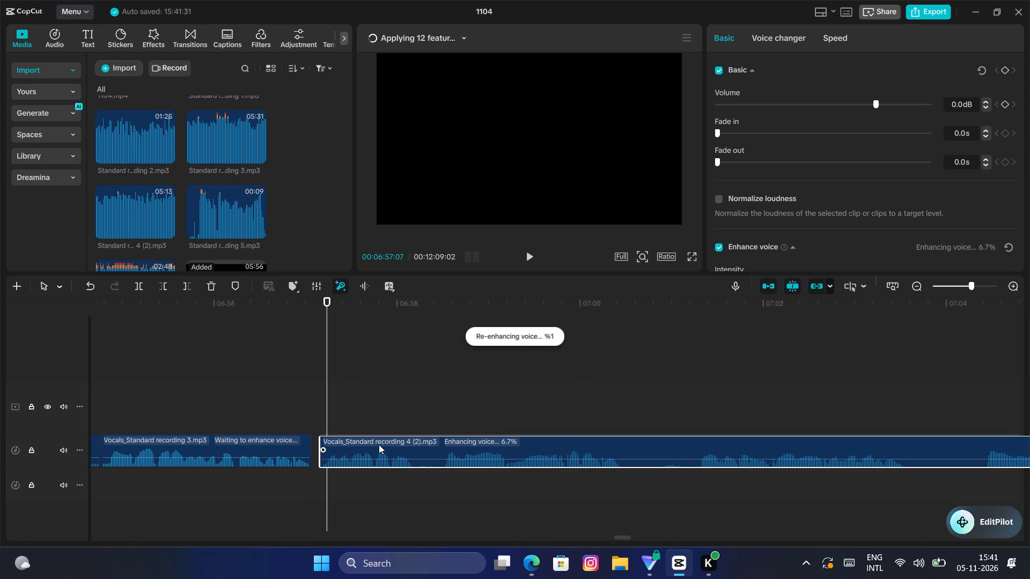
left_click_drag(379, 444, 370, 443)
Play across the join, then split the Vocals_Standard recording 4 (2).mp3 clip at 00:07:00:11, where the first speech passage ends.
left_click(266, 389)
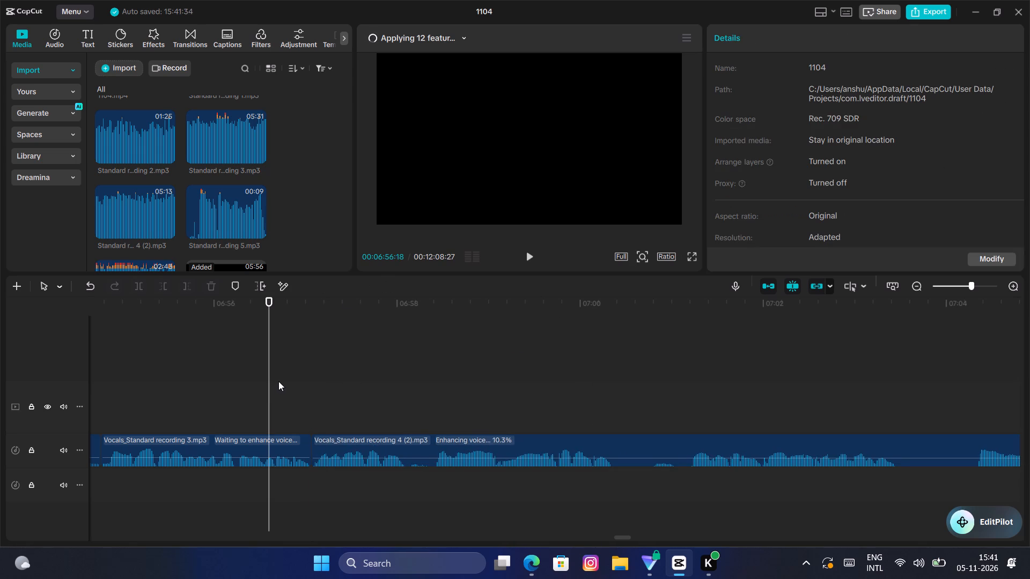
key("space")
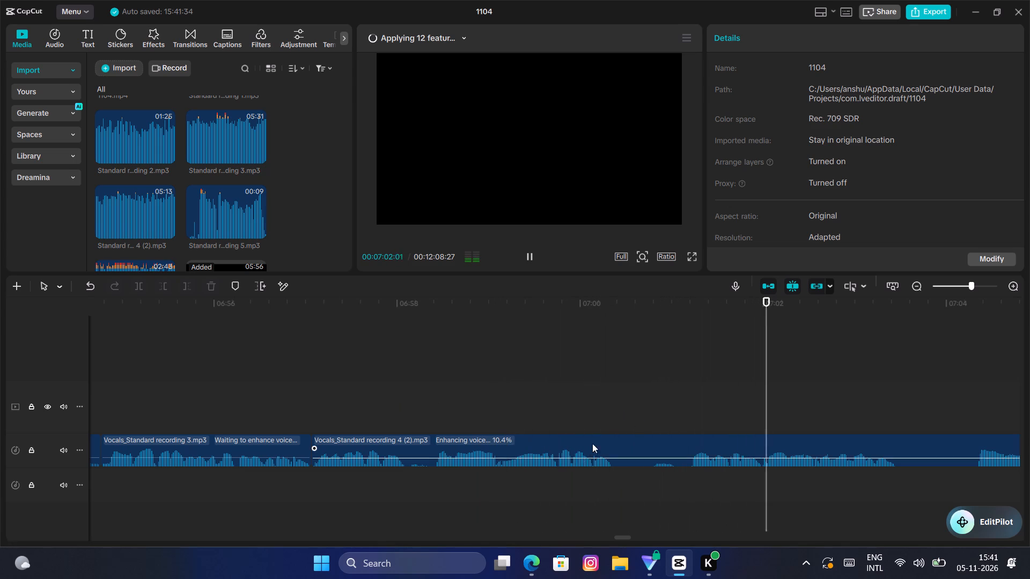
double_click(613, 403)
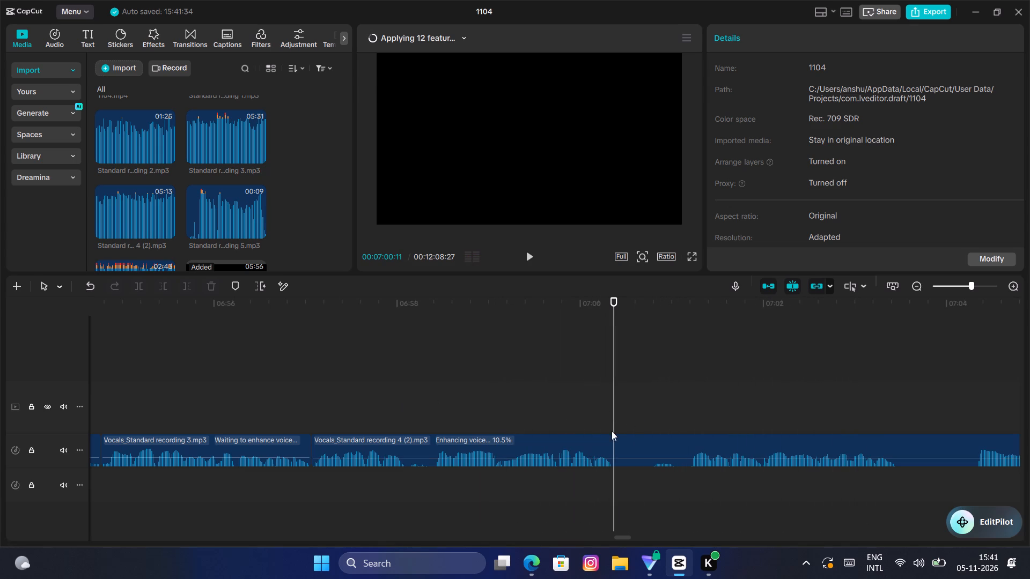
left_click(612, 439)
left_click(138, 290)
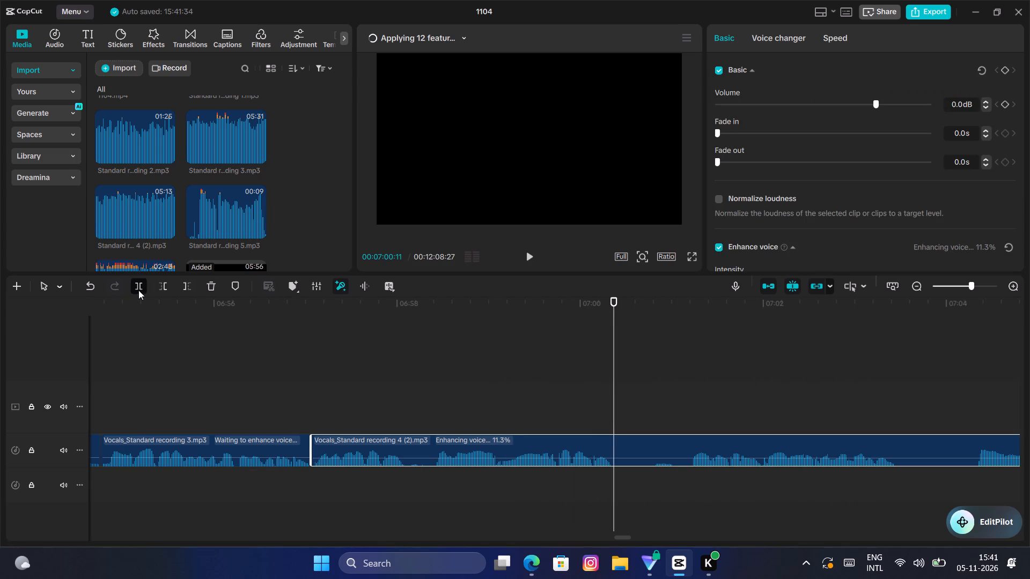
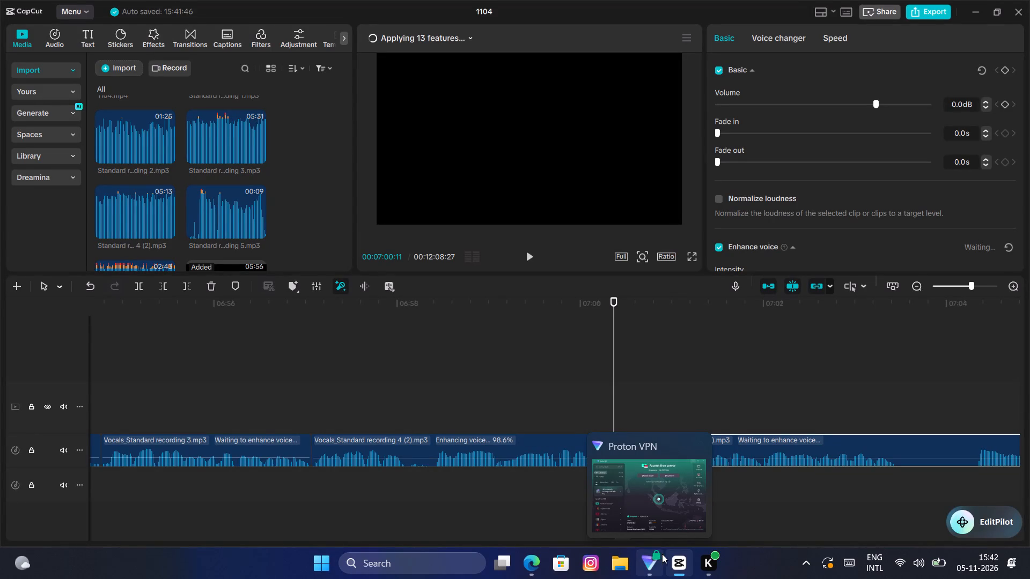
Play from the last split and trim off the start of the following Vocals_Standard recording 4 (2).mp3 piece up to 00:07:01:07.
left_click(461, 392)
left_click_drag(461, 391, 519, 385)
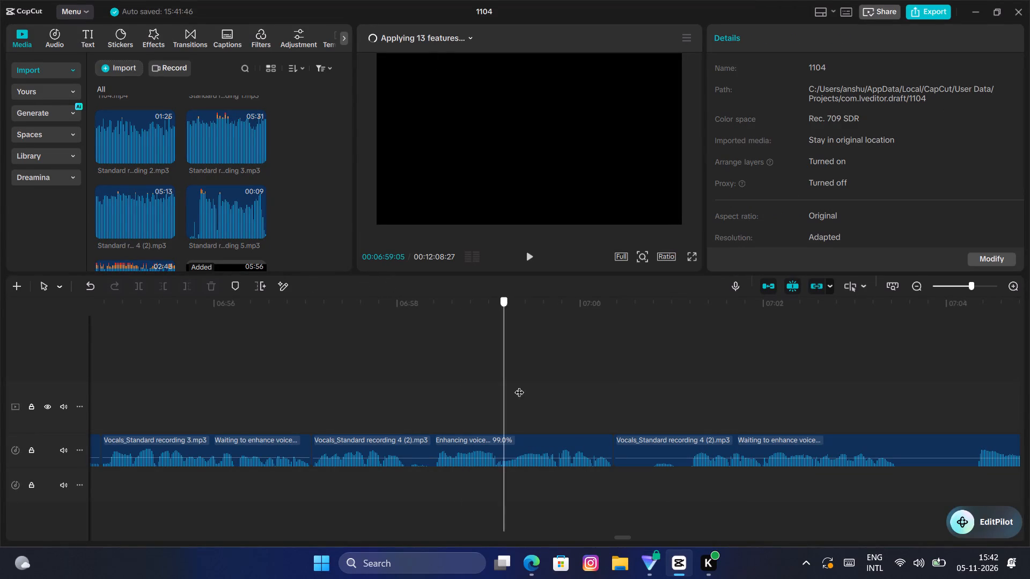
left_click_drag(519, 385, 615, 373)
key("space")
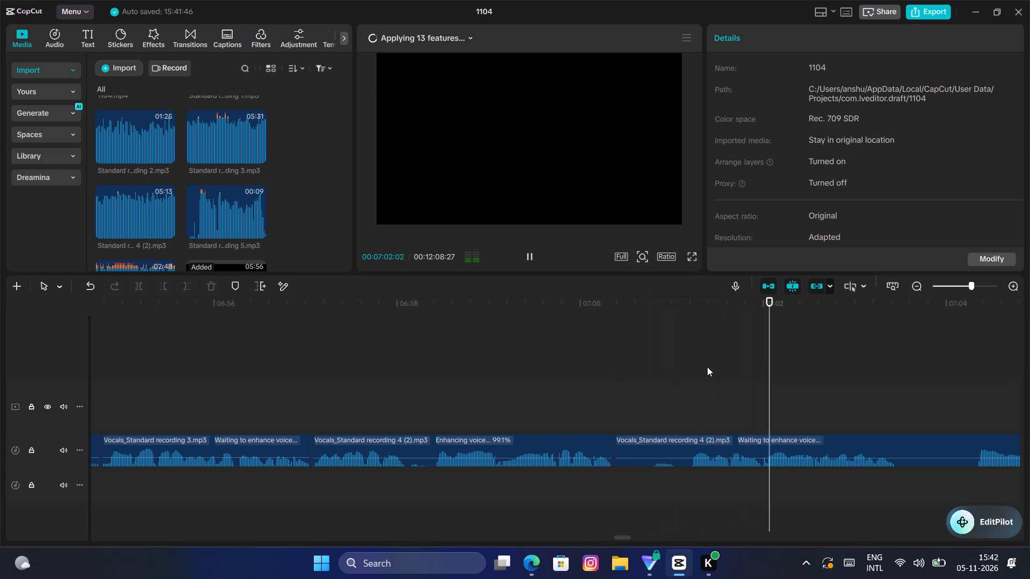
left_click(688, 388)
left_click_drag(688, 389, 693, 389)
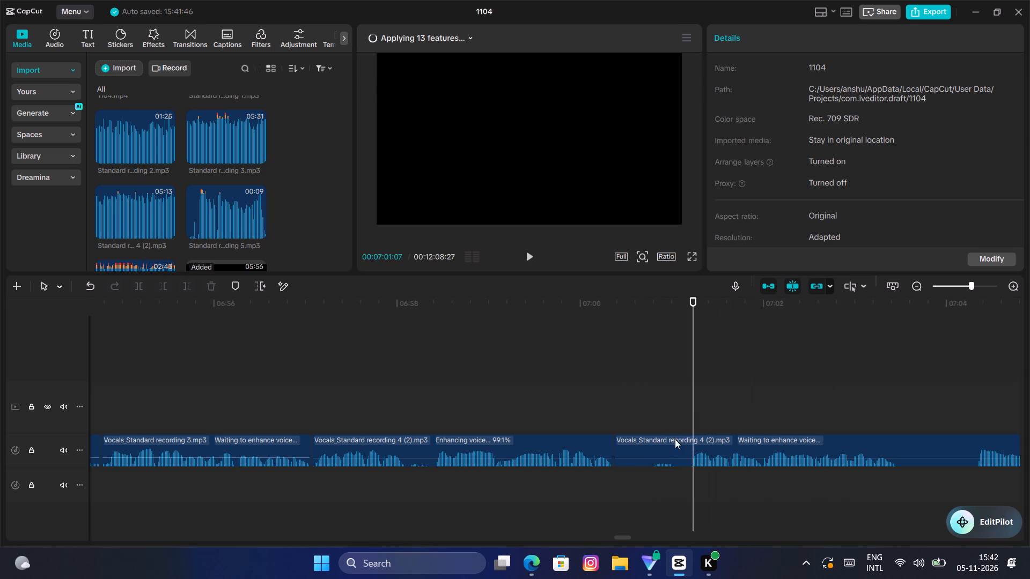
left_click(667, 449)
key("q")
Close the gap by moving the trimmed Vocals_Standard recording 4 (2).mp3 piece against the end of the previous piece.
left_click_drag(760, 451, 739, 450)
left_click_drag(739, 449, 719, 449)
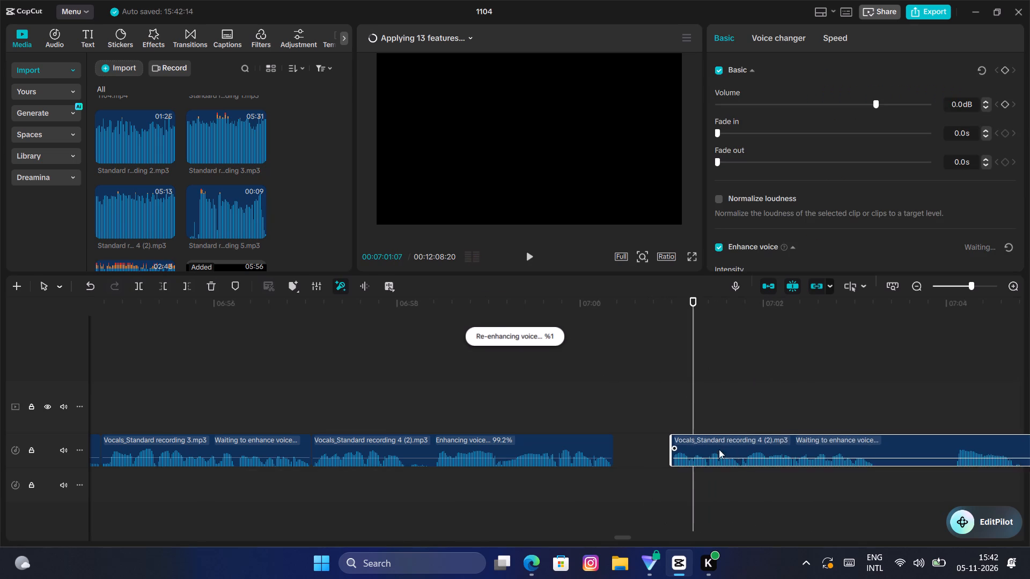
left_click_drag(719, 449, 682, 449)
Split the moved Vocals_Standard recording 4 (2).mp3 piece at 00:07:02:18, where its speech passage ends.
left_click(832, 377)
left_click_drag(832, 377, 827, 385)
left_click_drag(827, 385, 821, 394)
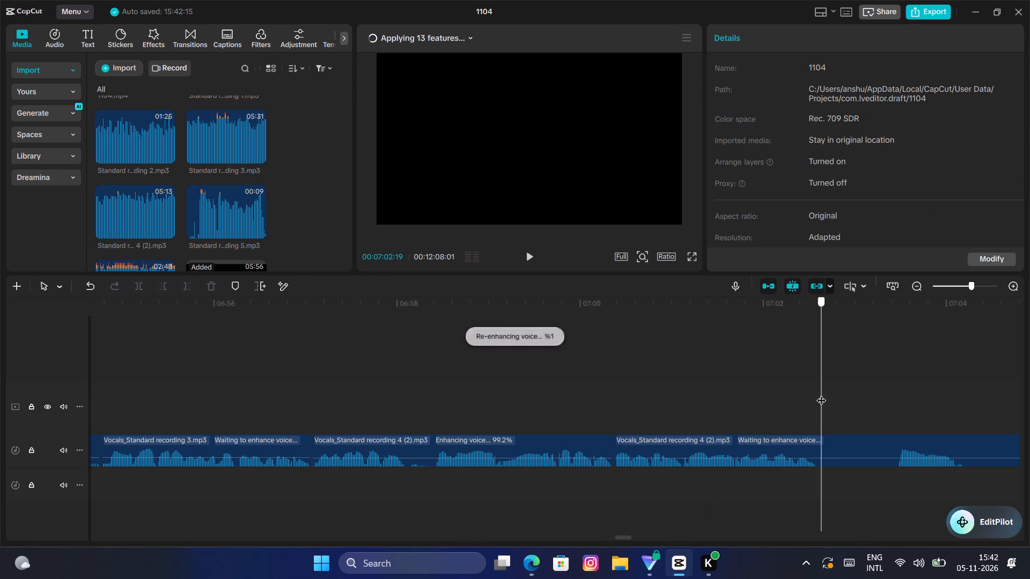
left_click_drag(821, 394, 817, 398)
left_click(825, 453)
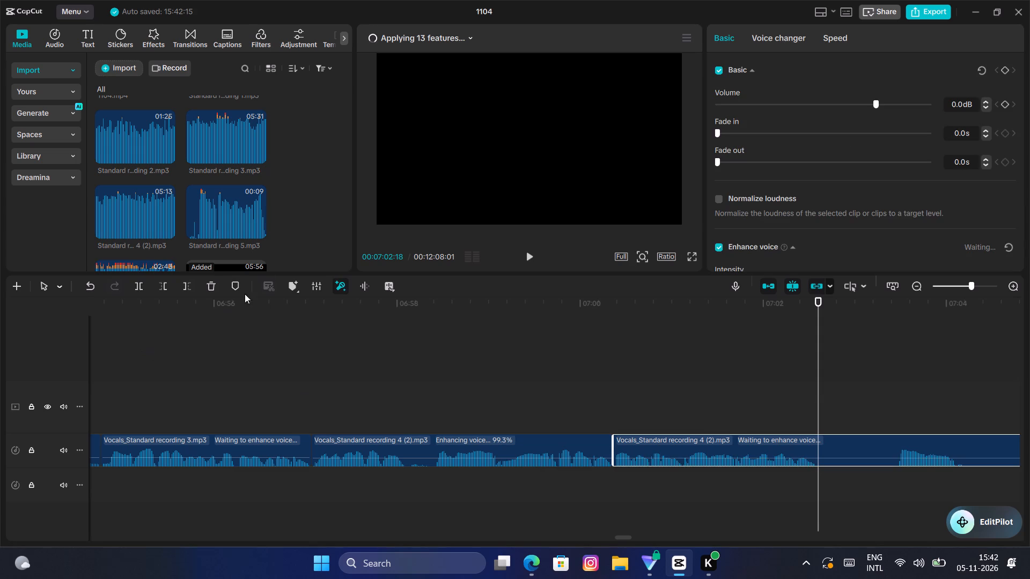
left_click(135, 286)
Trim the silent start of the piece after 00:07:02:18 up to the next speech and move it back against the previous piece.
left_click_drag(819, 388, 819, 390)
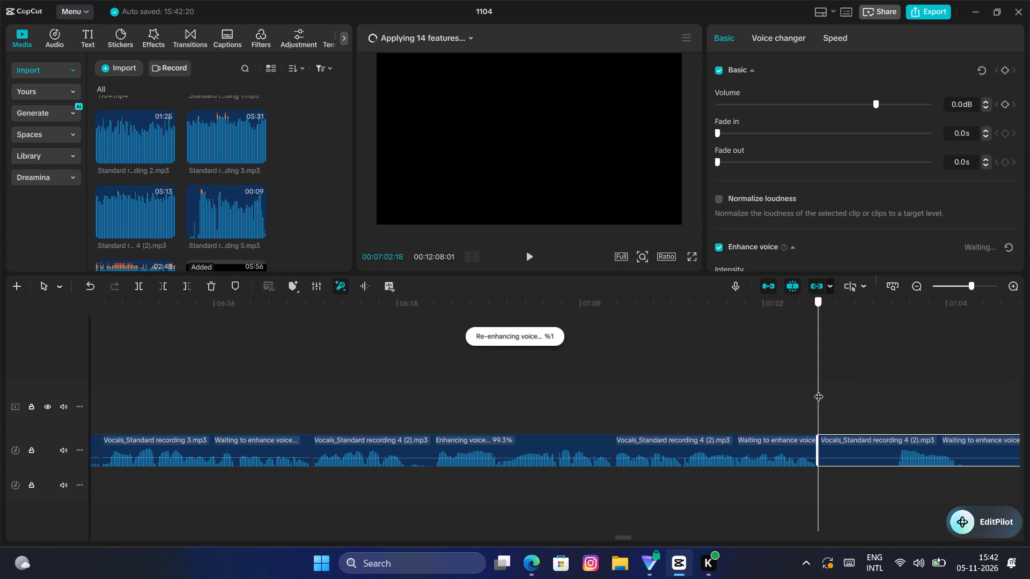
left_click_drag(819, 390, 897, 411)
key("q")
left_click_drag(927, 445, 850, 448)
Listen through the Vocals_Standard recording 4 (2).mp3 clip from 00:07:02:18 to about 00:07:16 to decide which speech passages to keep.
left_click(816, 415)
key("space")
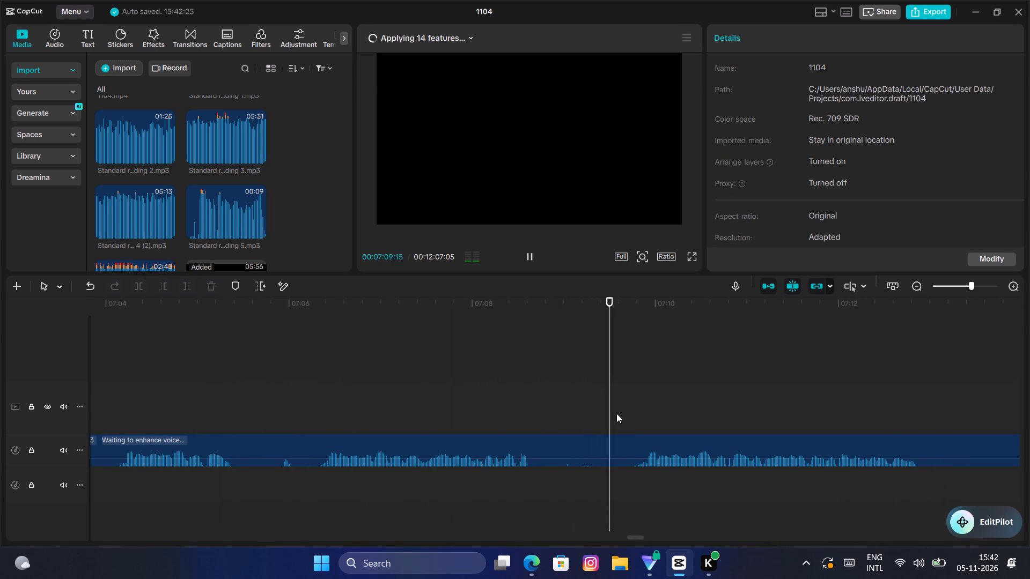
key("space")
key("space")
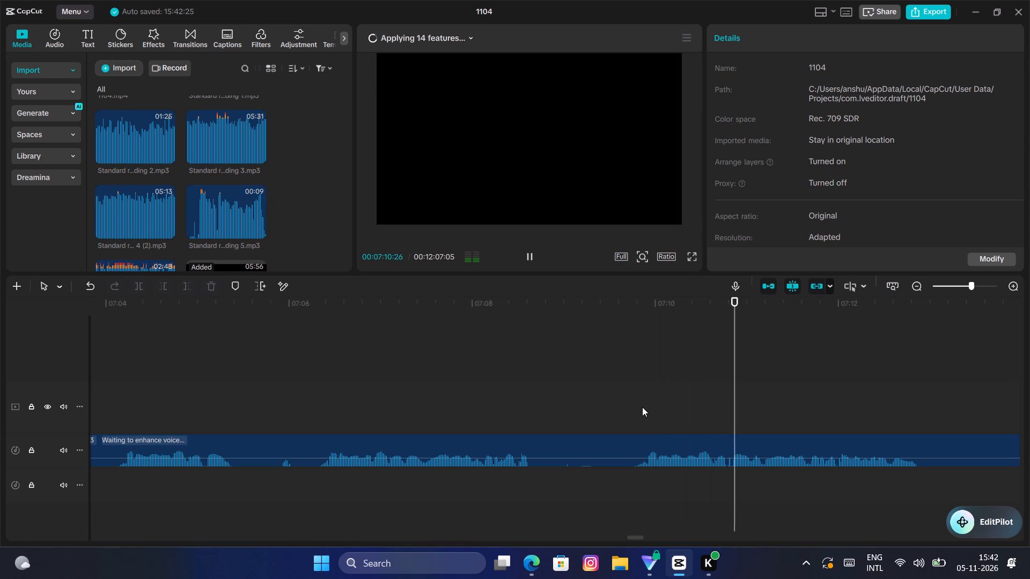
double_click(180, 398)
left_click_drag(180, 398, 60, 411)
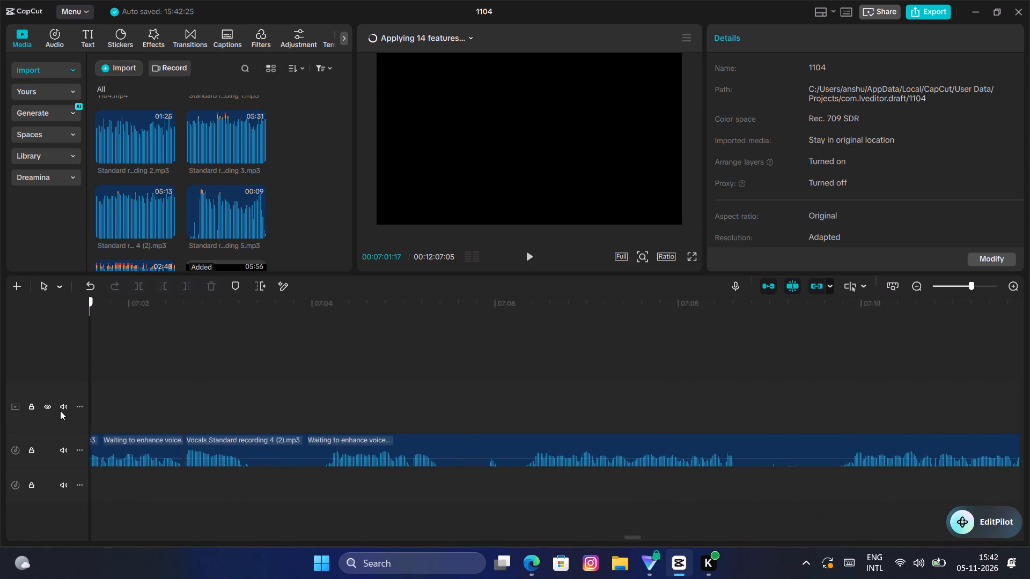
left_click_drag(60, 411, 418, 406)
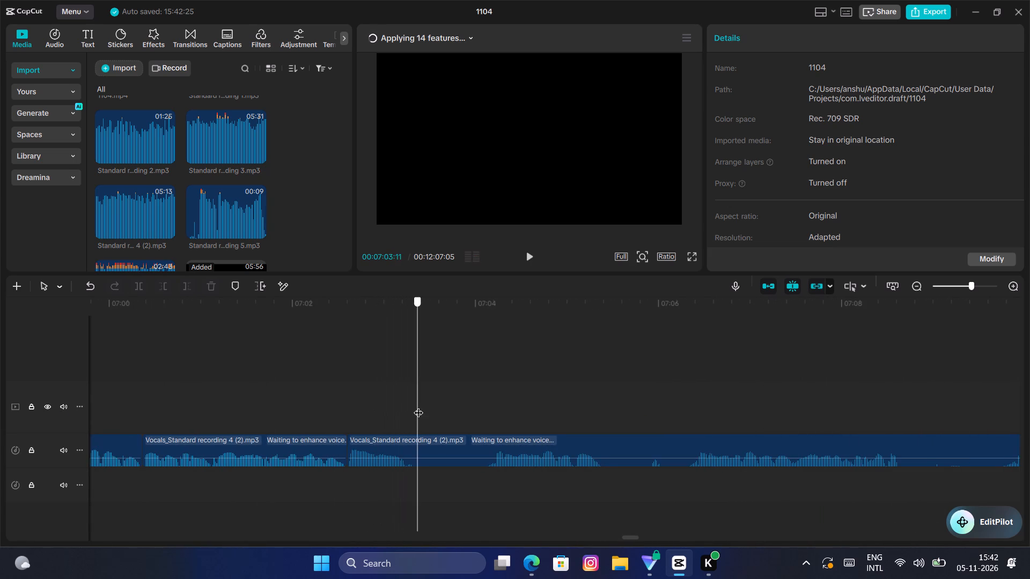
left_click_drag(418, 406, 1016, 420)
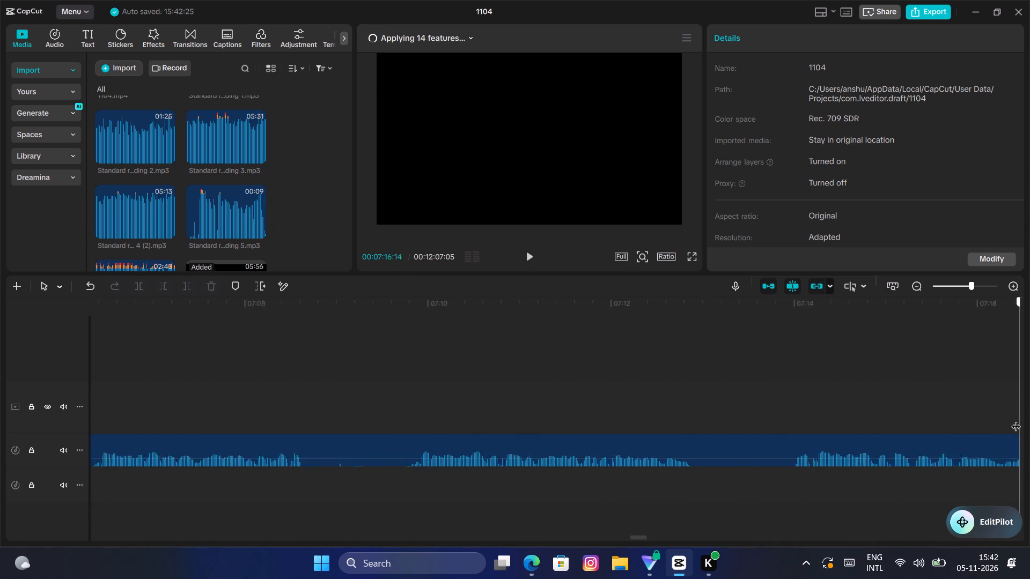
left_click_drag(1016, 420, 631, 433)
left_click(673, 420)
key("space")
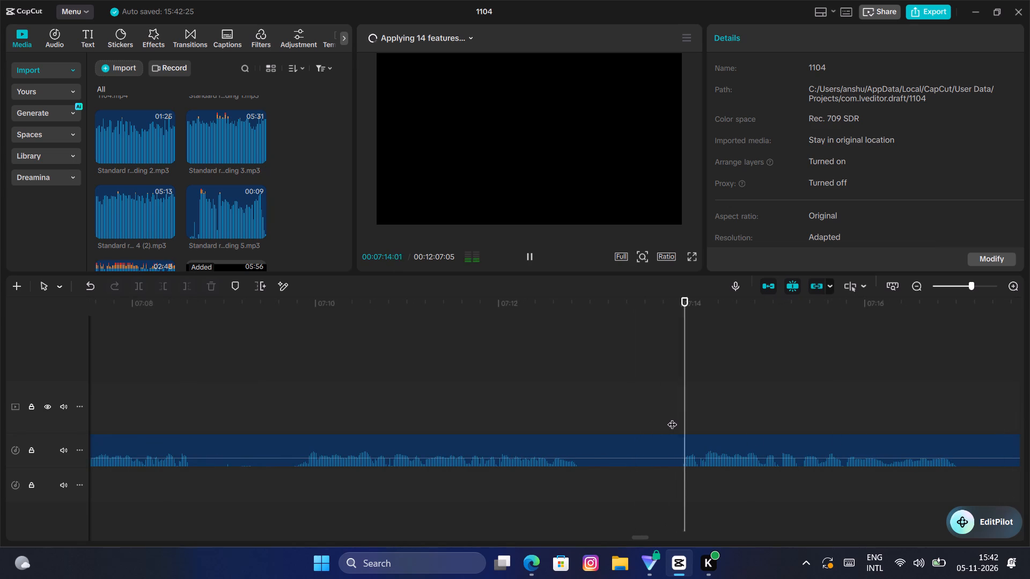
left_click(265, 409)
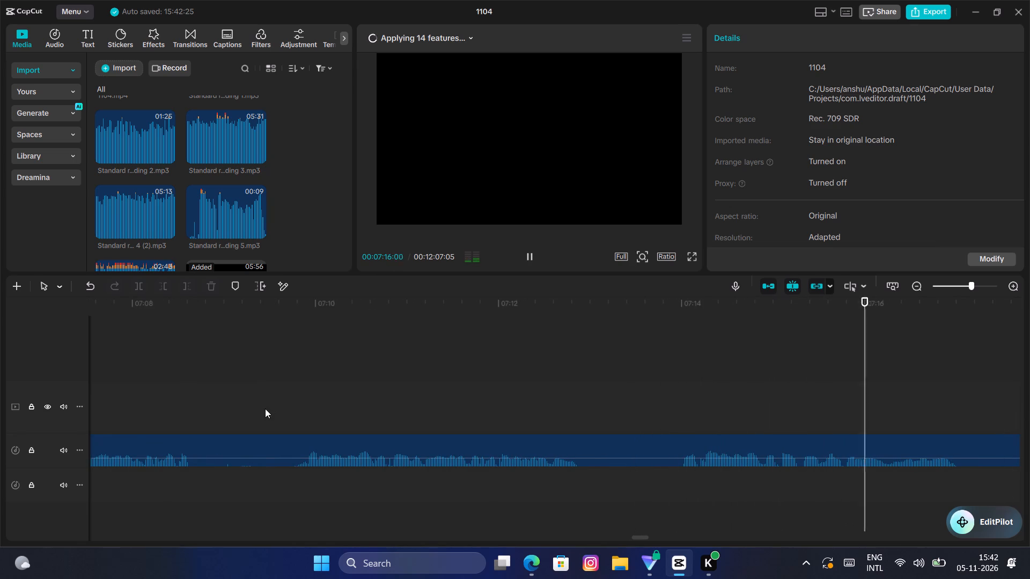
left_click_drag(266, 409, 1029, 396)
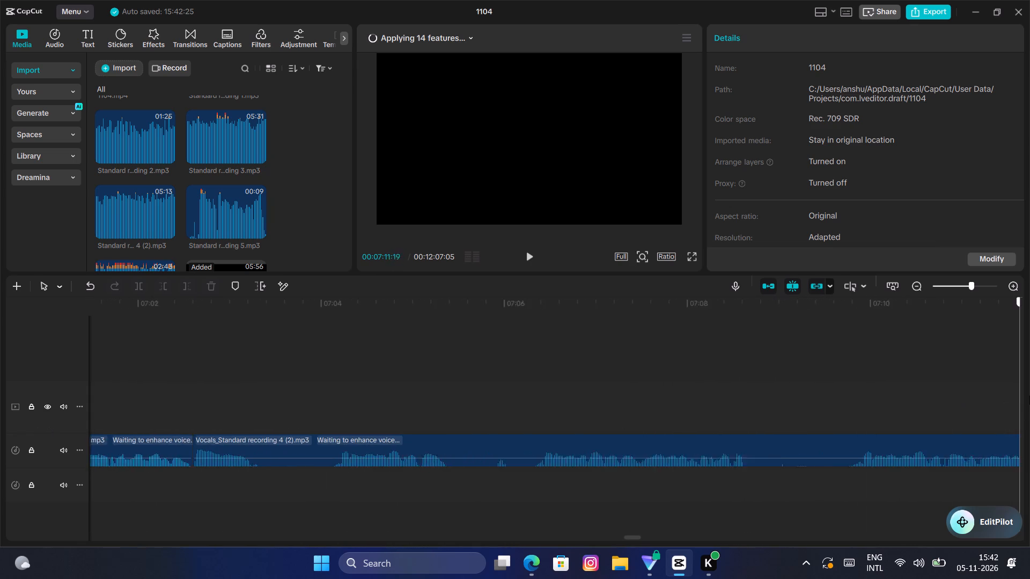
Split the Vocals_Standard recording 4 (2).mp3 clip at 00:07:03:10, right after the short speech passage.
left_click_drag(1029, 396, 169, 411)
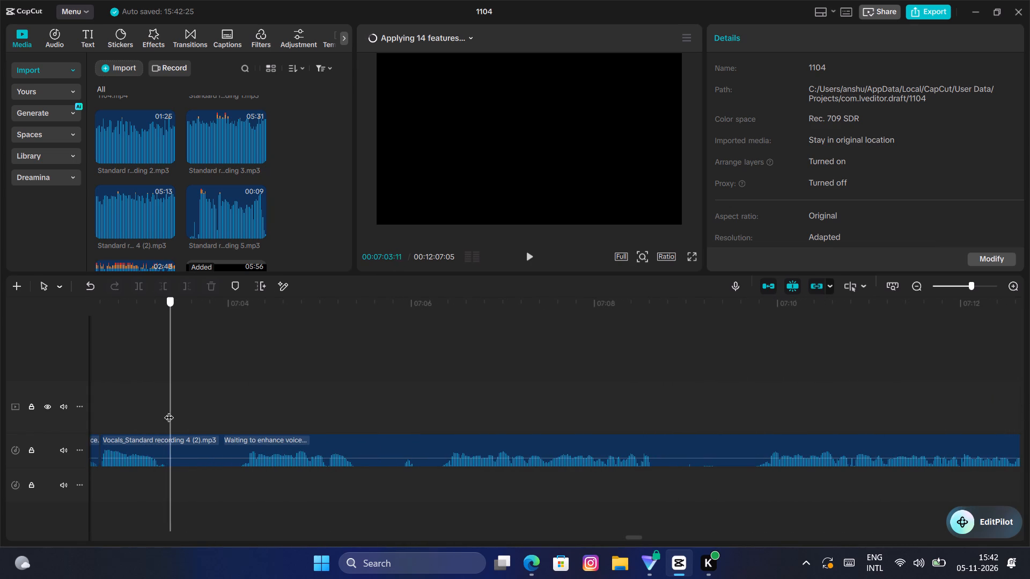
left_click_drag(169, 411, 168, 415)
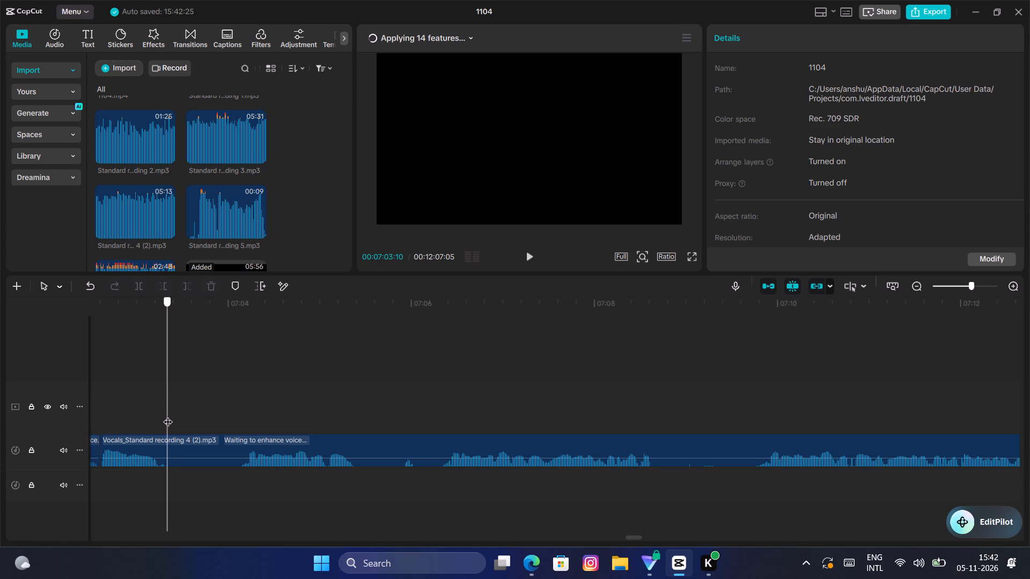
left_click_drag(168, 415, 167, 416)
left_click(181, 450)
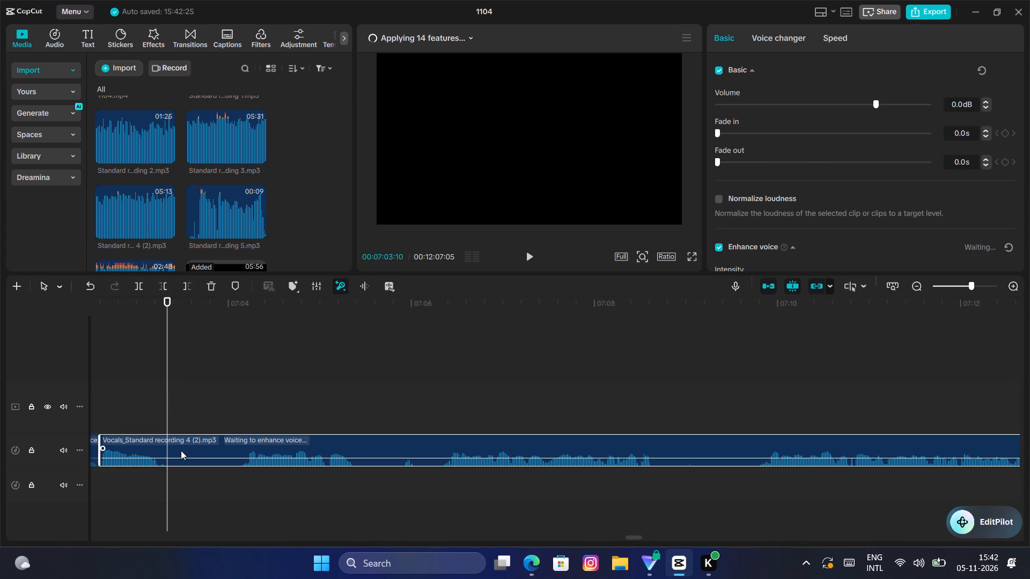
left_click(138, 289)
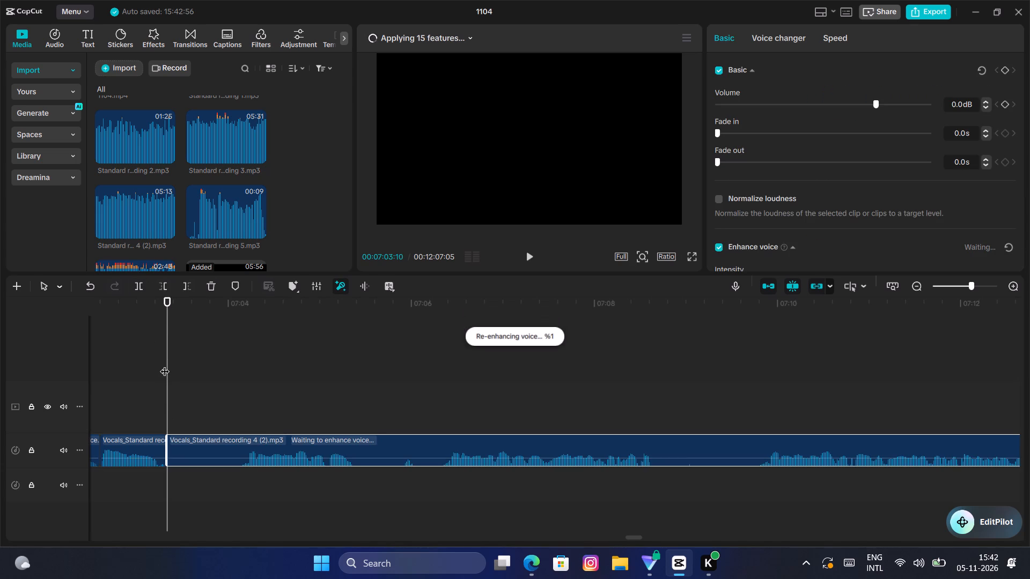
Trim off the start of the piece following the 00:07:03:10 split up to 00:07:13:28, just before the speech passage there.
left_click(760, 380)
left_click_drag(758, 380, 1029, 379)
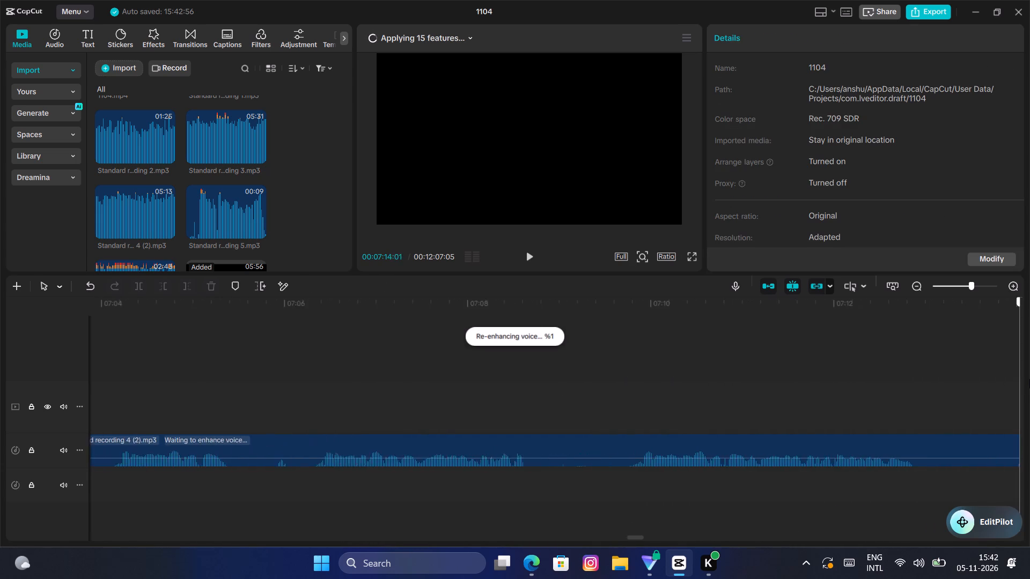
left_click_drag(1029, 379, 810, 421)
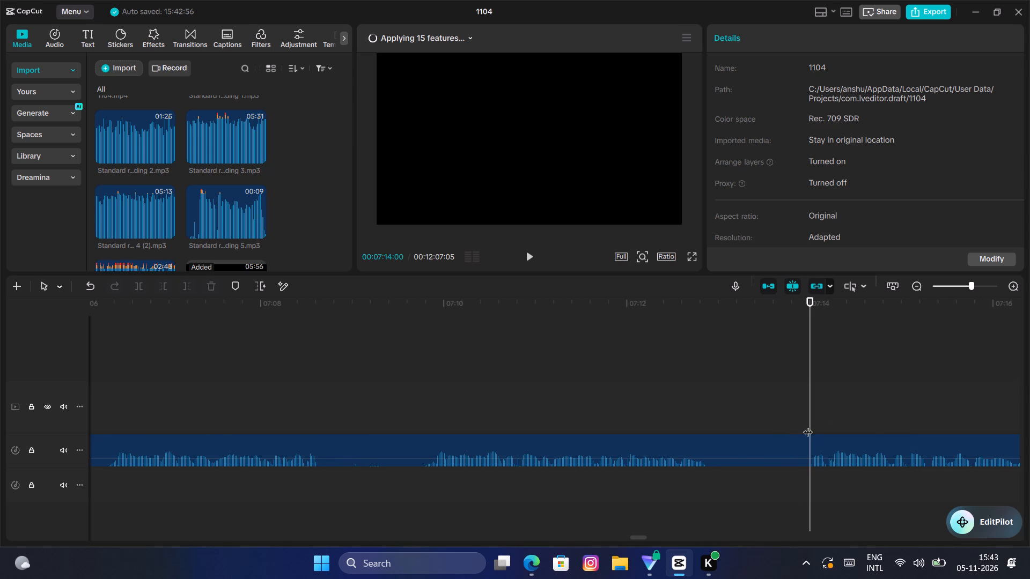
left_click(804, 429)
left_click(804, 434)
left_click(805, 446)
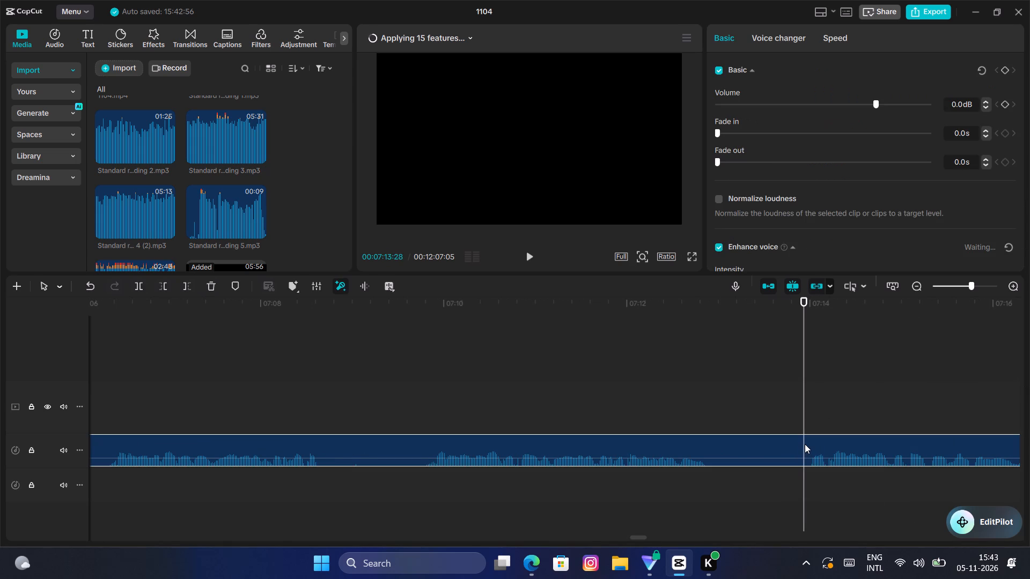
key("q")
Move the trimmed Vocals_Standard recording 4 (2).mp3 piece to start at 00:07:03:10 on a separate audio track below the main one.
left_click_drag(844, 448, 0, 456)
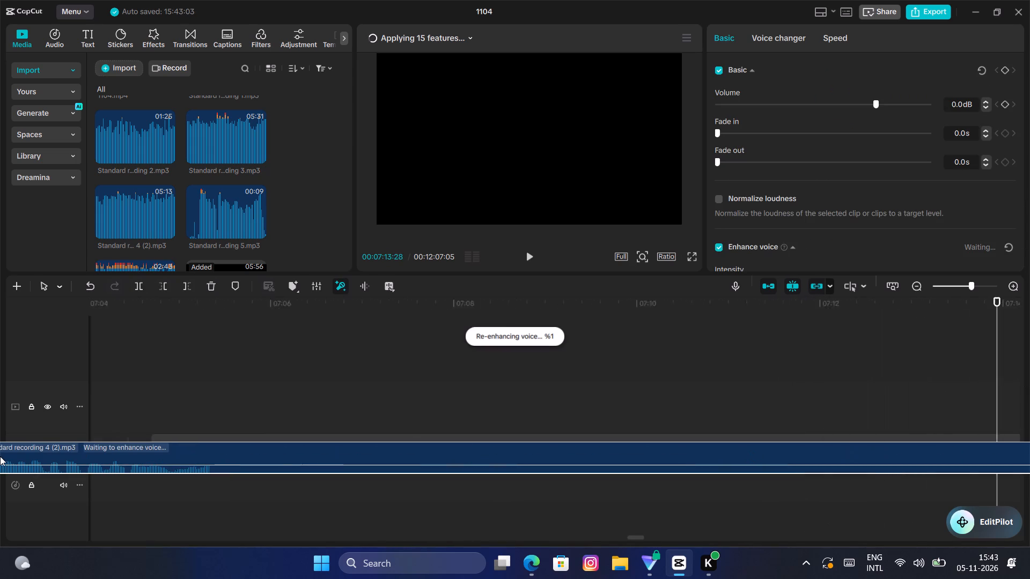
left_click_drag(0, 456, 608, 444)
left_click_drag(620, 489, 605, 466)
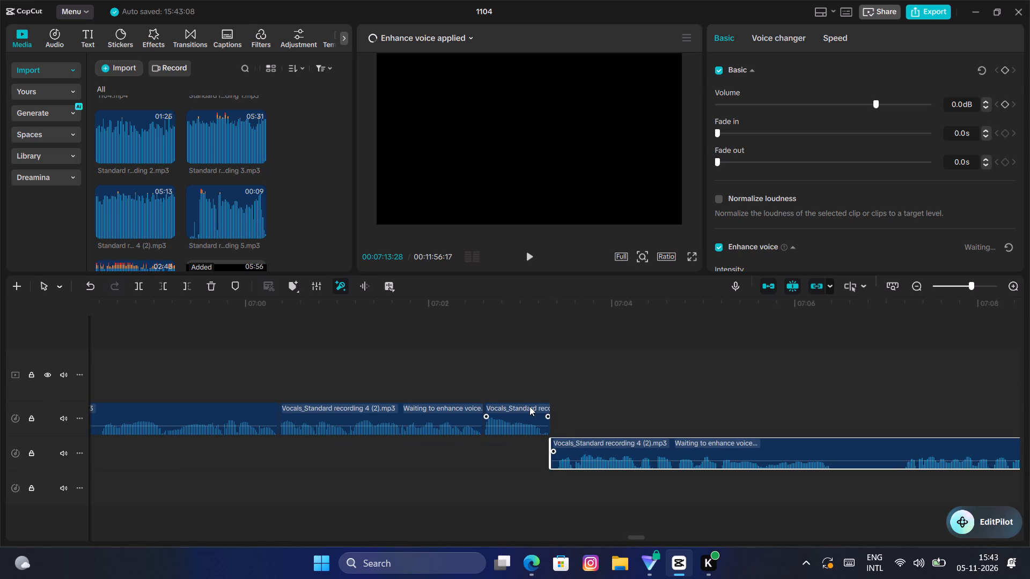
Play across the join at 00:07:03:10 and give the Vocals_Standard recording 4 (2).mp3 piece on the lower track a 0.1 s fade-in.
left_click(529, 406)
left_click(534, 381)
key("space")
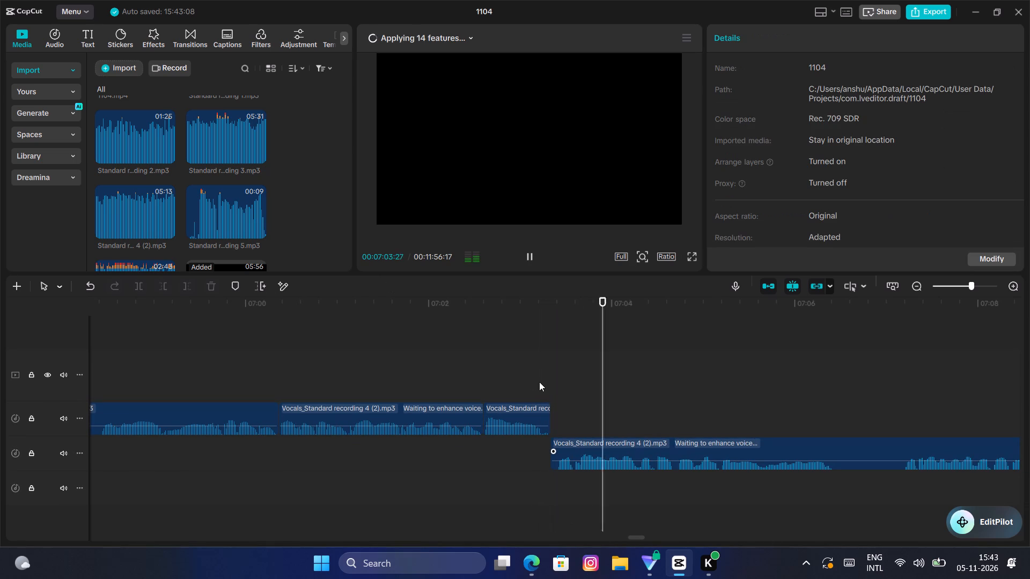
key("space")
left_click(556, 455)
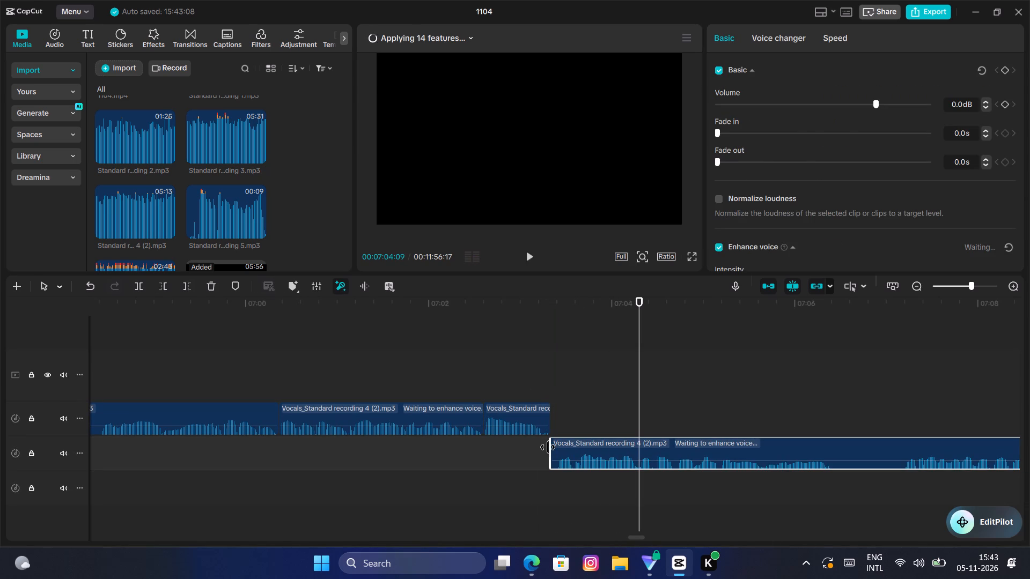
left_click_drag(548, 447, 554, 448)
left_click(554, 448)
left_click_drag(551, 447, 555, 447)
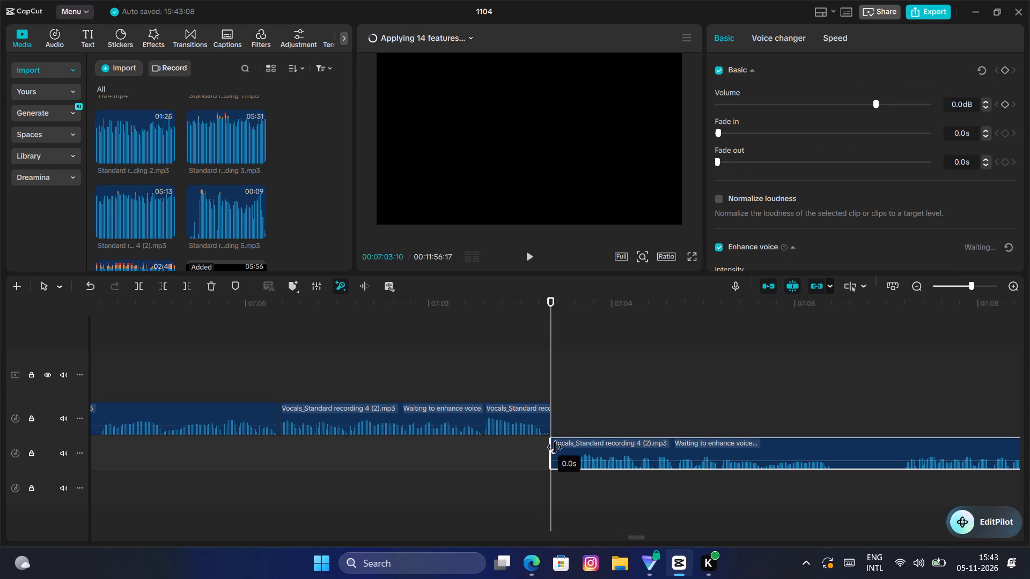
left_click_drag(555, 447, 557, 447)
left_click(550, 447)
left_click_drag(548, 446, 557, 446)
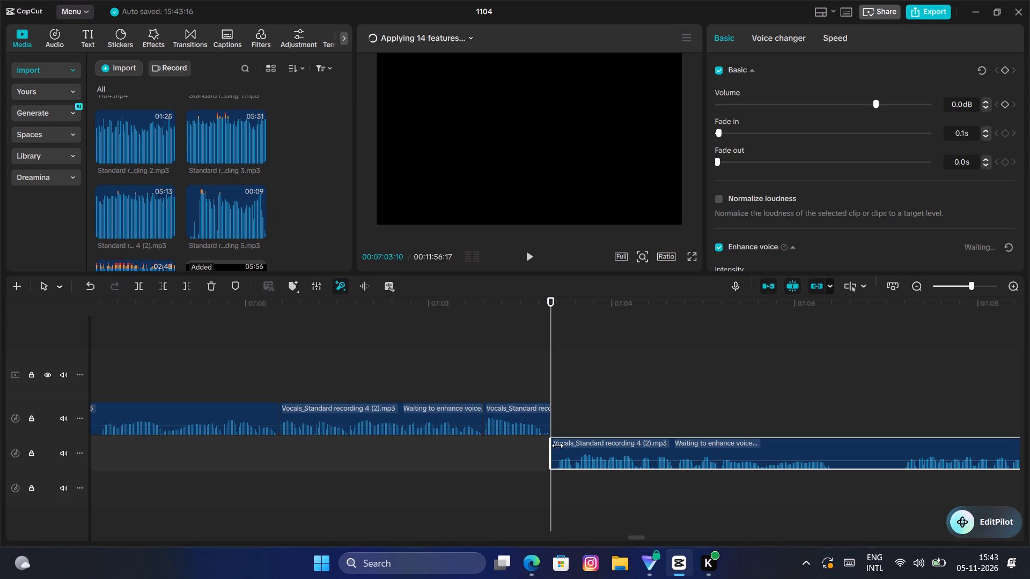
left_click_drag(557, 446, 558, 446)
Move the faded-in piece from the lower track up to the main audio track, directly against the end of the preceding piece.
left_click(561, 444)
left_click_drag(561, 444, 599, 448)
left_click_drag(586, 447, 593, 449)
left_click_drag(616, 455, 577, 423)
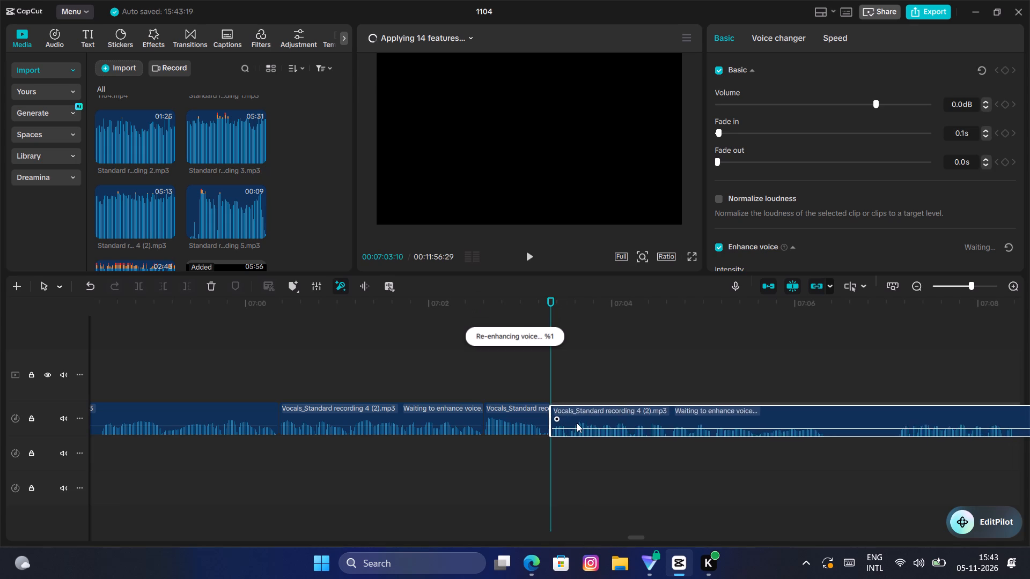
Play on from the 00:07:03:10 join and trim the start of the piece following it up to 00:07:12:14.
left_click(527, 395)
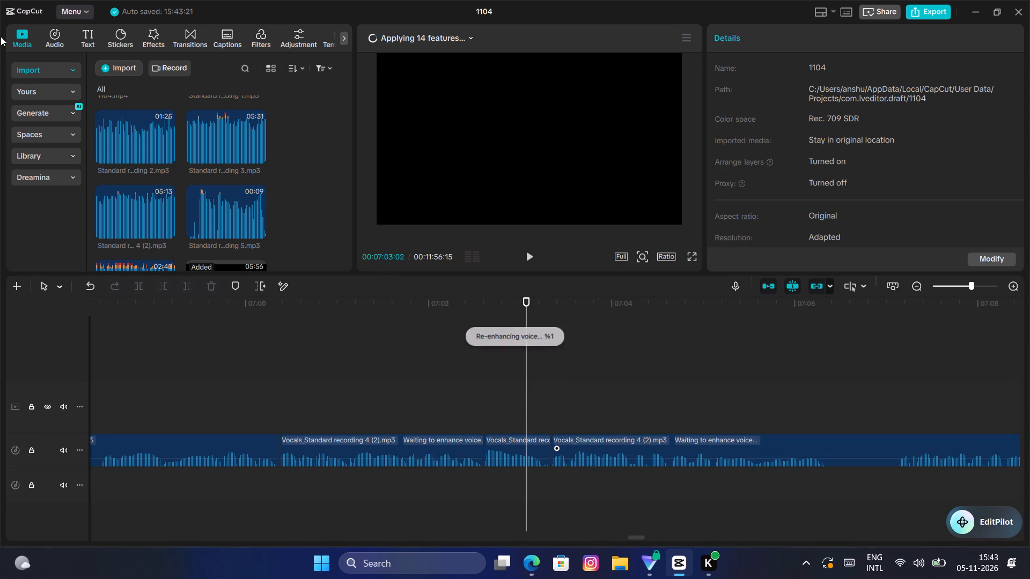
key("space")
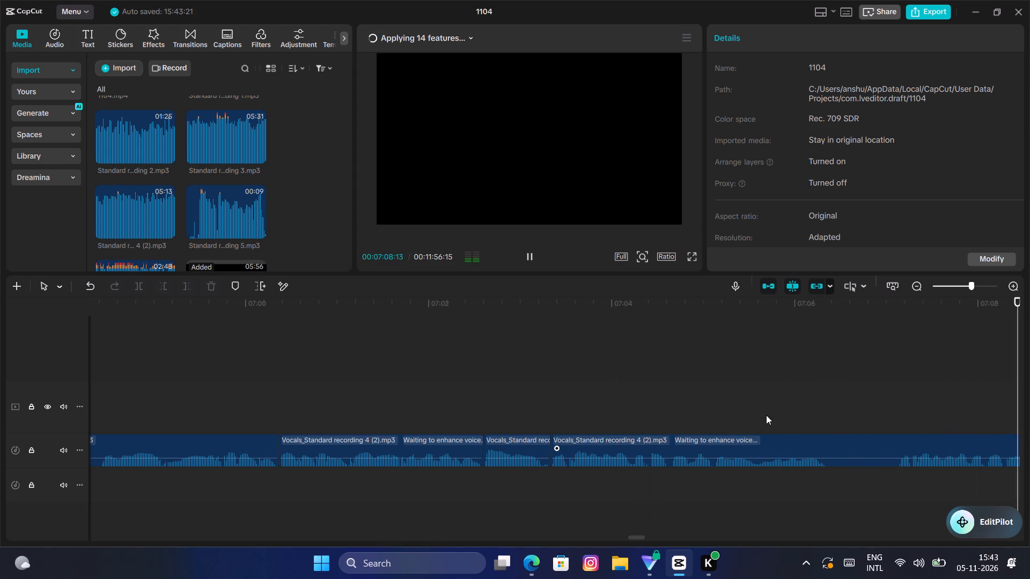
left_click(540, 405)
key("space")
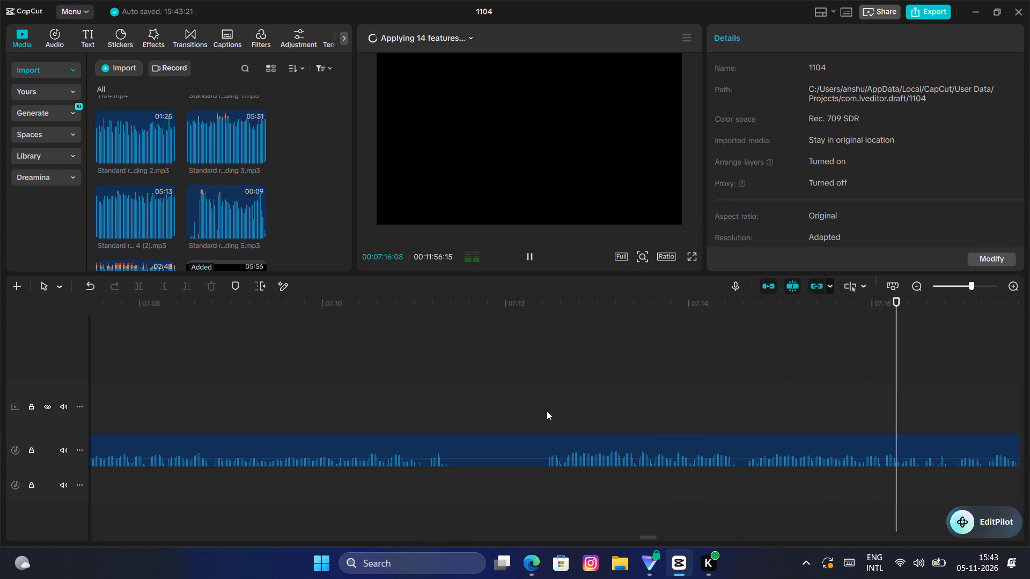
key("space")
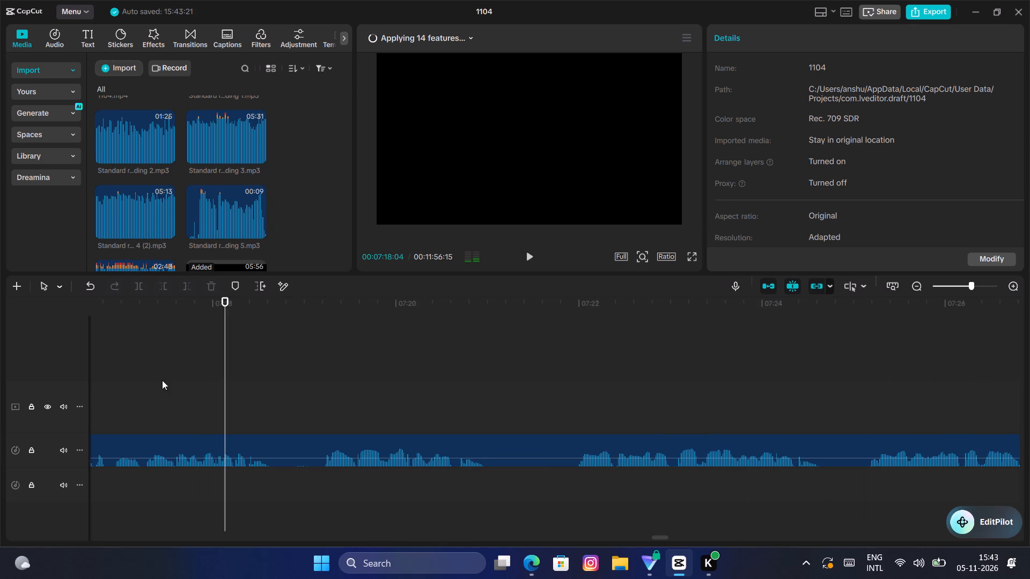
left_click(162, 380)
left_click_drag(162, 380, 367, 399)
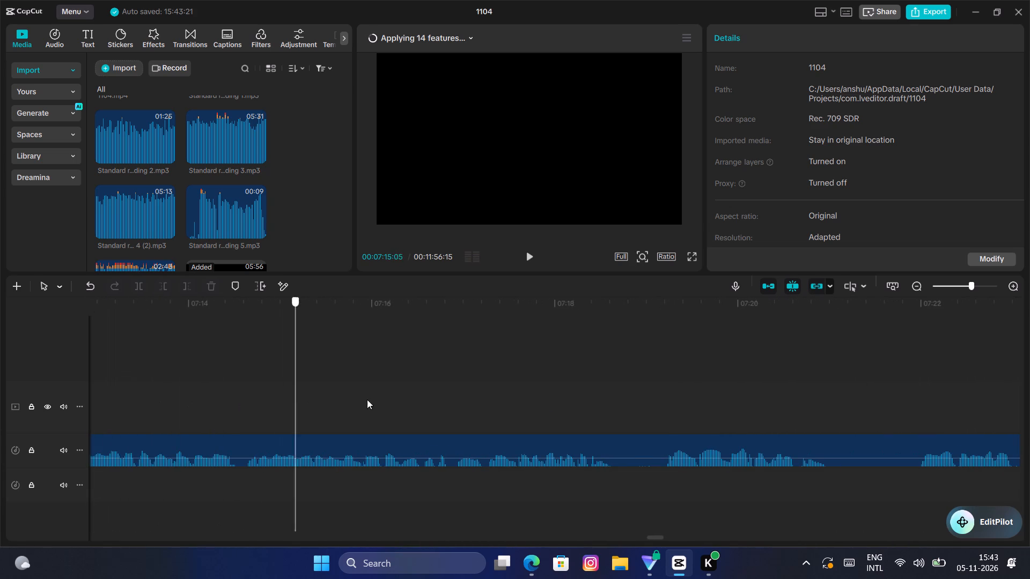
left_click_drag(367, 399, 269, 404)
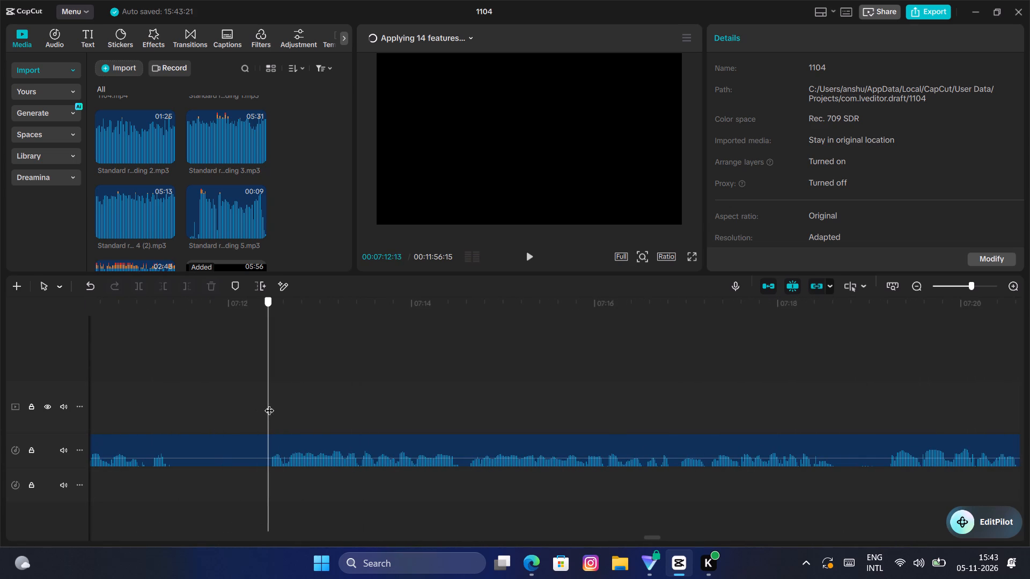
left_click_drag(269, 404, 271, 405)
left_click(260, 446)
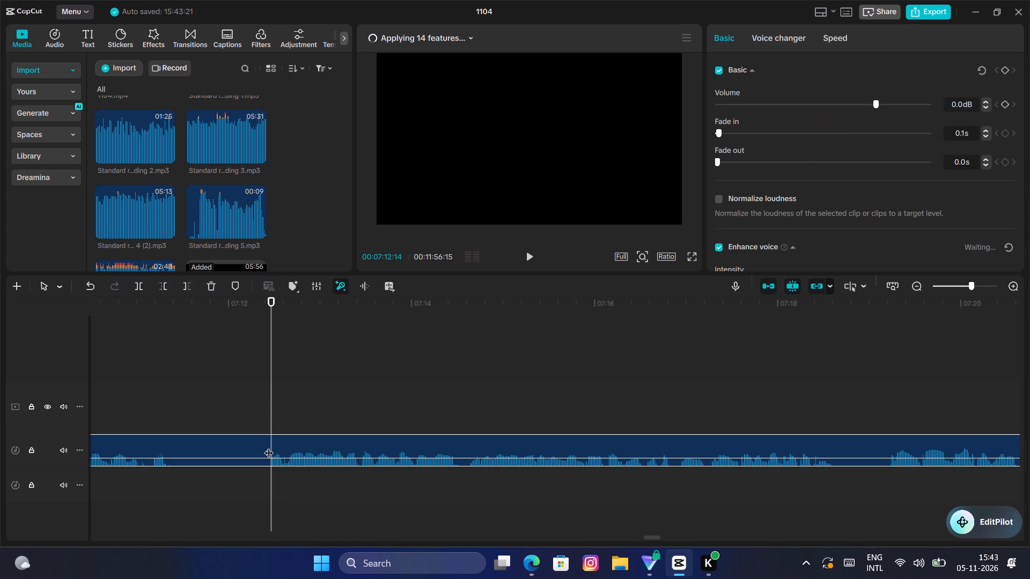
key("q")
Move the trimmed Vocals_Standard recording 4 (2).mp3 piece back along the main audio track against the preceding piece's end at 00:07:03:10.
left_click_drag(351, 451, 0, 445)
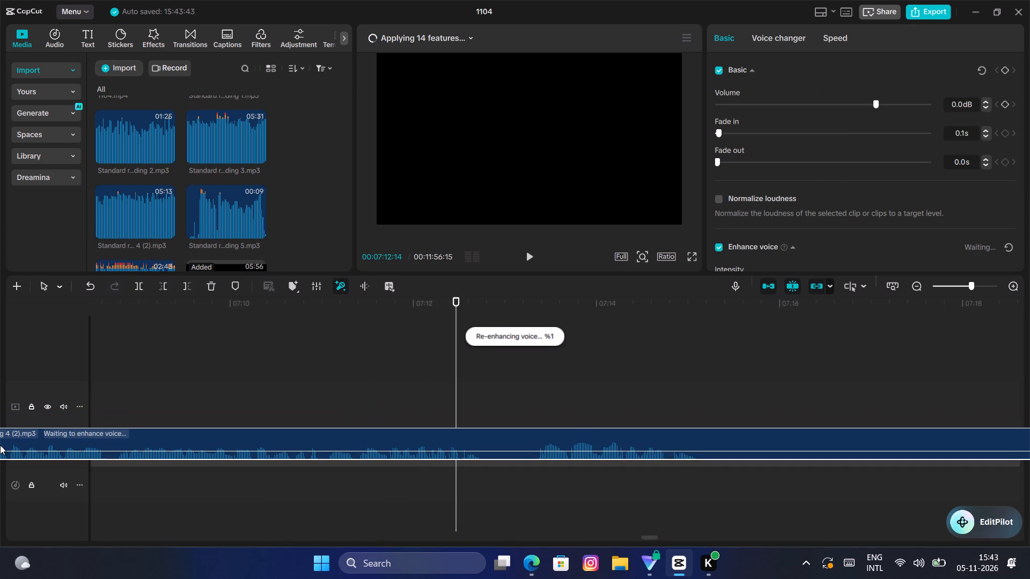
left_click_drag(0, 445, 776, 441)
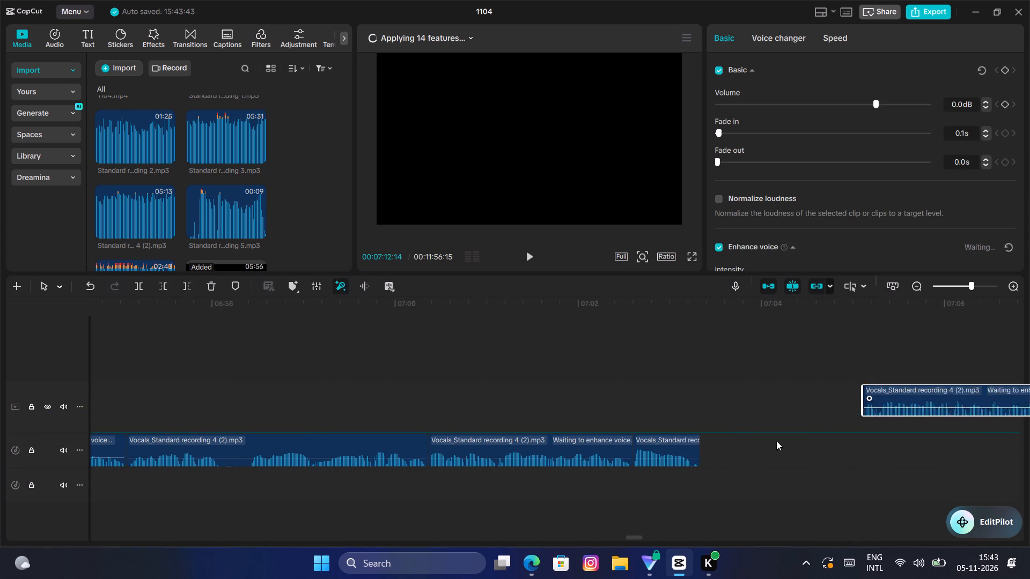
left_click_drag(776, 441, 783, 457)
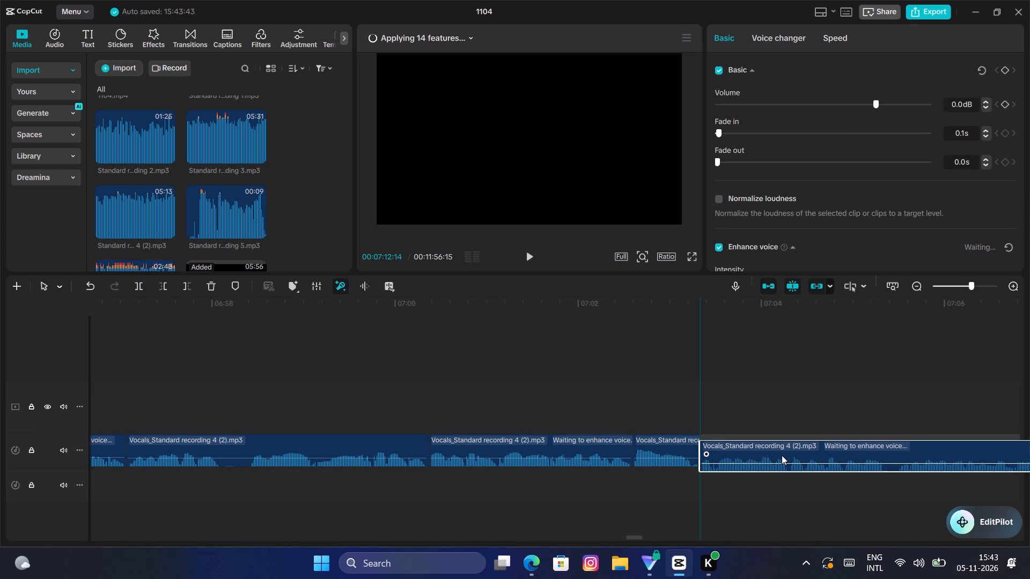
Play across the closed join and split the Vocals_Standard recording 4 (2).mp3 piece at 00:07:09:15, where the speech passage ends.
left_click(682, 420)
key("space")
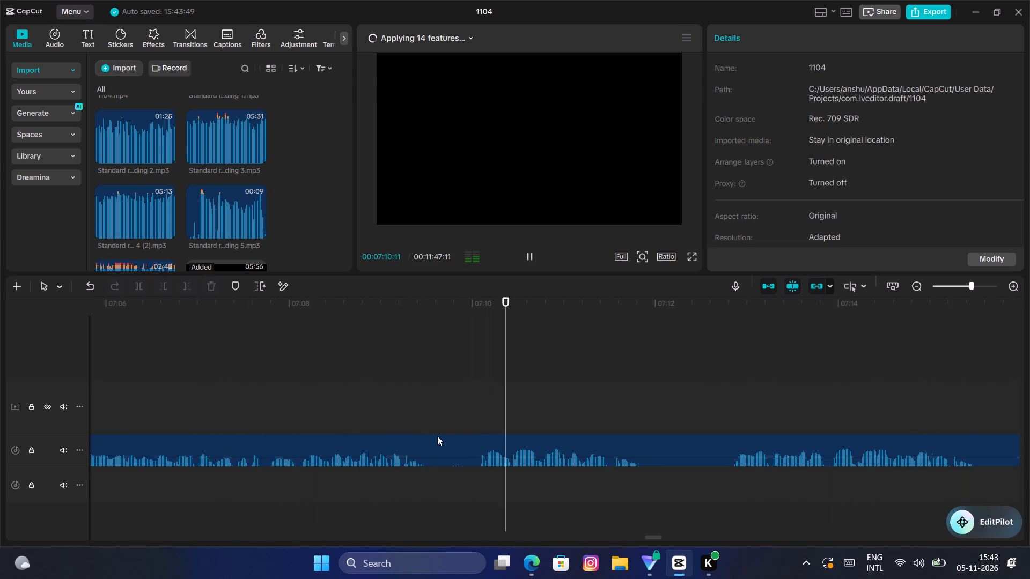
left_click(432, 423)
left_click_drag(431, 424, 422, 434)
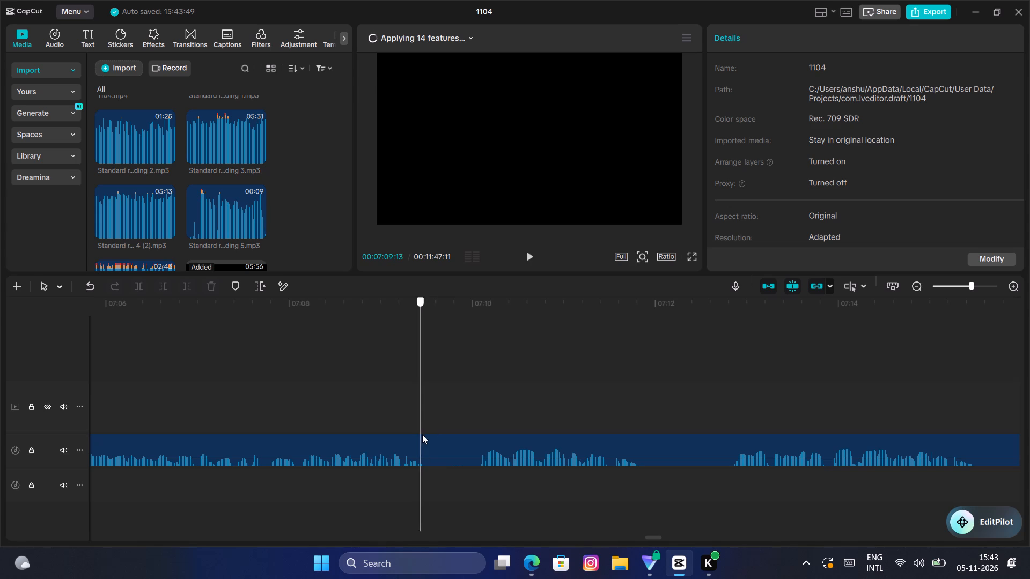
left_click_drag(422, 434, 426, 436)
left_click(433, 450)
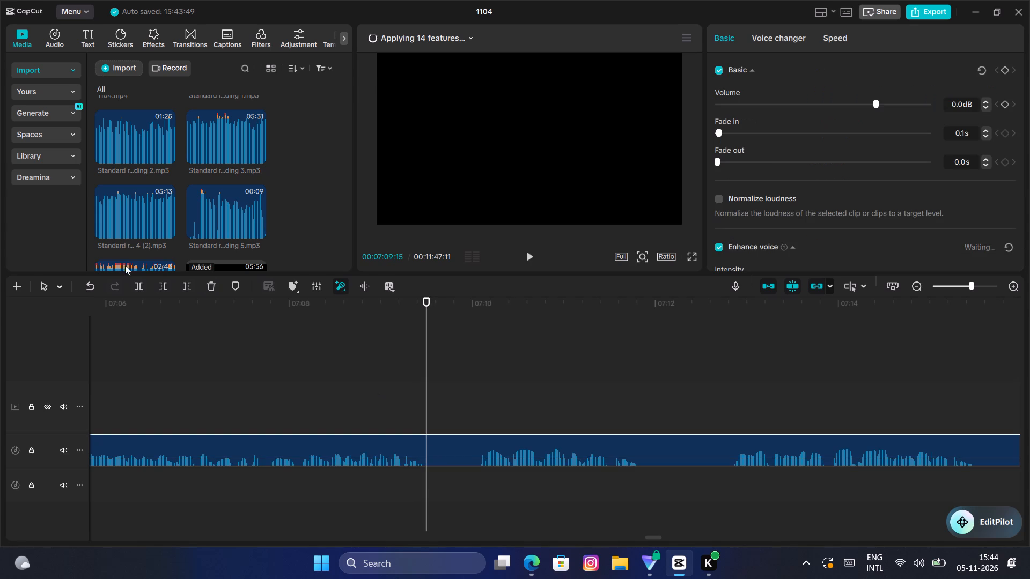
left_click(134, 287)
Trim the start of the piece after the 00:07:09:15 split up to 00:07:10:03 and close the gap before it.
left_click_drag(430, 381, 450, 385)
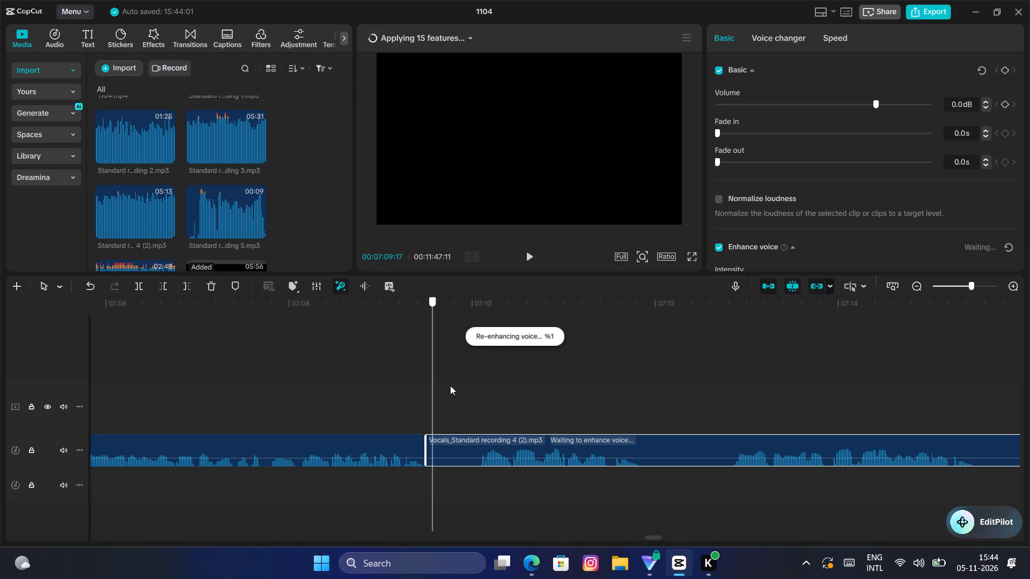
left_click_drag(450, 385, 481, 392)
key("q")
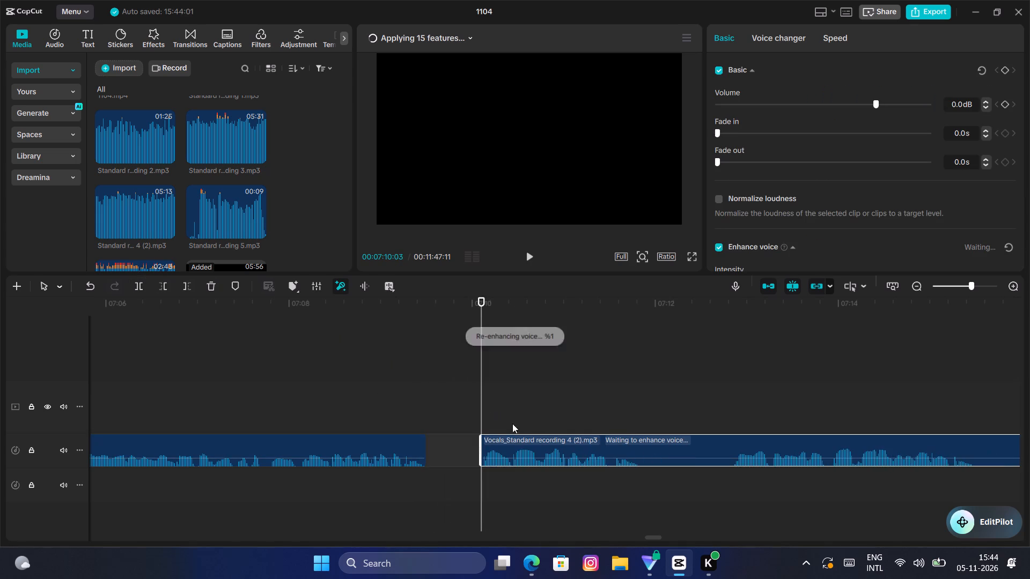
left_click_drag(517, 442, 464, 444)
Play on from the 00:07:09:15 join and split the Vocals_Standard recording 4 (2).mp3 piece at 00:07:11:07, before the silent stretch.
left_click(436, 418)
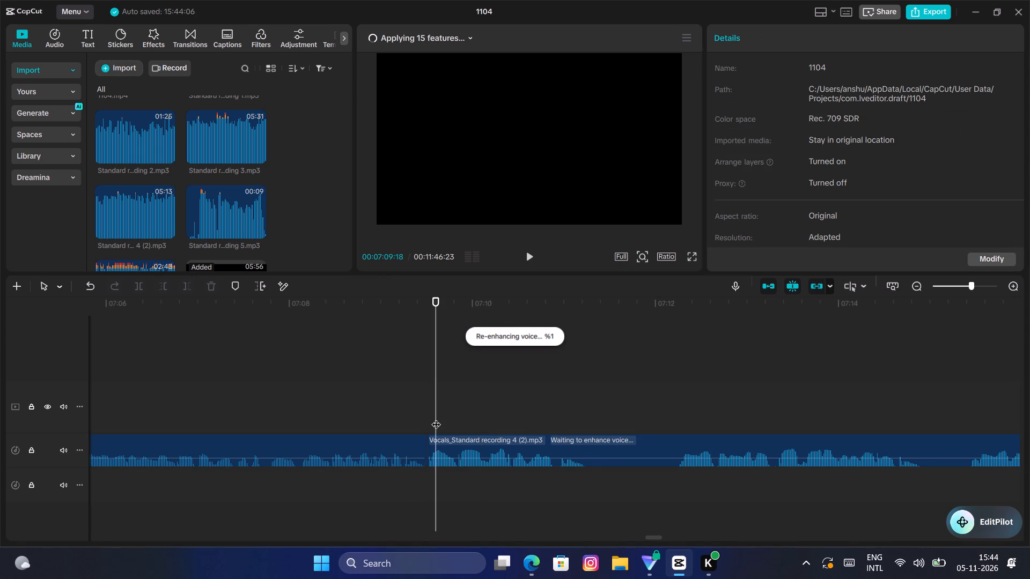
key("space")
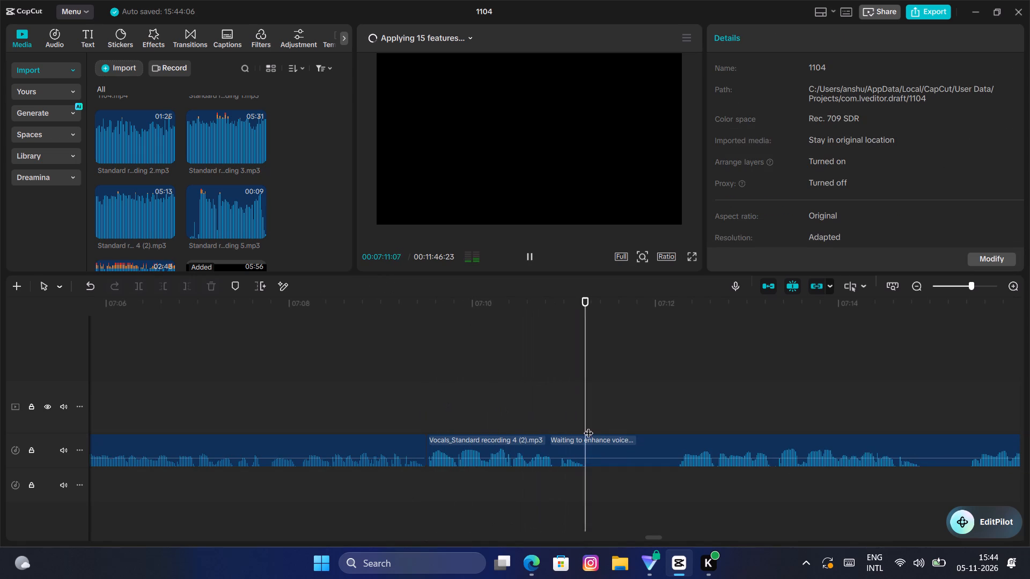
key("space")
left_click(585, 418)
key("space")
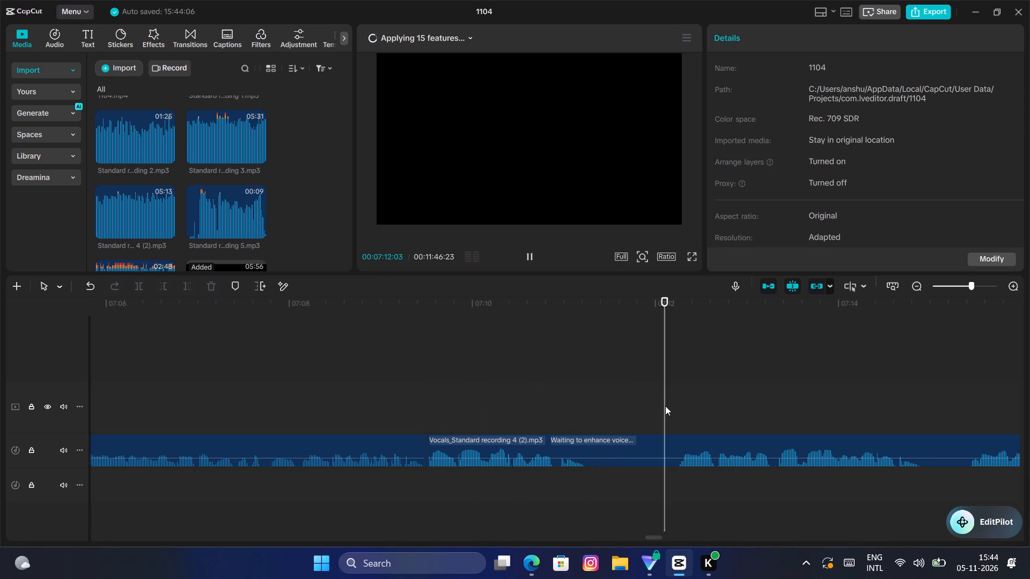
left_click(574, 405)
left_click_drag(574, 405, 587, 406)
key("Left")
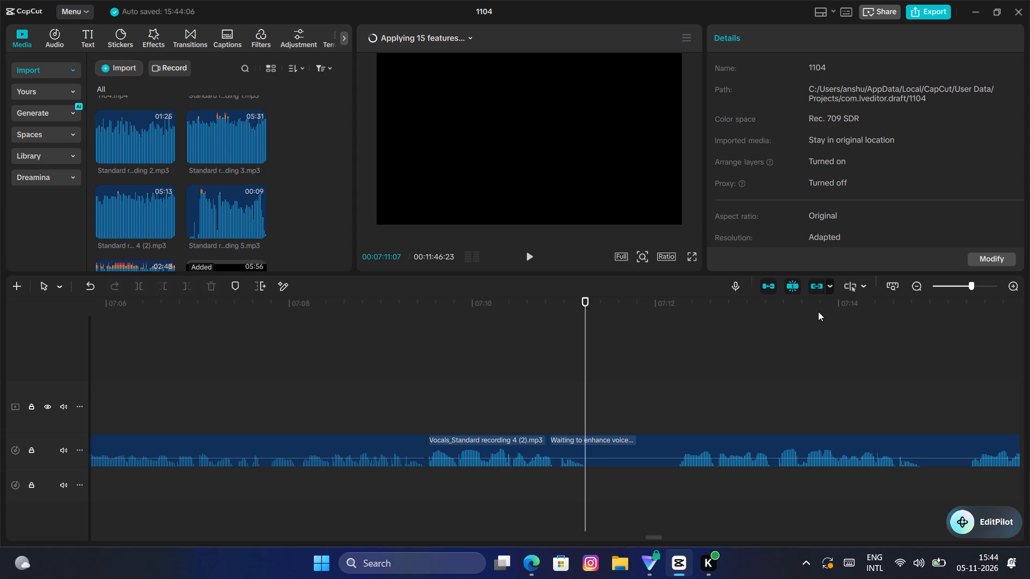
left_click(593, 453)
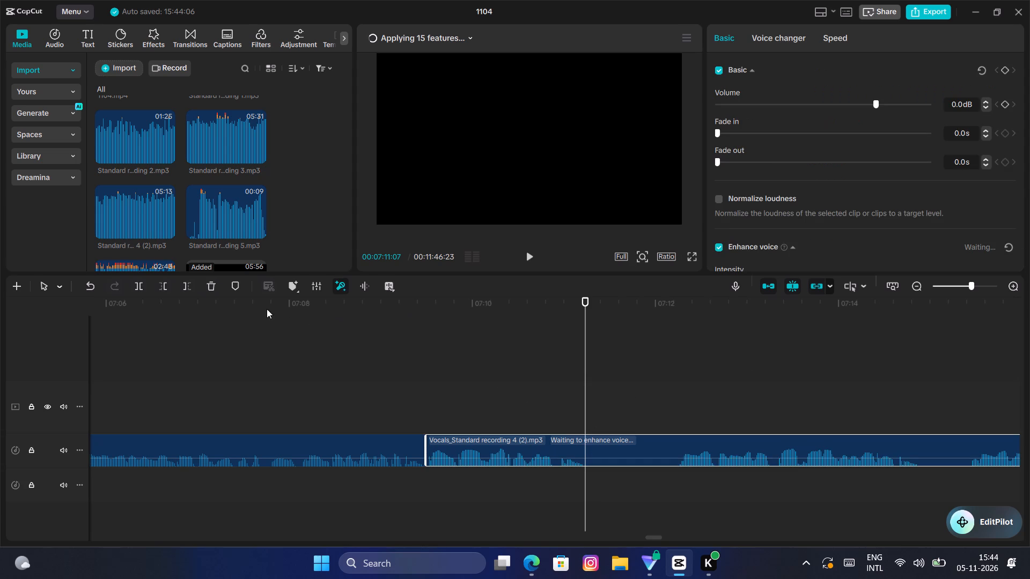
left_click(143, 289)
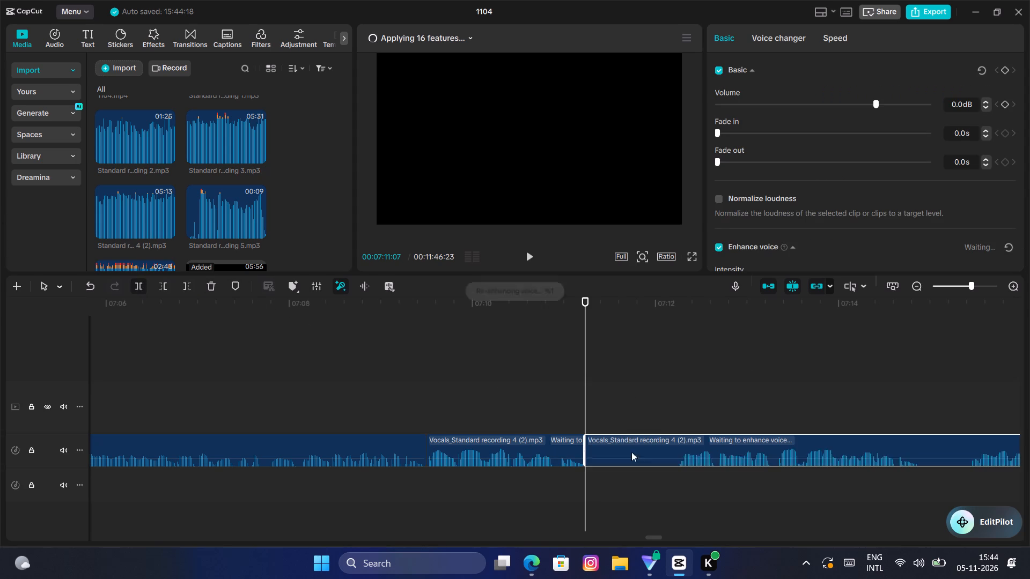
Trim the start of the piece after the 00:07:11:07 split up to 00:07:12:07 and move it against the preceding piece.
left_click_drag(583, 389, 682, 419)
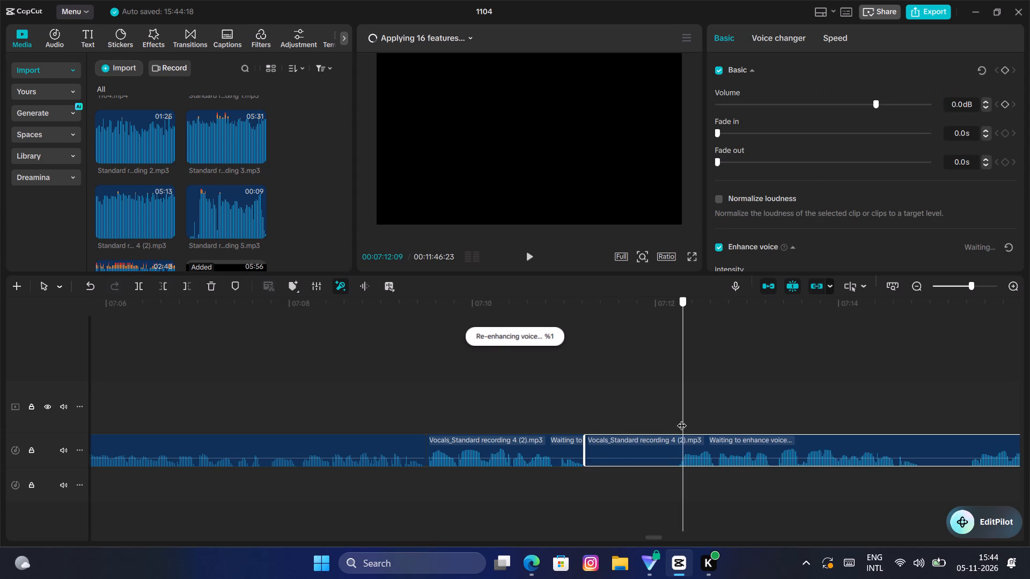
left_click_drag(682, 419, 678, 422)
key("q")
left_click_drag(708, 443, 651, 448)
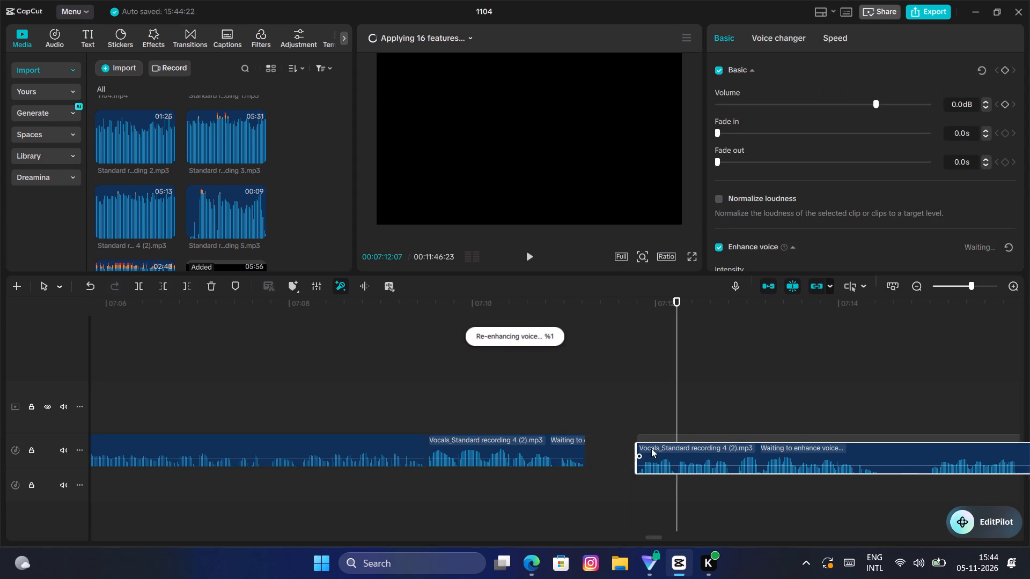
left_click_drag(651, 448, 615, 447)
Play on from the 00:07:11:07 join and trim the start of the piece following it up to 00:07:17:22.
left_click(575, 412)
key("space")
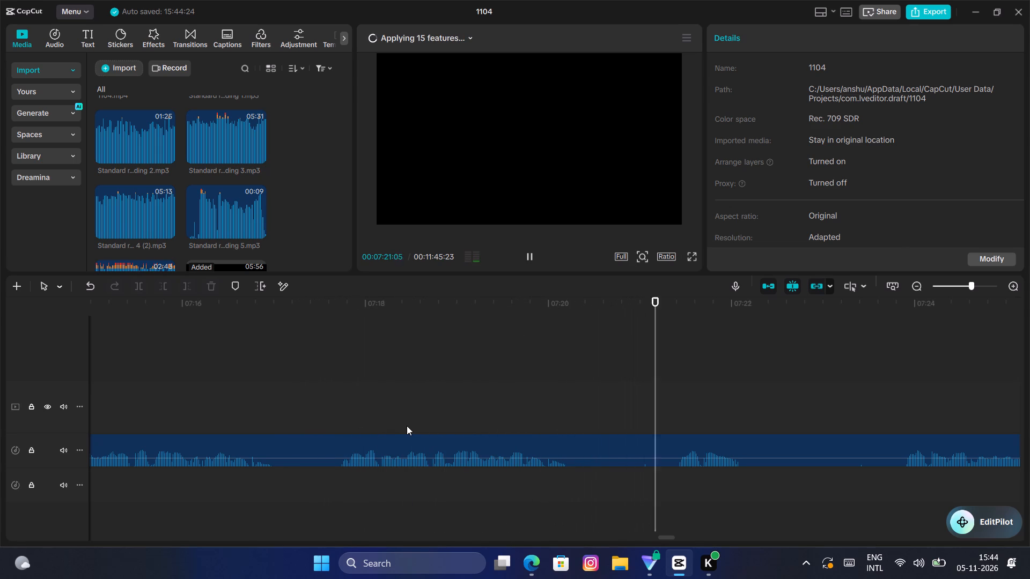
key("space")
left_click(350, 398)
left_click_drag(350, 398, 342, 404)
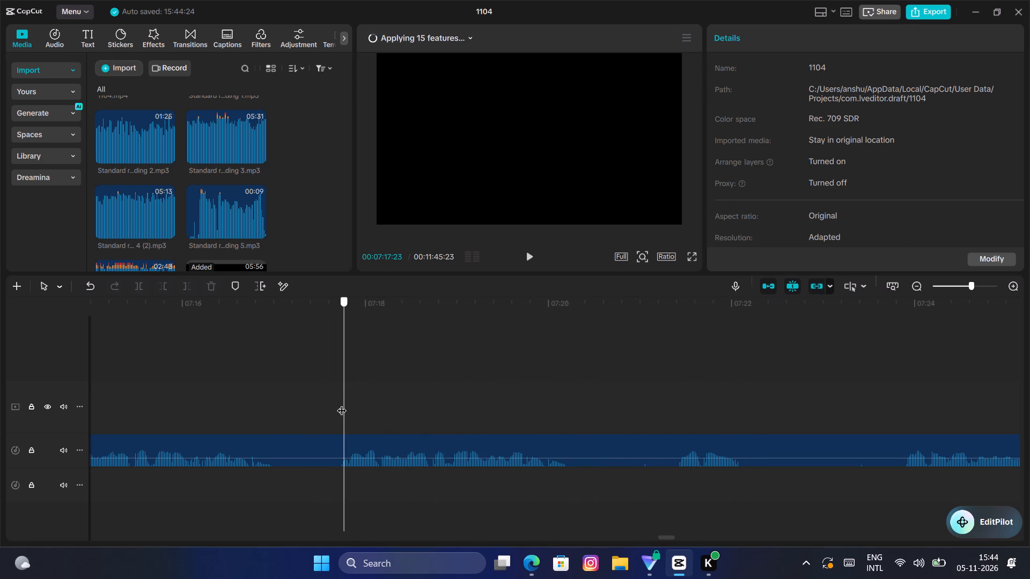
left_click_drag(342, 404, 341, 404)
left_click(357, 455)
key("q")
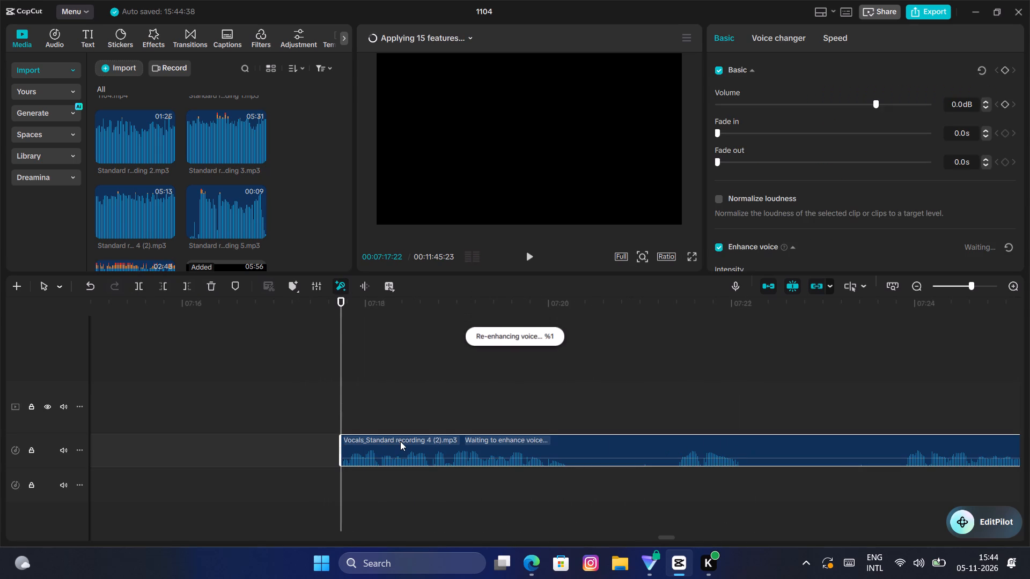
Move the trimmed piece back along the main audio track against the end of the preceding piece at 00:07:11:07.
double_click(400, 441)
left_click_drag(400, 441, 244, 409)
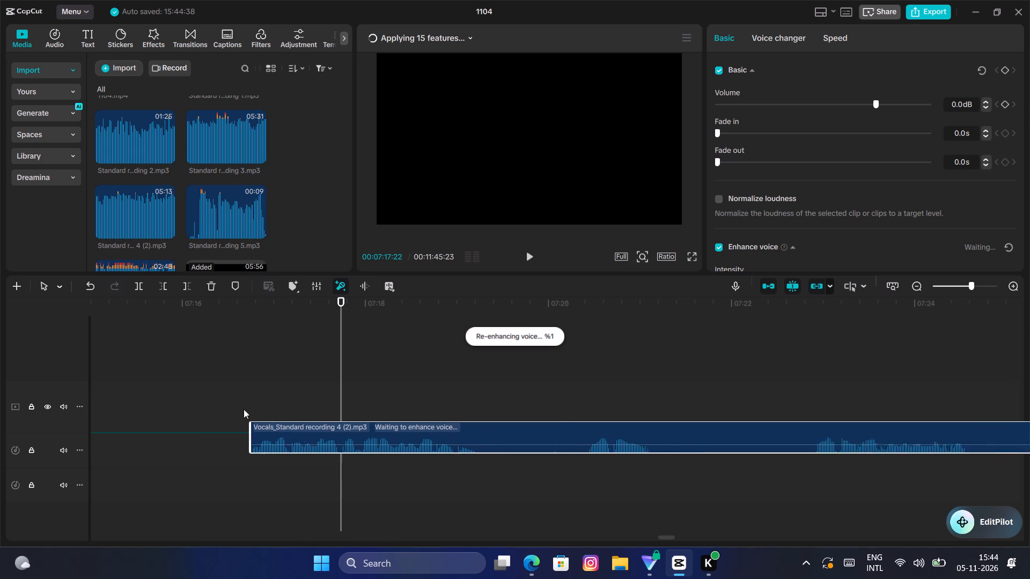
left_click_drag(244, 409, 19, 472)
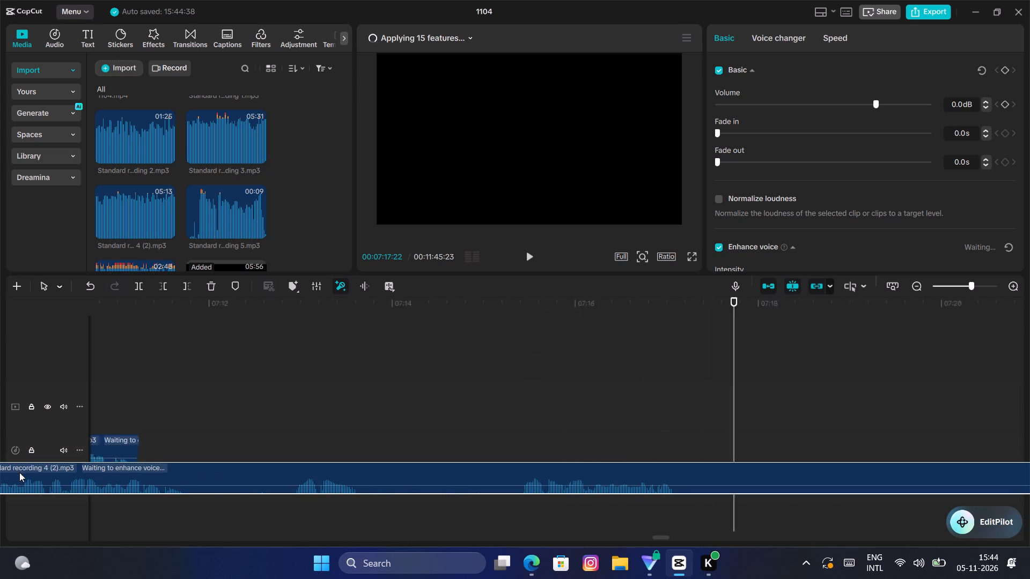
left_click_drag(19, 472, 314, 439)
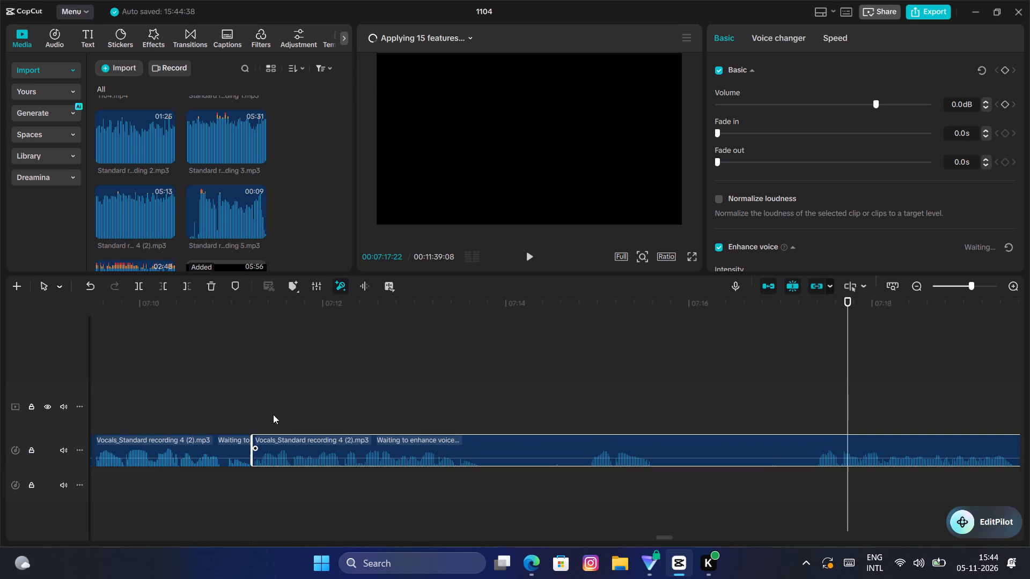
Play on from the 00:07:11:07 join and trim the start of the piece following it up to 00:07:14:28, before the short speech burst.
left_click(235, 387)
key("space")
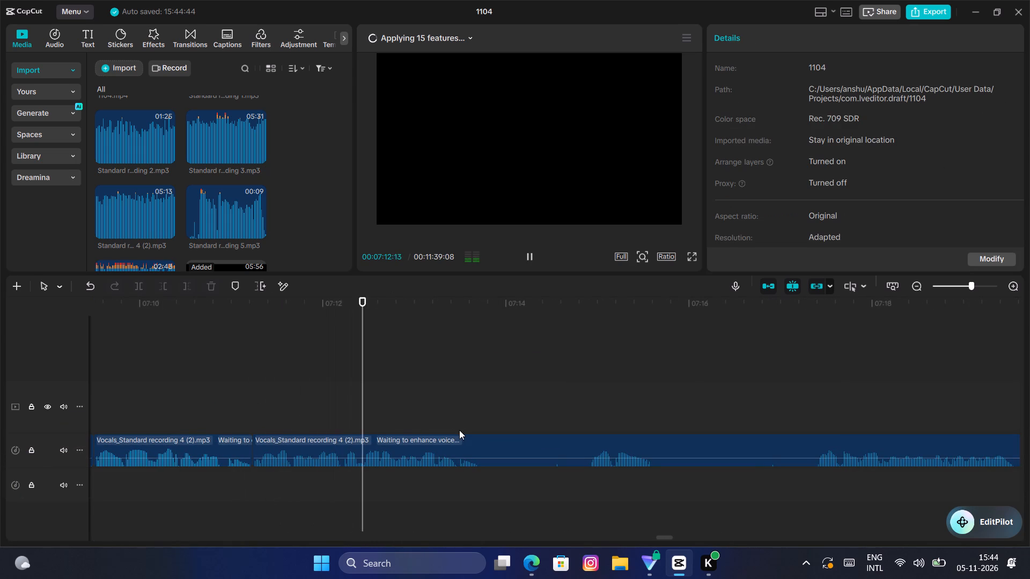
key("space")
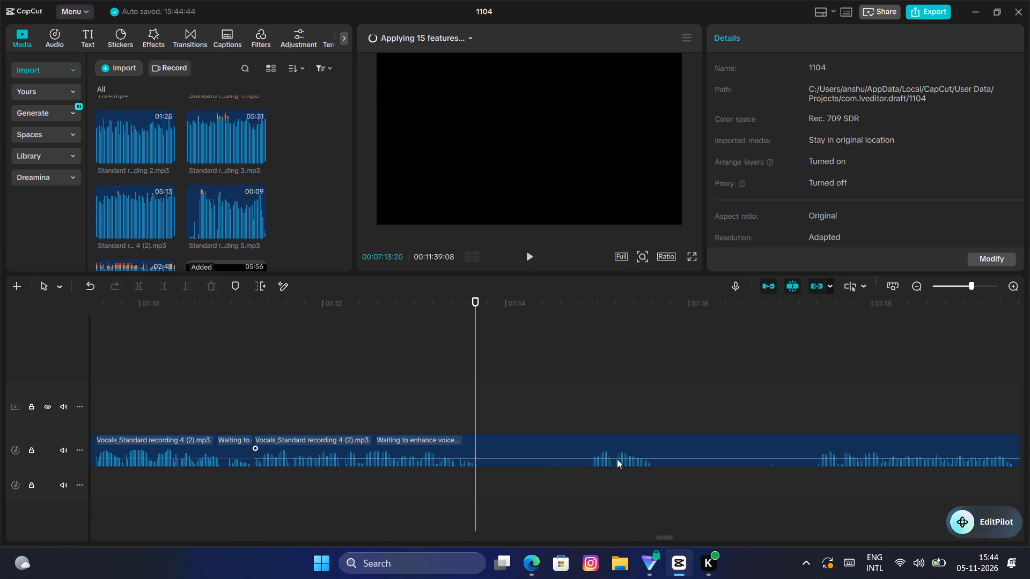
left_click_drag(601, 415, 594, 415)
double_click(584, 413)
left_click_drag(584, 413, 590, 418)
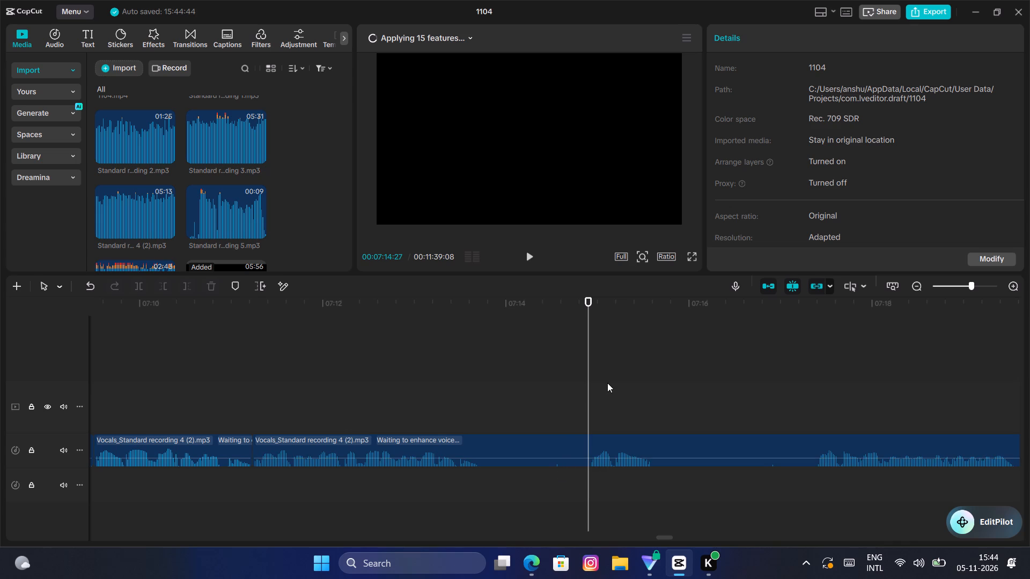
left_click(538, 446)
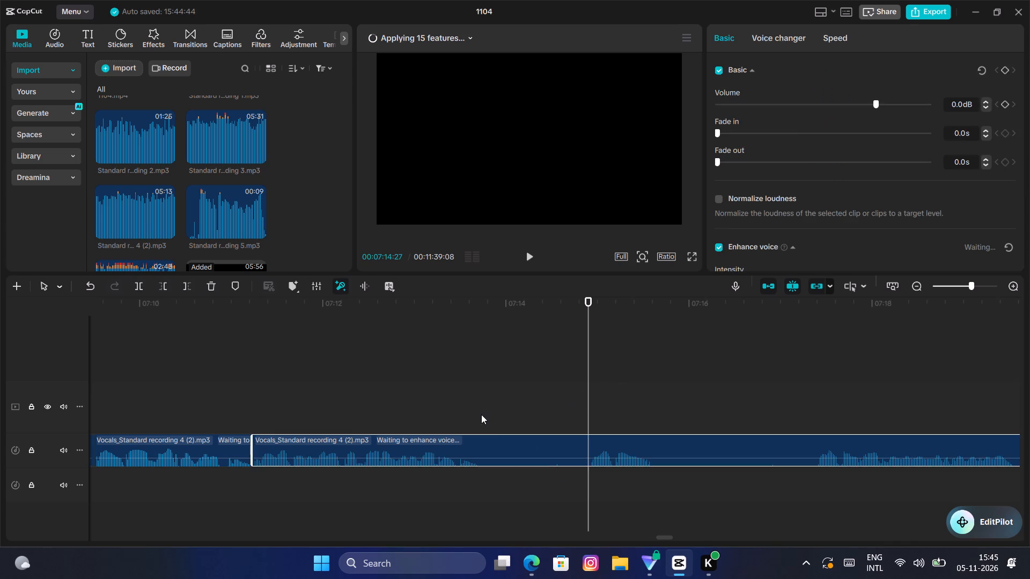
left_click(481, 406)
left_click_drag(481, 406, 590, 412)
left_click(571, 446)
key("q")
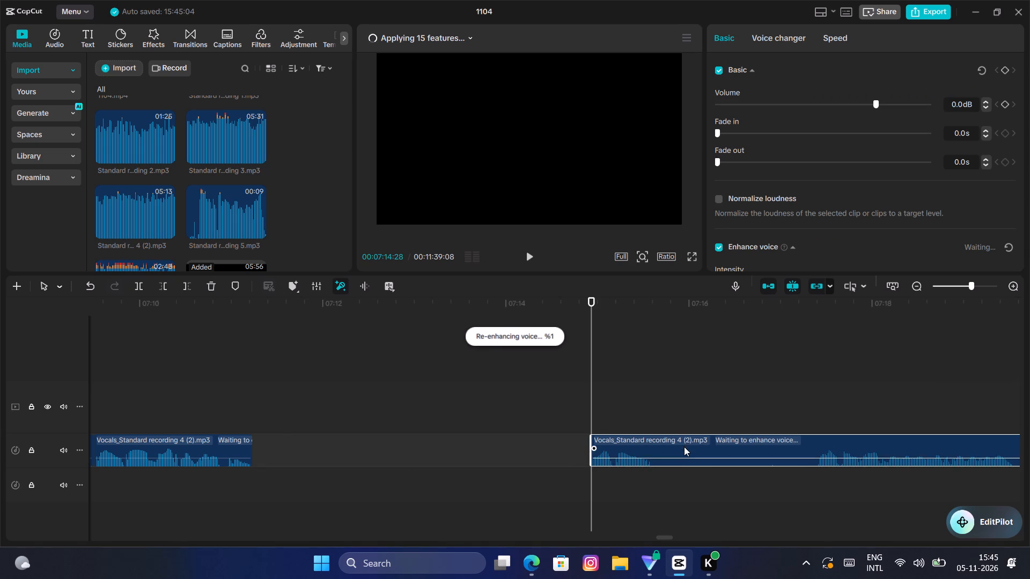
Move the newly trimmed piece back against the preceding piece at 00:07:11:07 and set the playhead to 00:07:11:02, just before the join.
left_click_drag(684, 447, 349, 448)
left_click(238, 407)
key("q")
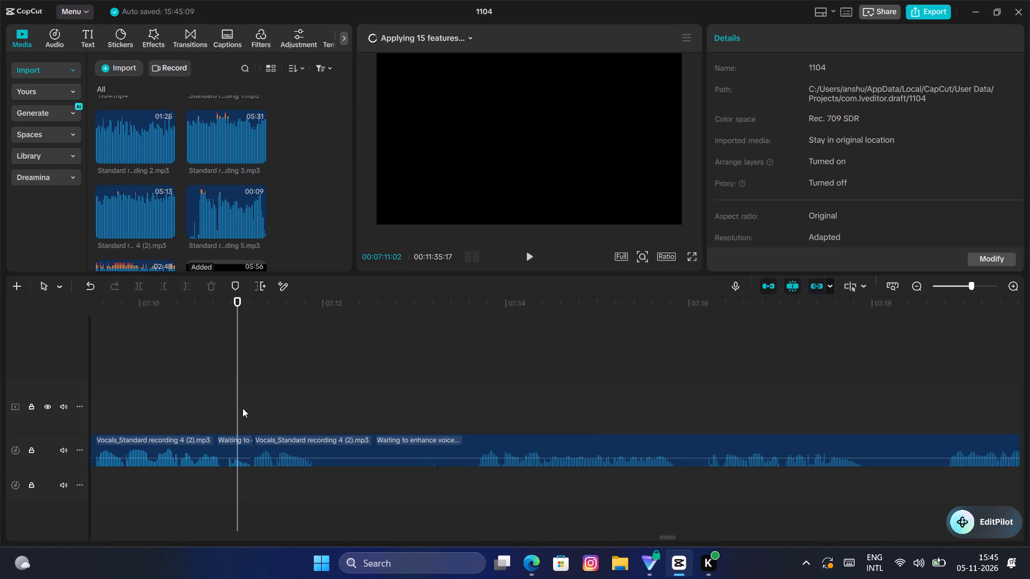
Replay the audio across the 00:07:11:07 join, and undo the last trim and move of the piece following it.
key("space")
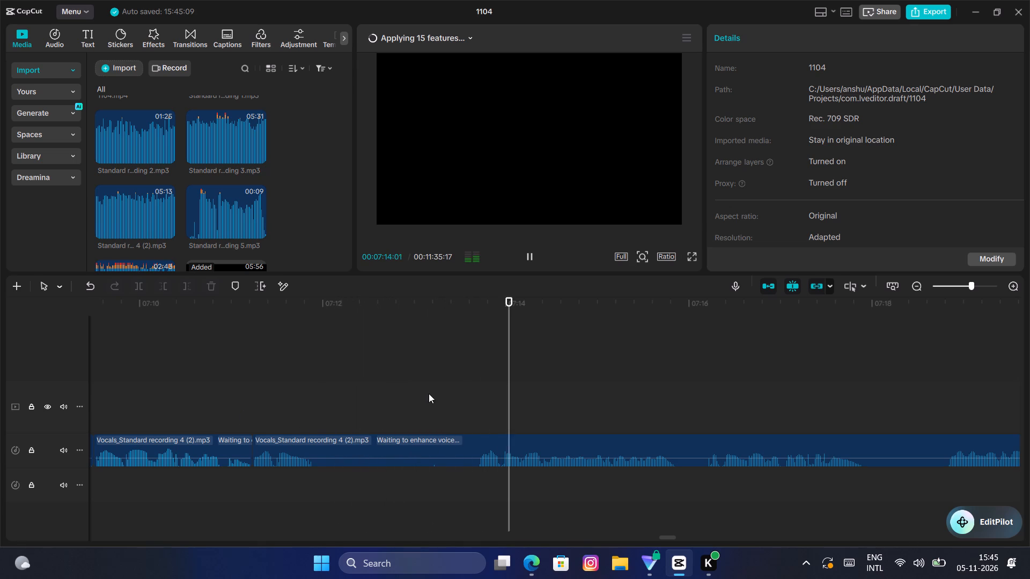
key("space")
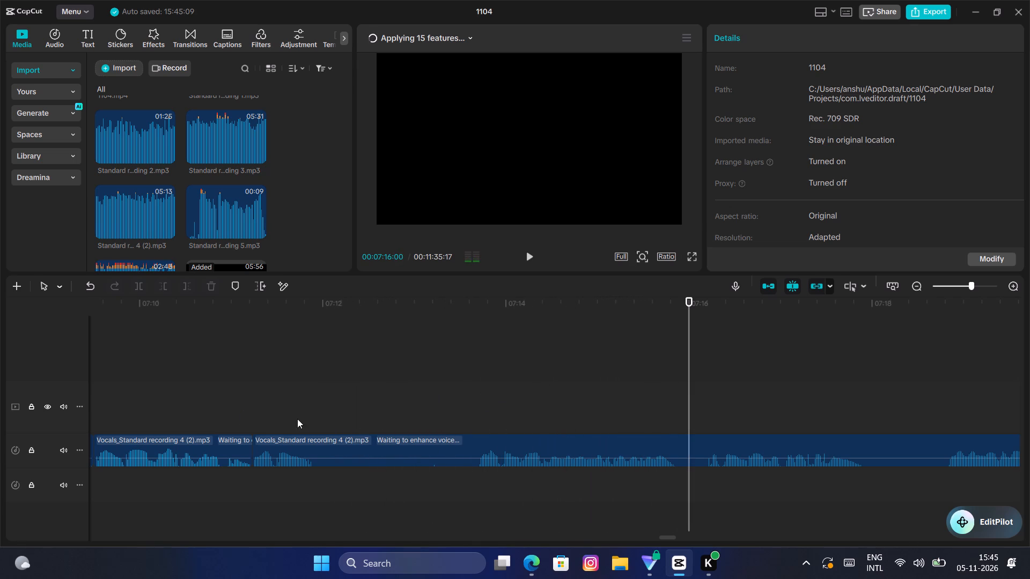
left_click(120, 403)
key("space")
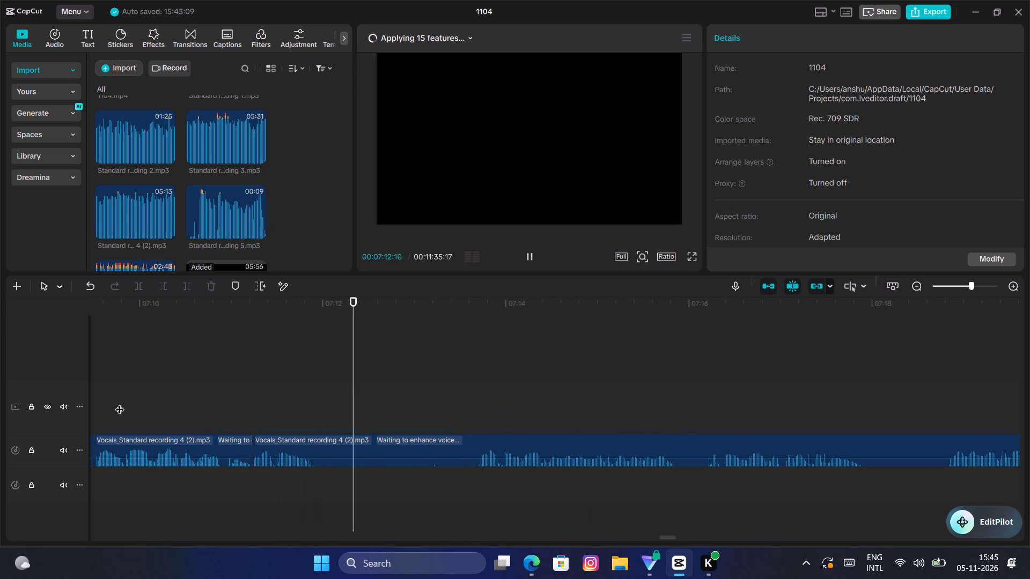
key("space")
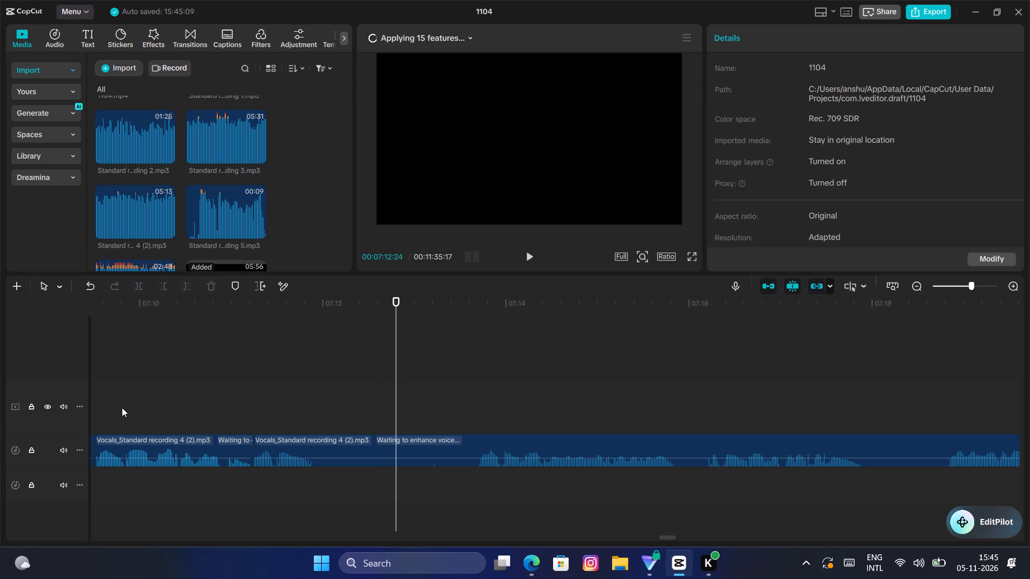
key("ctrl+z")
key("ctrl+z")
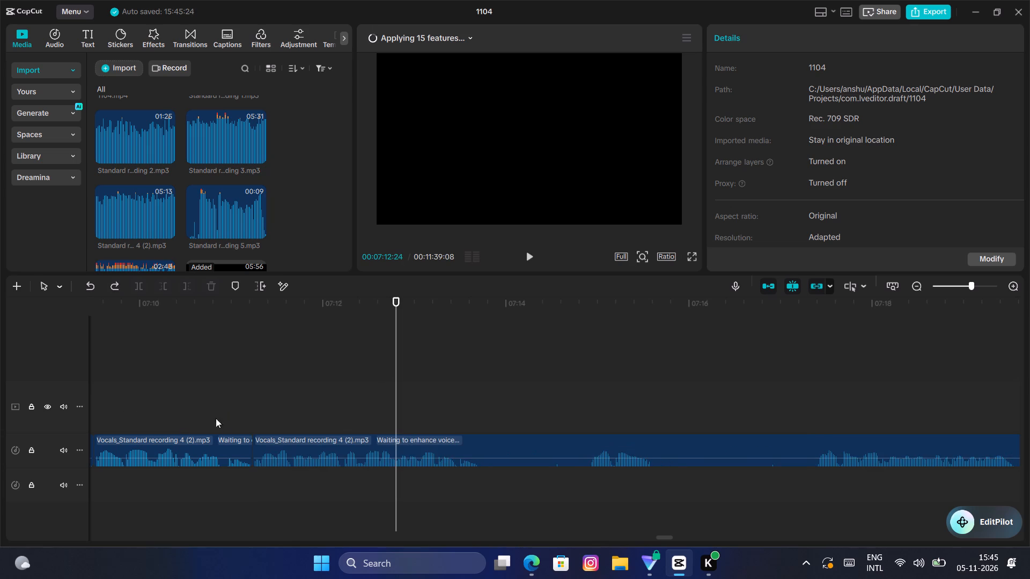
Play on from the 00:07:11:07 join and split the following piece at 00:07:13:21, where its speech ends.
left_click(253, 405)
key("space")
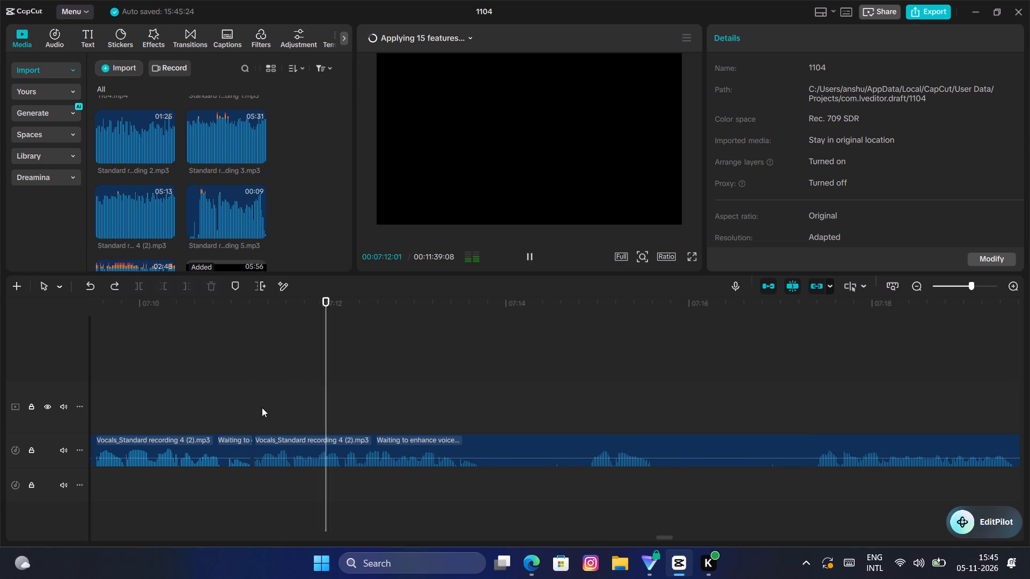
key("space")
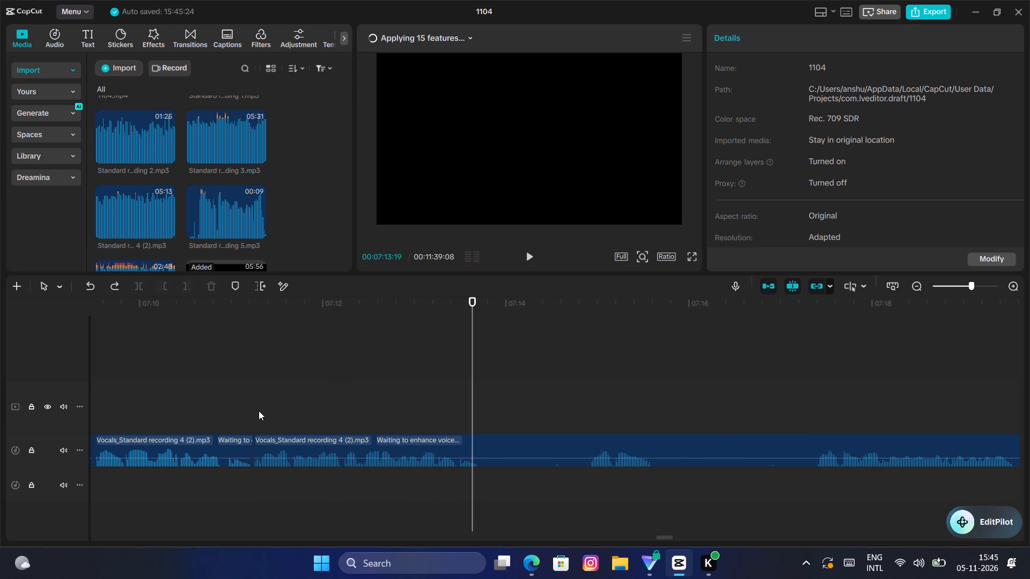
key("Right")
key("Right")
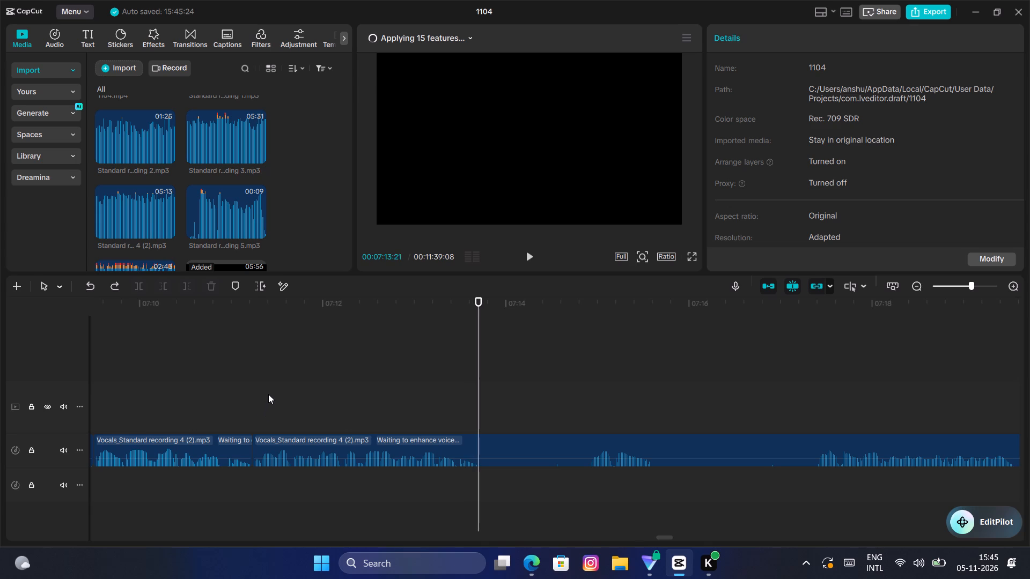
left_click(345, 460)
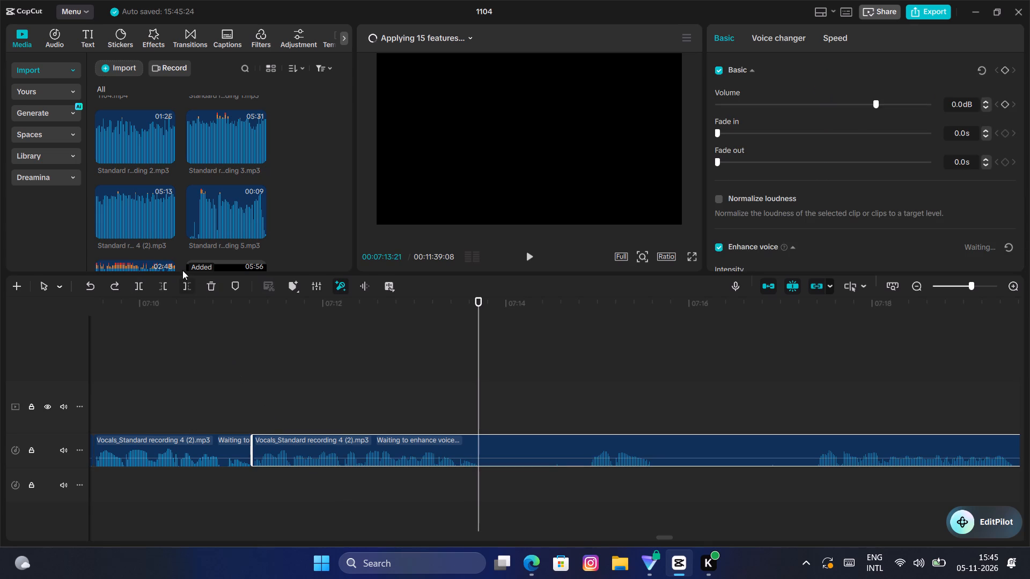
left_click(136, 289)
Trim the start of the piece after the 00:07:13:21 split up to 00:07:14:28 and close the gap to the preceding piece.
left_click(566, 397)
left_click_drag(566, 397, 568, 397)
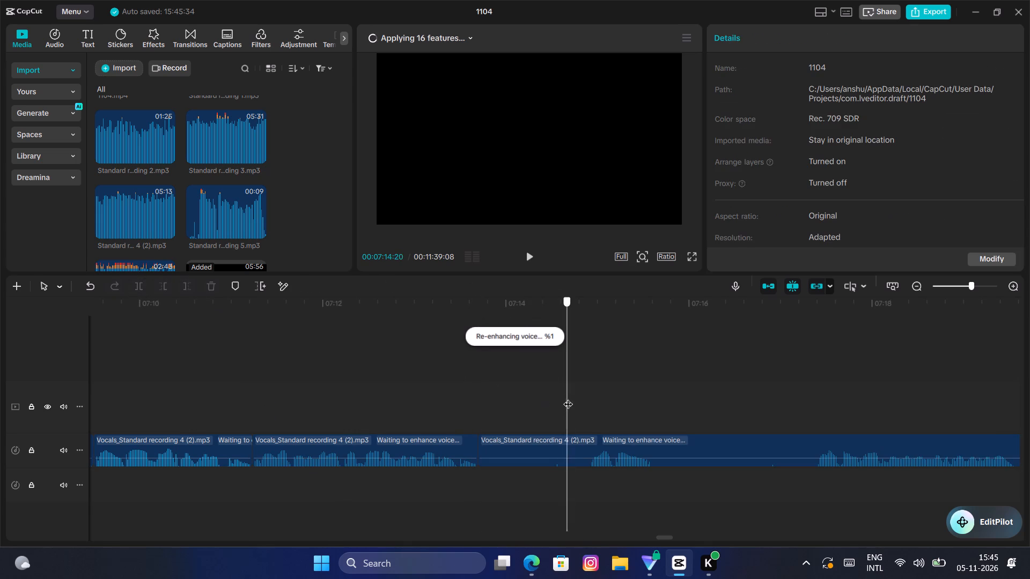
left_click_drag(568, 397, 591, 398)
left_click(560, 449)
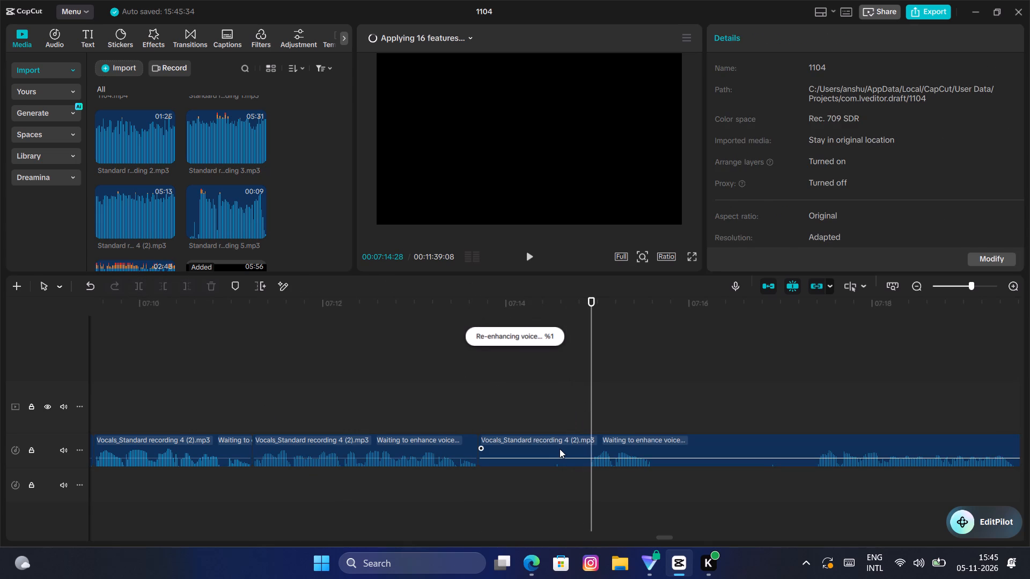
key("q")
left_click_drag(630, 448, 518, 443)
Play through the 00:07:13:21 join, trim the following piece's start up to 00:07:16:05, and move it back against the preceding piece.
left_click(424, 409)
key("space")
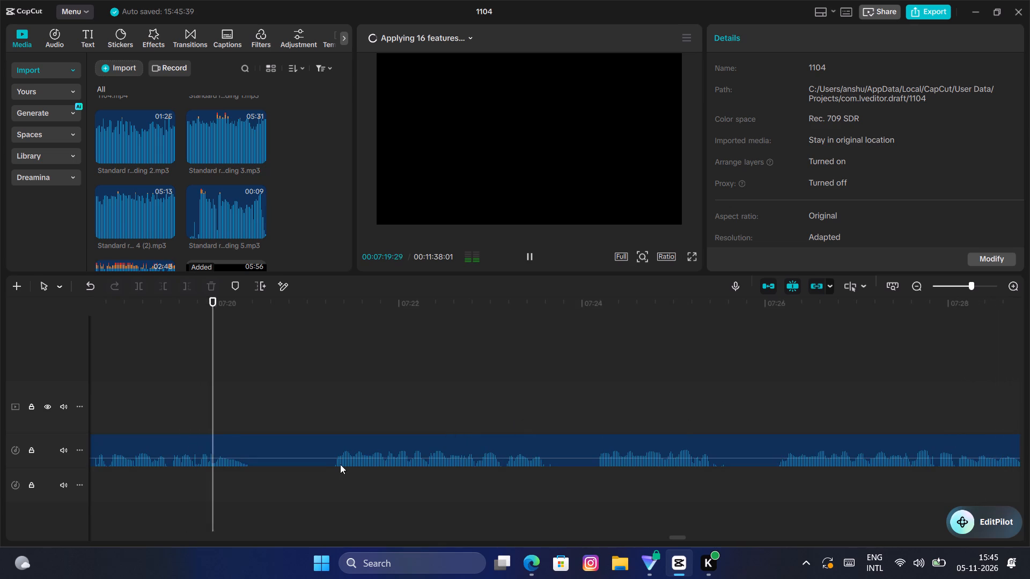
left_click(182, 406)
left_click_drag(182, 407, 416, 432)
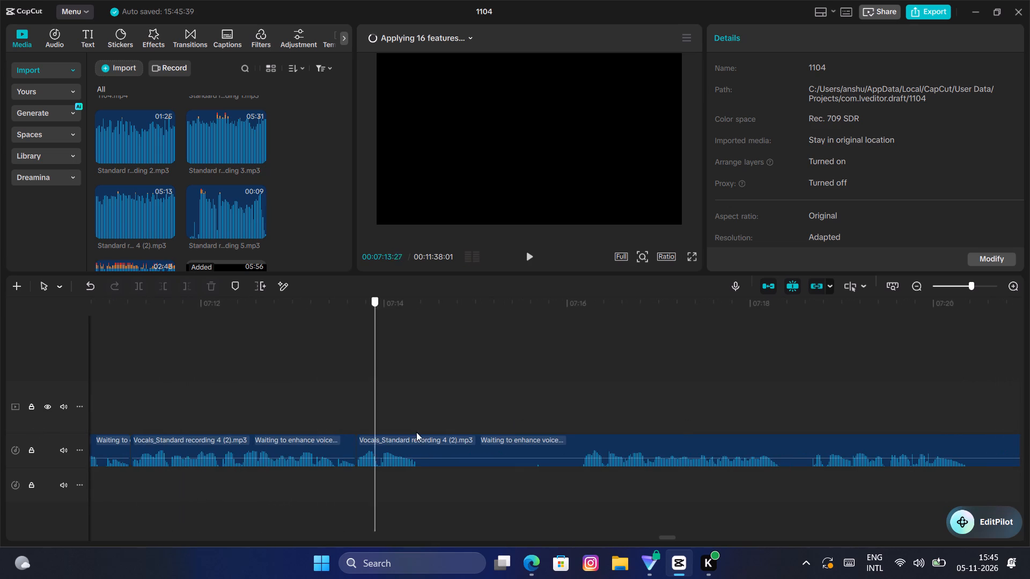
left_click_drag(416, 432, 584, 442)
key("space")
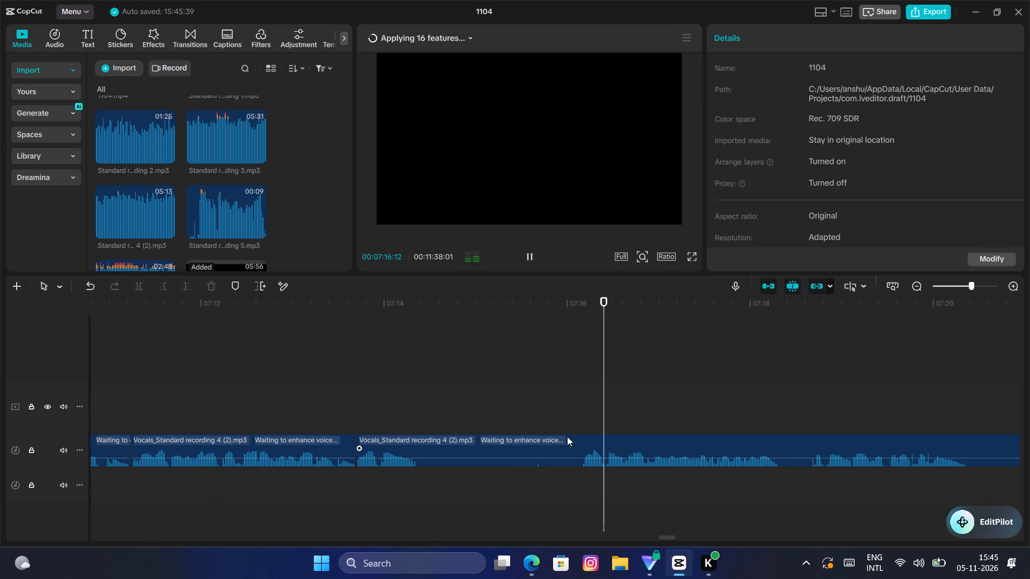
left_click(572, 422)
left_click_drag(572, 422, 581, 420)
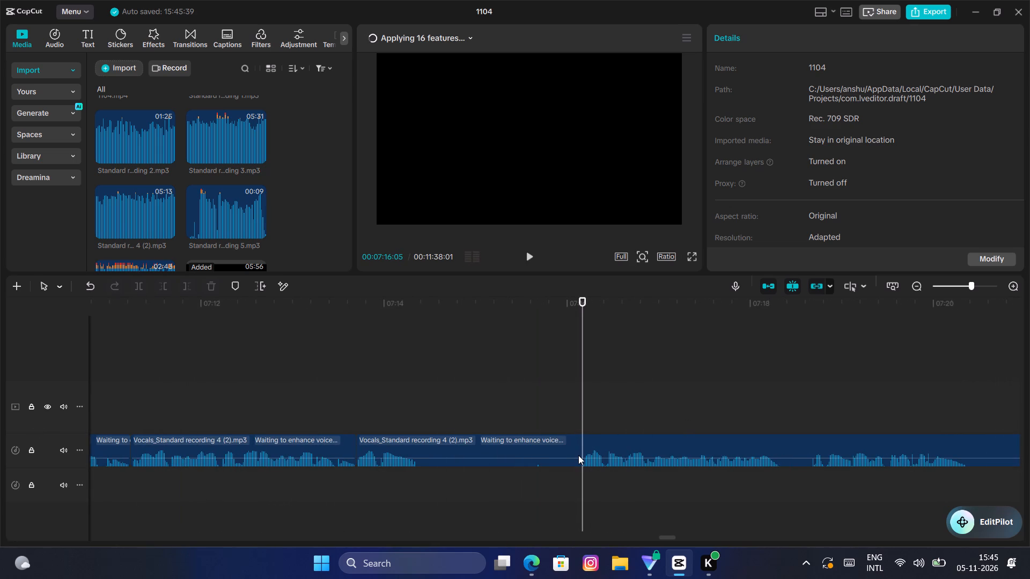
left_click(578, 455)
key("q")
left_click_drag(611, 447, 371, 452)
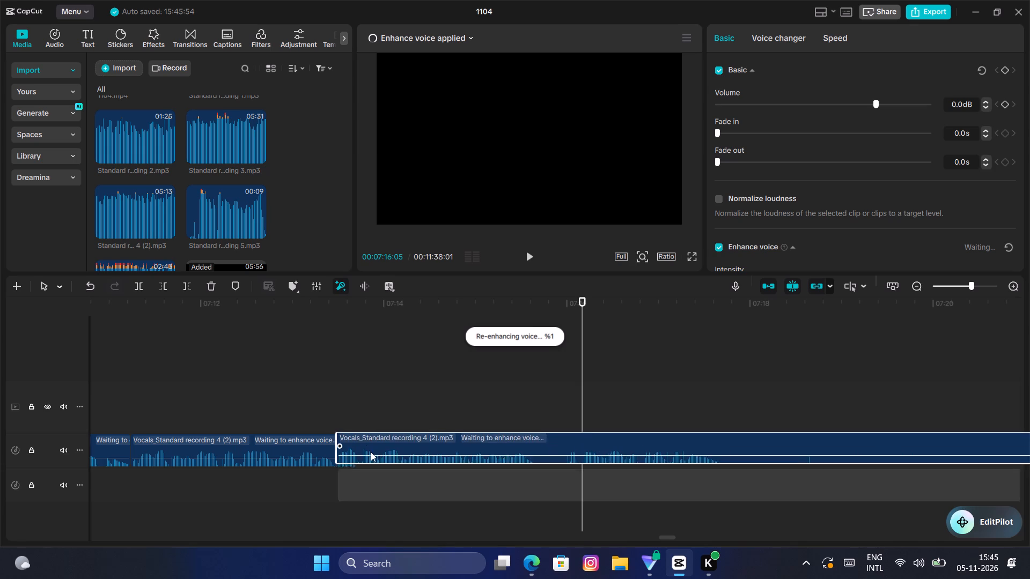
left_click_drag(371, 452, 383, 446)
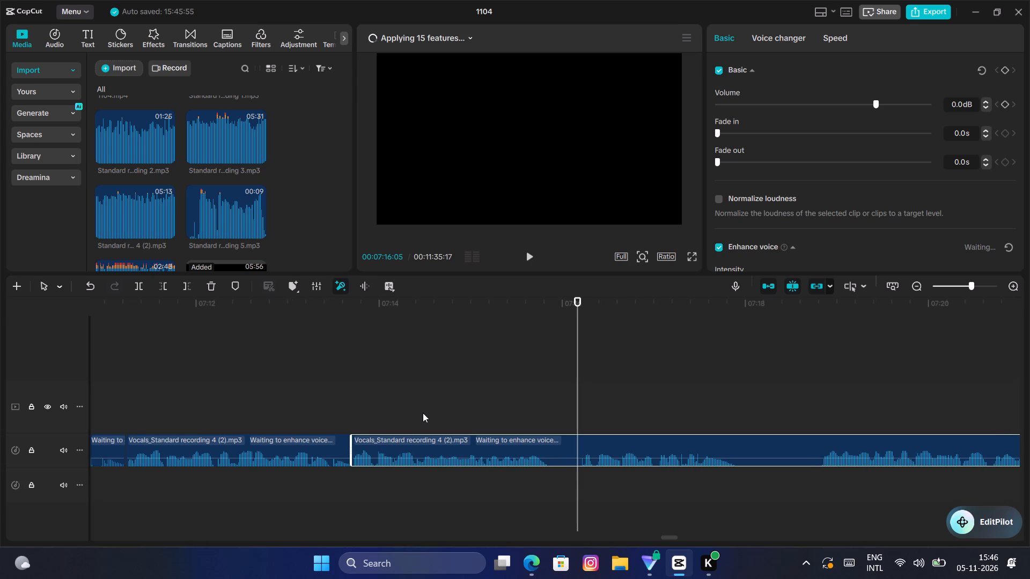
Play across the 00:07:13:21 join and split the following piece at 00:07:15:25, at the end of its first speech section.
left_click(424, 418)
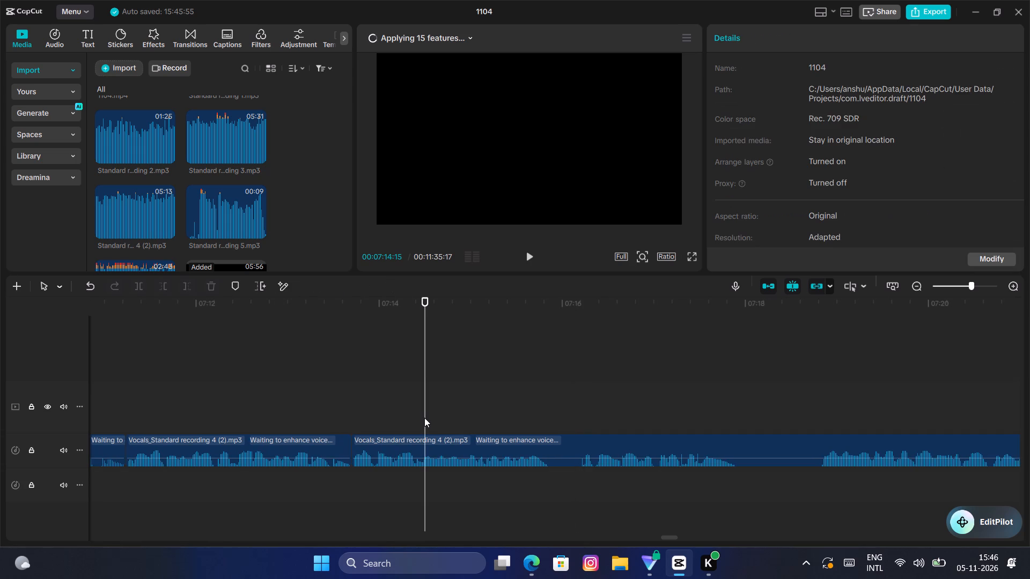
left_click(424, 418)
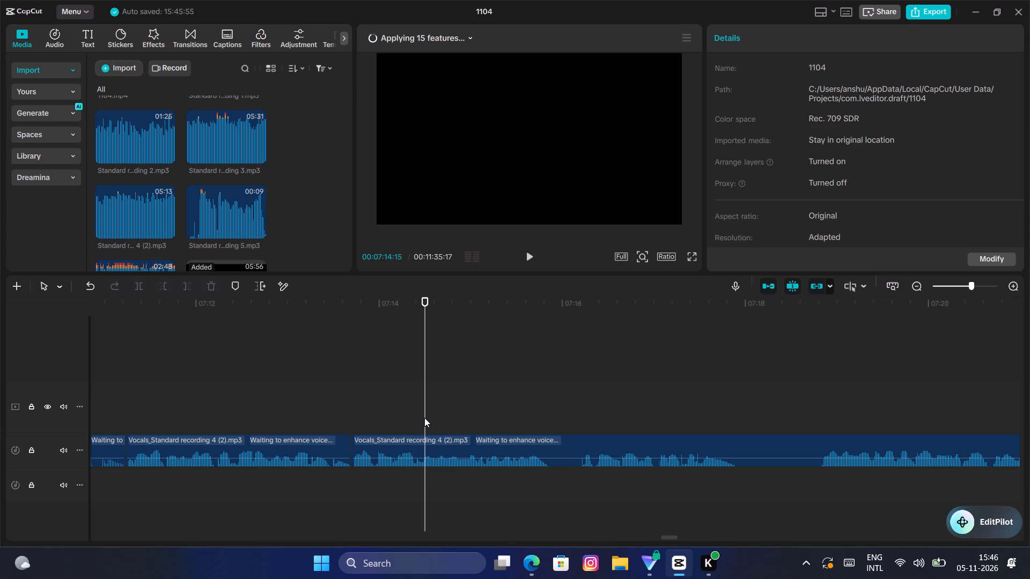
left_click(424, 418)
left_click(424, 418)
double_click(229, 387)
key("space")
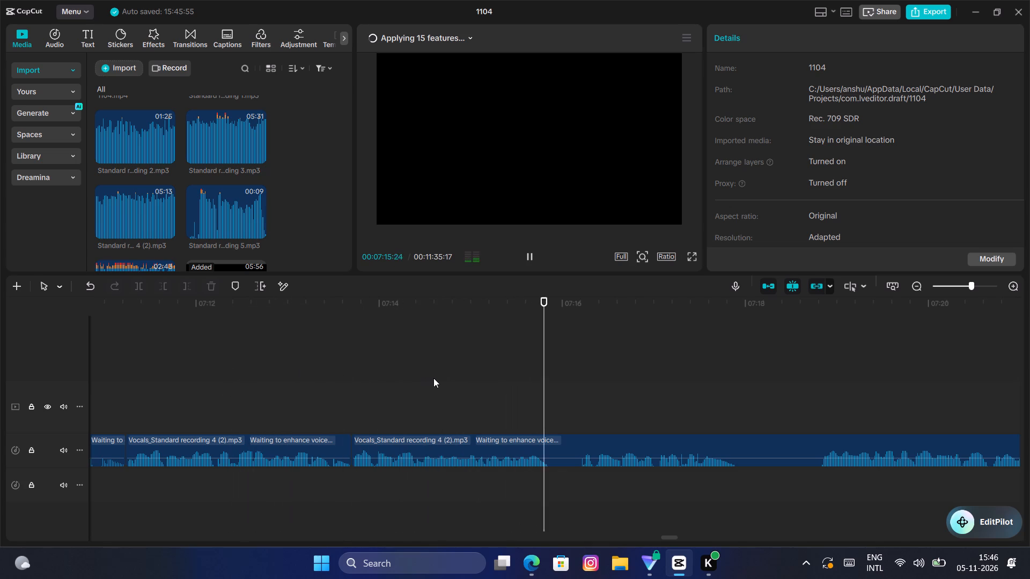
key("space")
left_click(565, 387)
left_click_drag(564, 392, 549, 405)
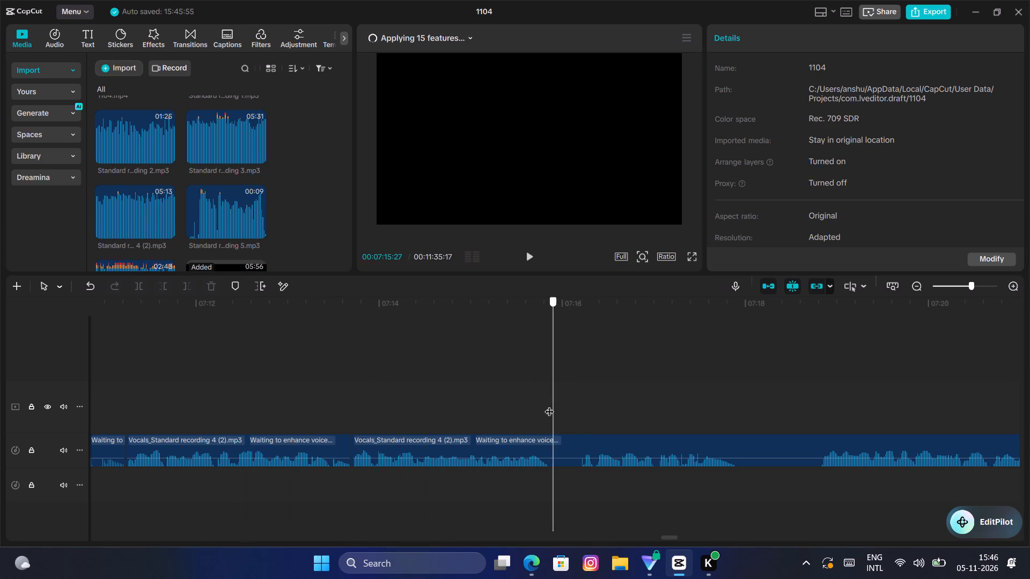
left_click_drag(549, 405, 547, 409)
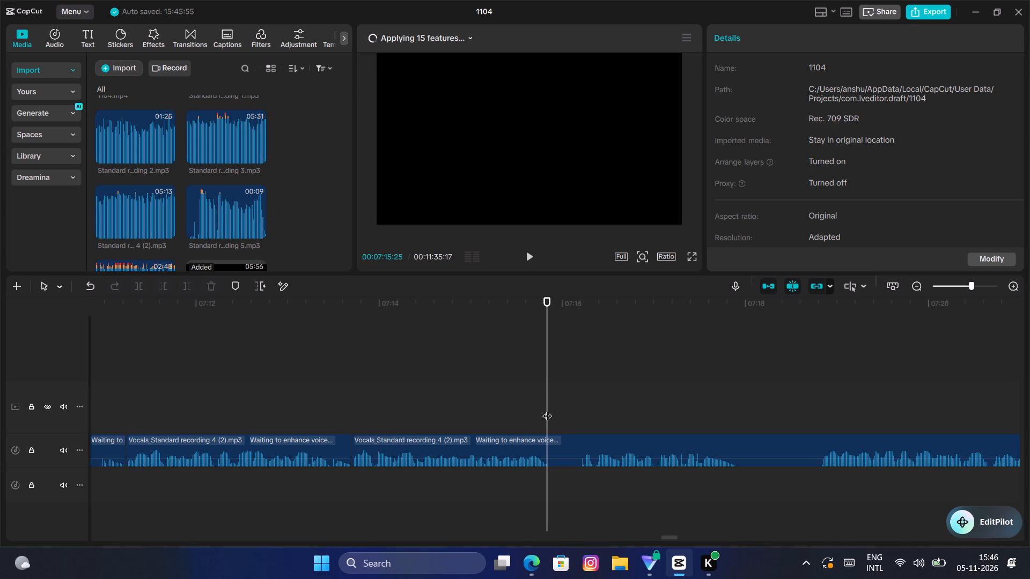
left_click(571, 443)
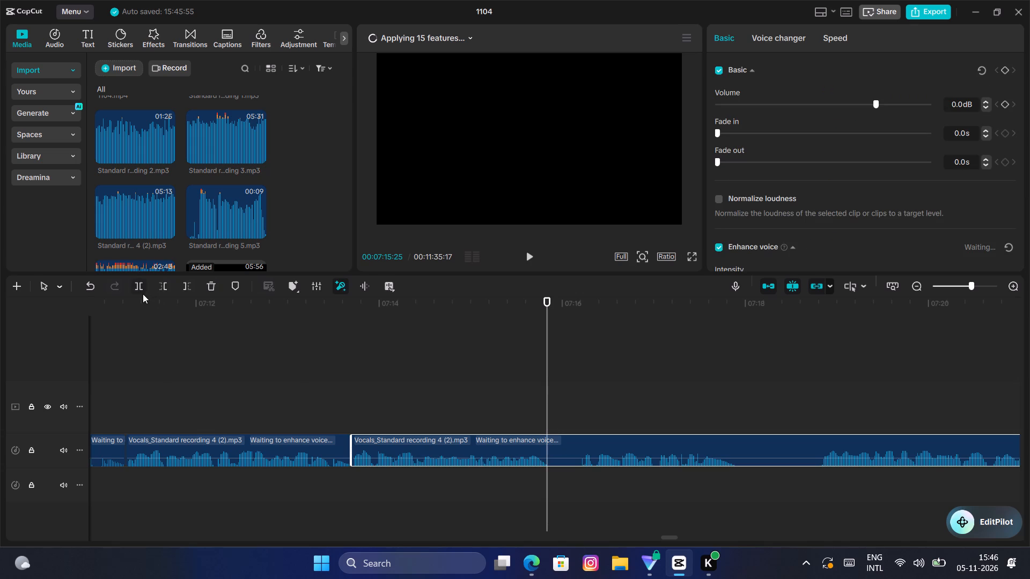
left_click(143, 294)
Trim the start of the piece after the 00:07:15:25 split up to 00:07:16:06 and move it back against the preceding piece.
left_click(592, 376)
left_click_drag(590, 378, 581, 385)
left_click(579, 443)
key("q")
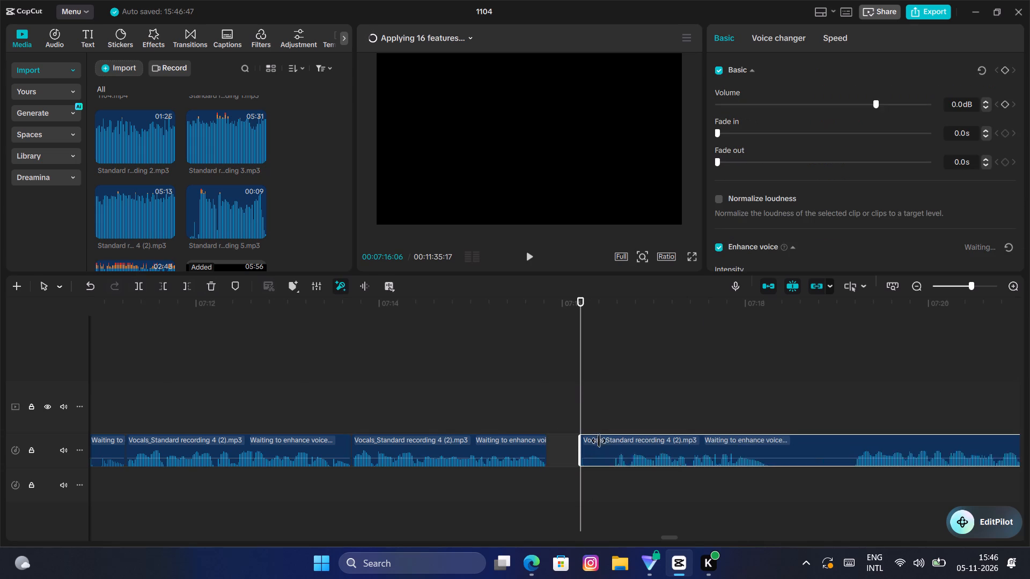
left_click_drag(606, 444, 575, 449)
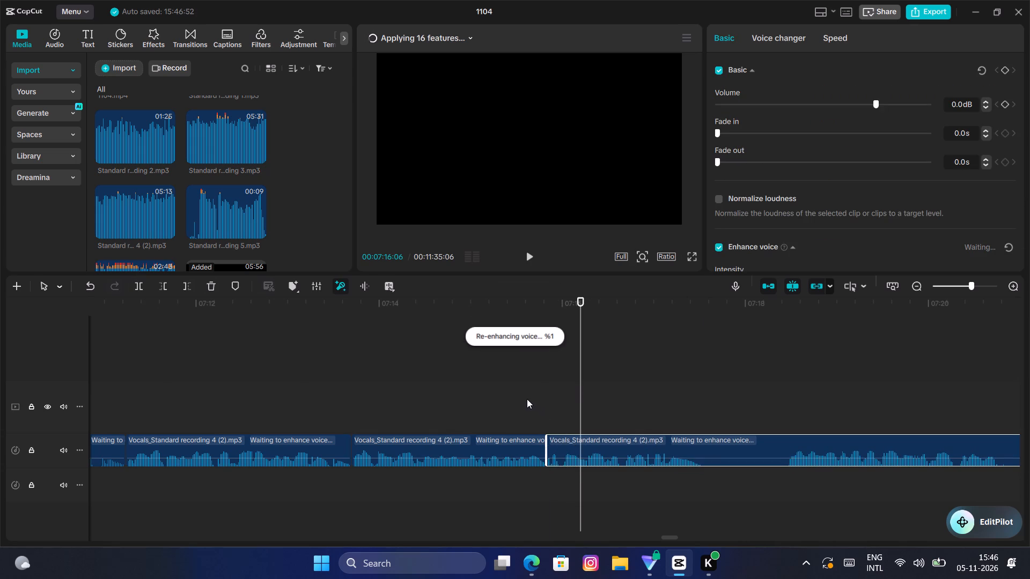
Play on past the 00:07:15:25 join and split the following piece at 00:07:17:16, where the speech fades into silence.
left_click(527, 399)
key("space")
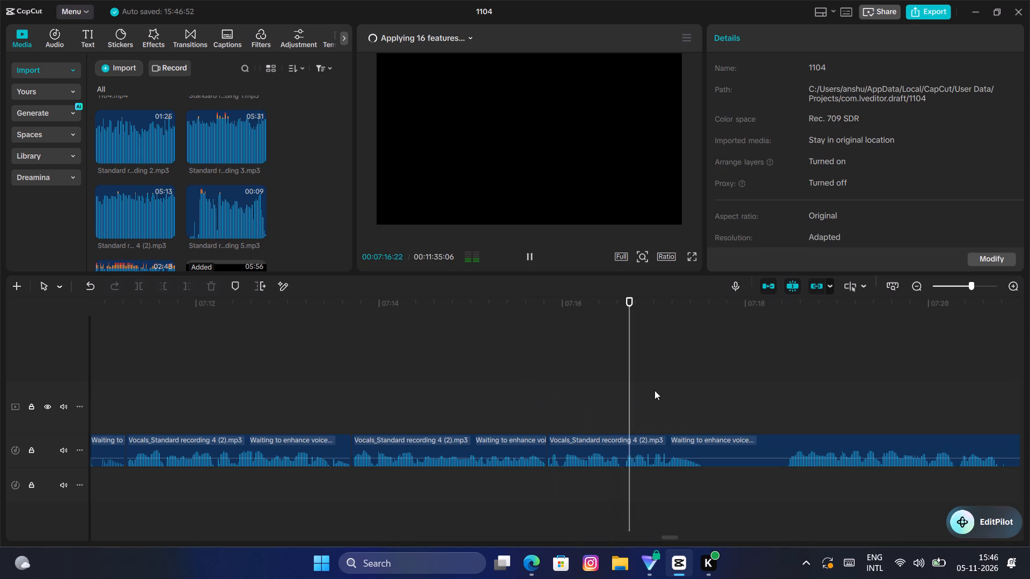
key("space")
key("space")
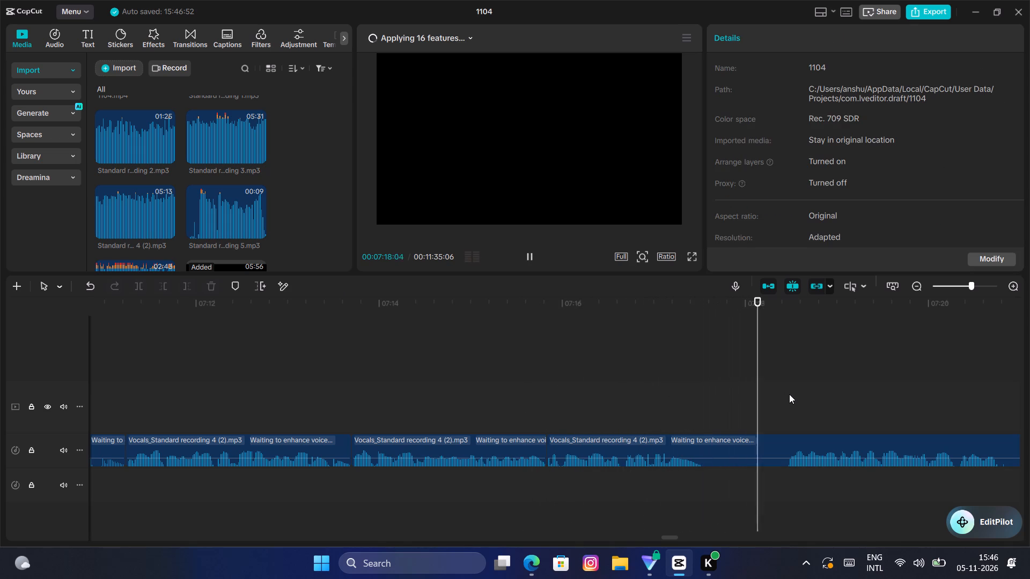
key("space")
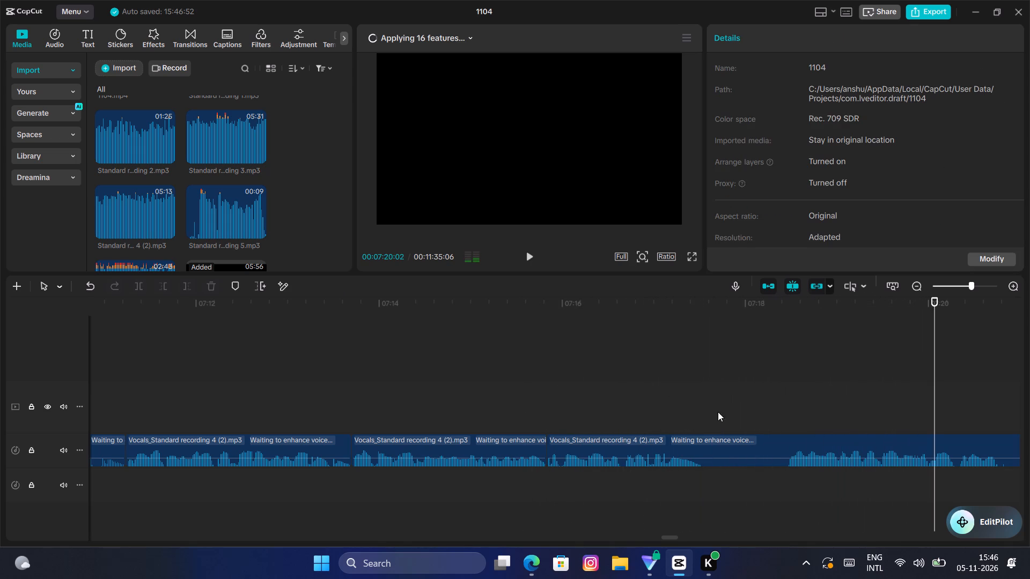
left_click(687, 411)
left_click_drag(687, 410, 703, 404)
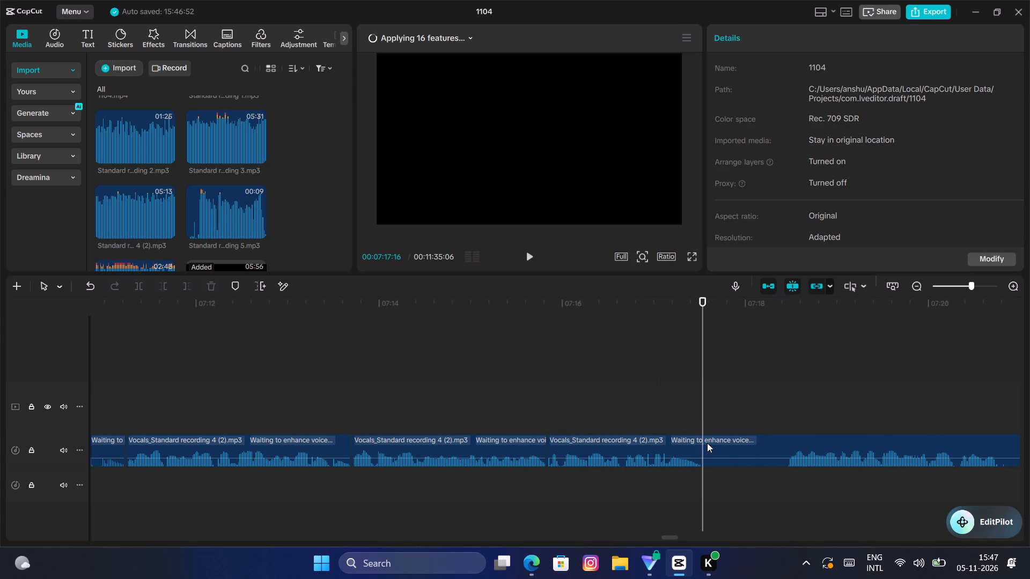
left_click(707, 445)
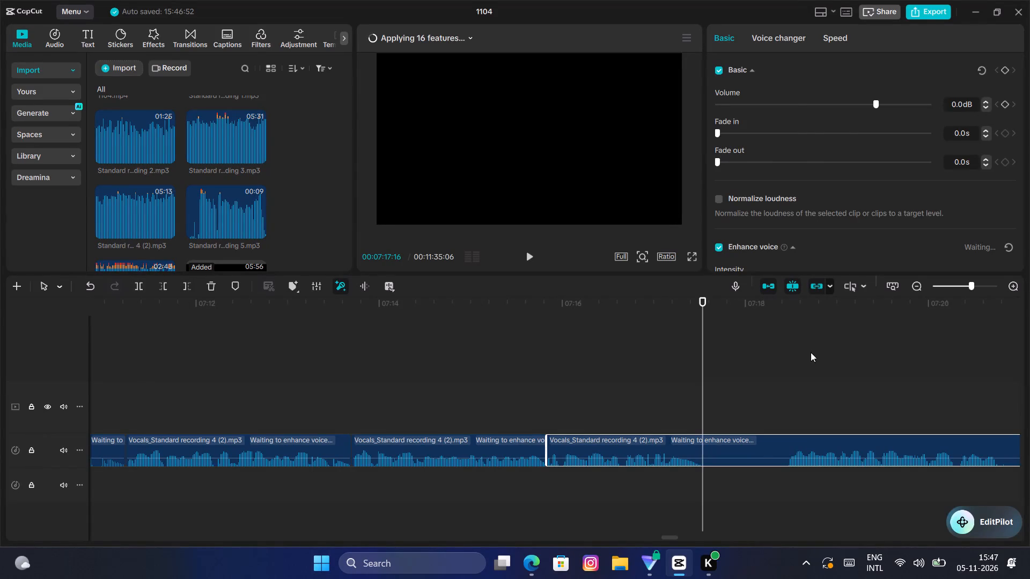
left_click(762, 372)
left_click_drag(747, 383, 699, 392)
double_click(698, 392)
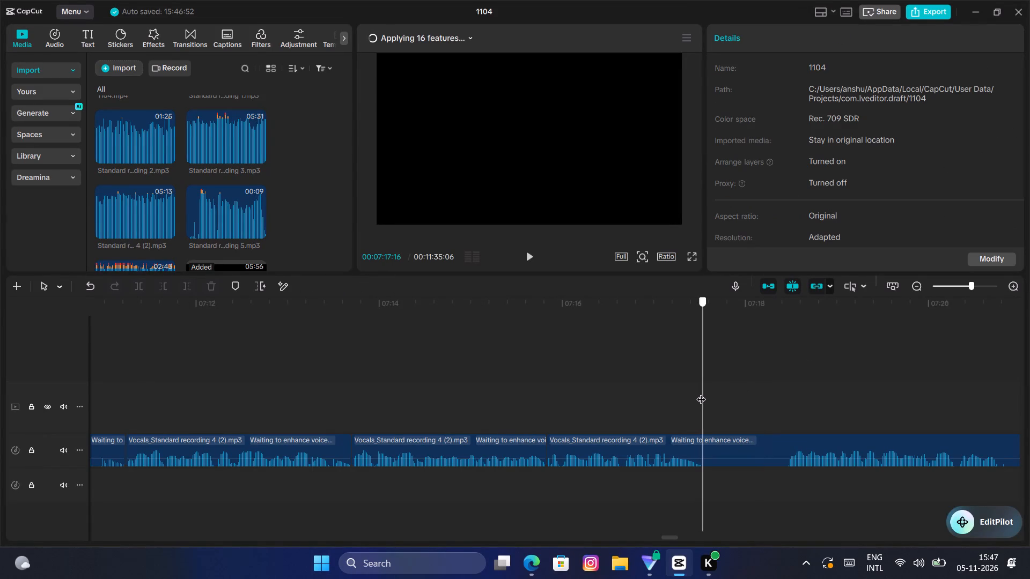
left_click(701, 442)
left_click(700, 444)
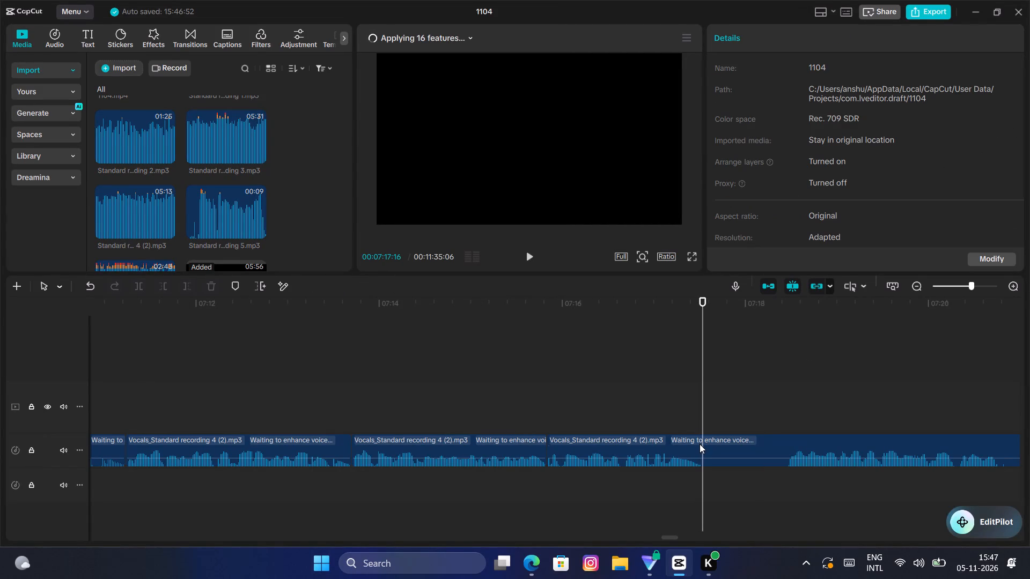
left_click(689, 449)
left_click(138, 294)
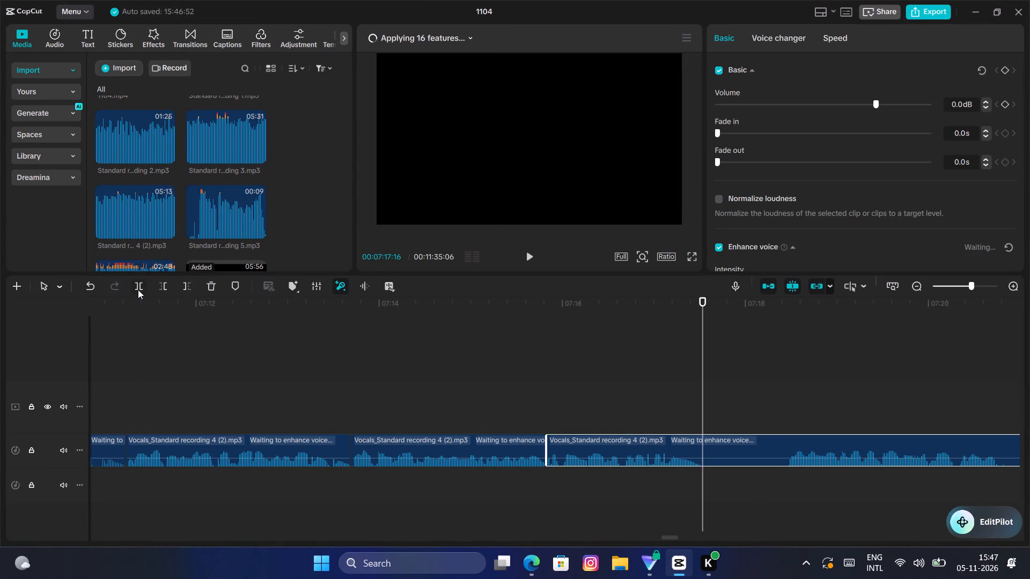
Cut out the silent stretch from 00:07:17:16 to 00:07:18:14 and move the following piece back against the preceding piece.
left_click(138, 289)
left_click(755, 405)
left_click_drag(755, 405, 781, 397)
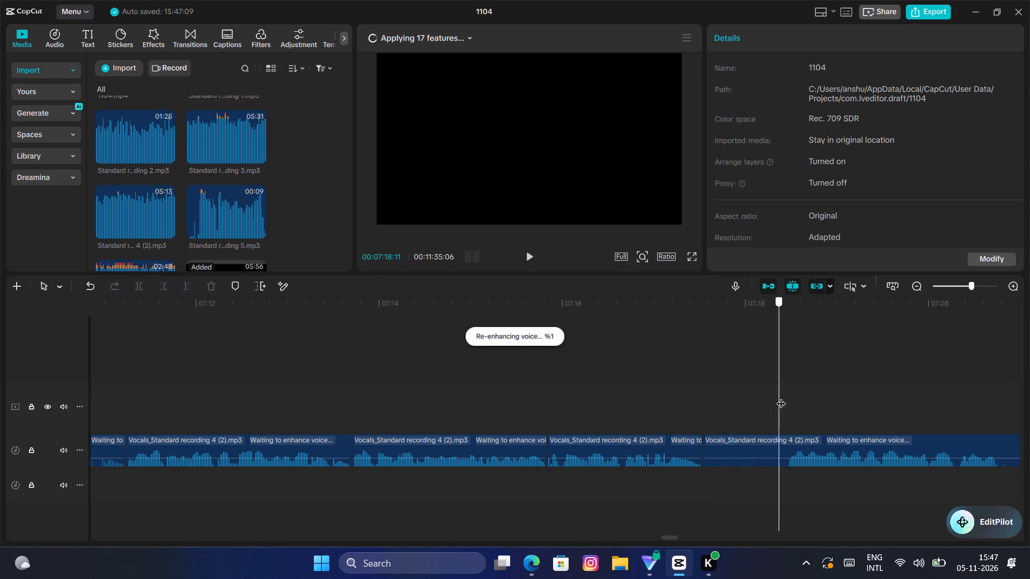
left_click_drag(781, 397, 789, 390)
left_click(757, 449)
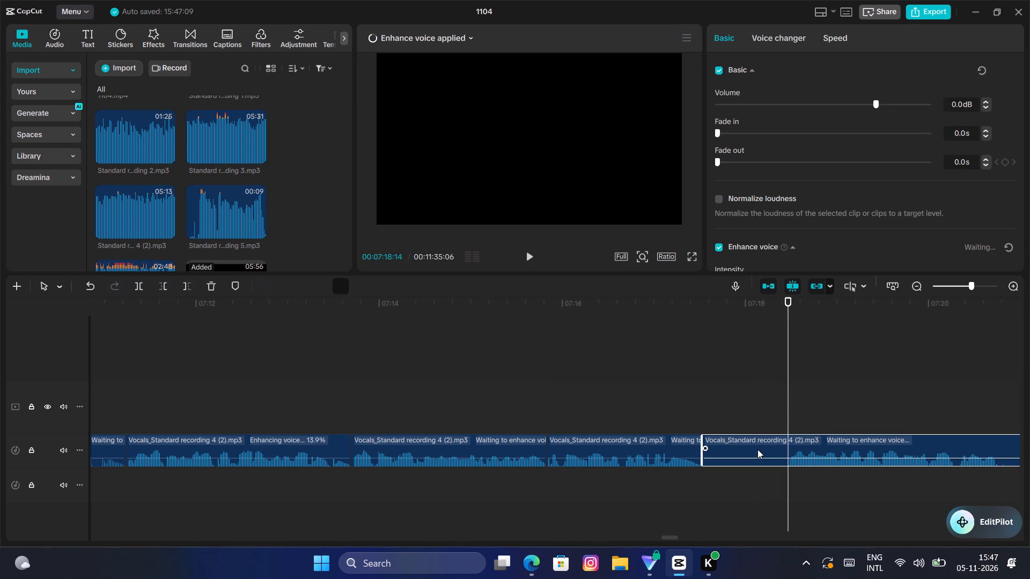
key("q")
left_click_drag(813, 437, 730, 439)
Play on past the 00:07:17:16 join to about 00:07:39 and replay the speech sections from about 00:07:30 to find the unwanted part.
left_click(682, 402)
key("space")
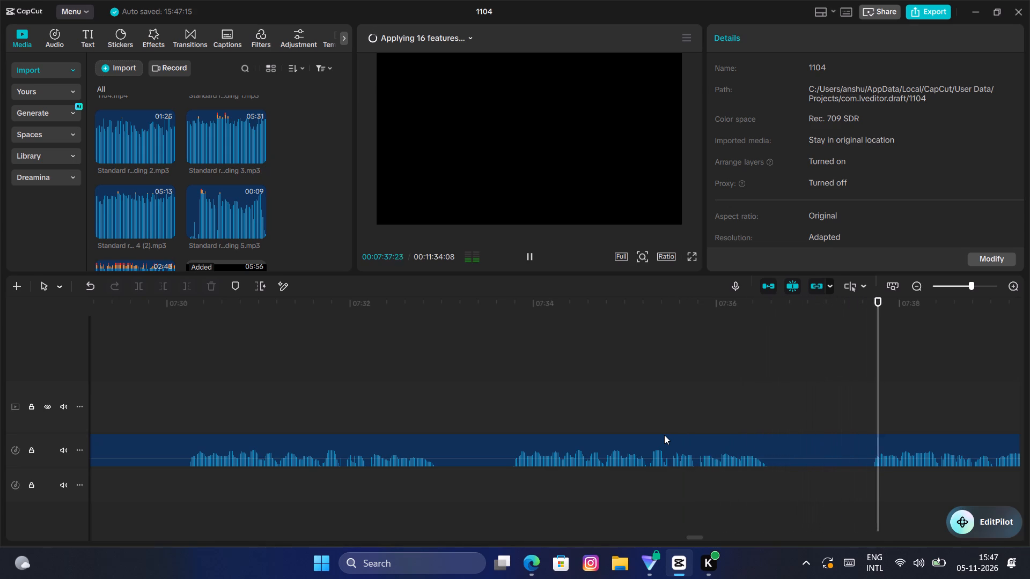
key("space")
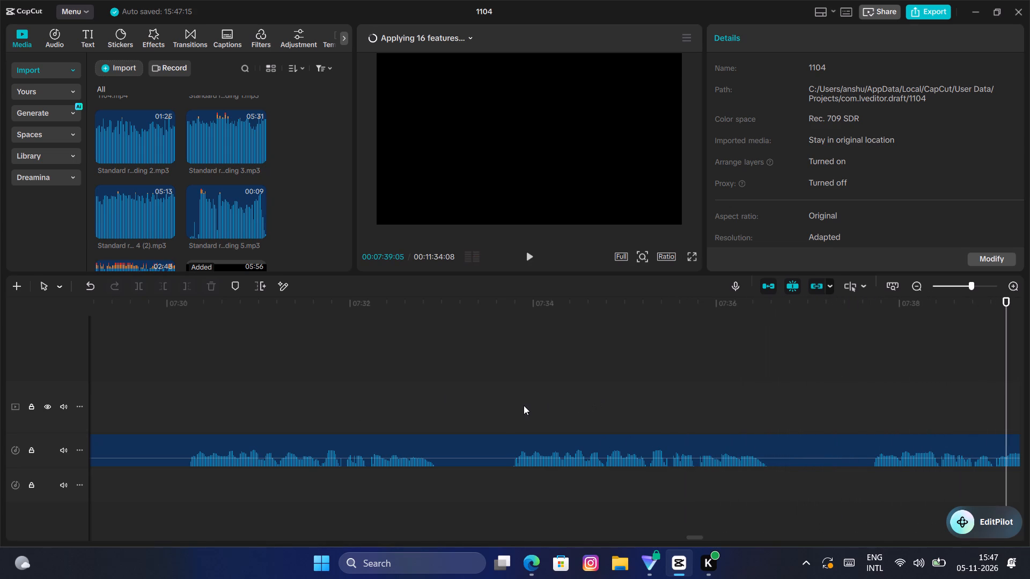
left_click(524, 405)
key("space")
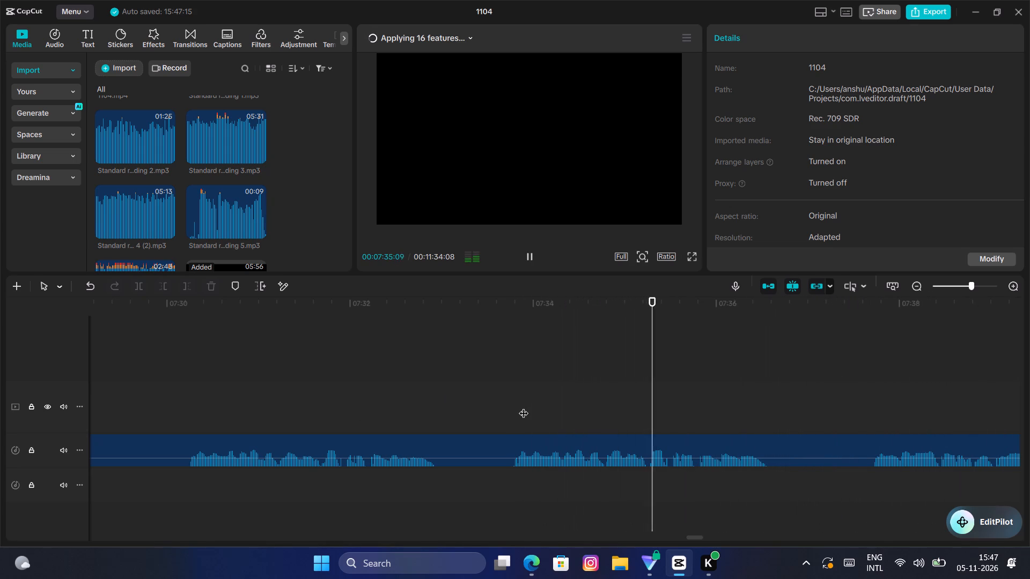
key("space")
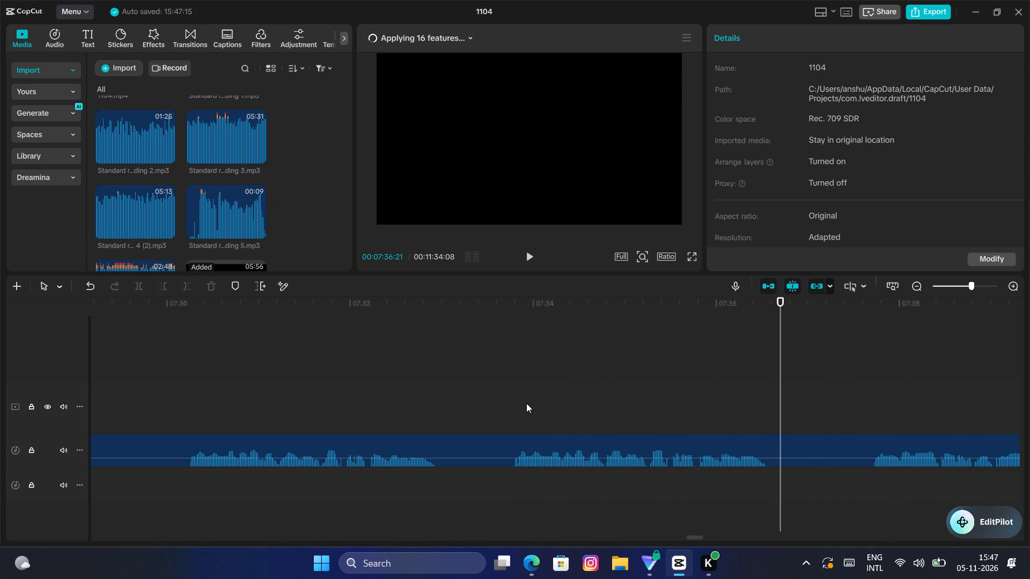
left_click(170, 403)
key("space")
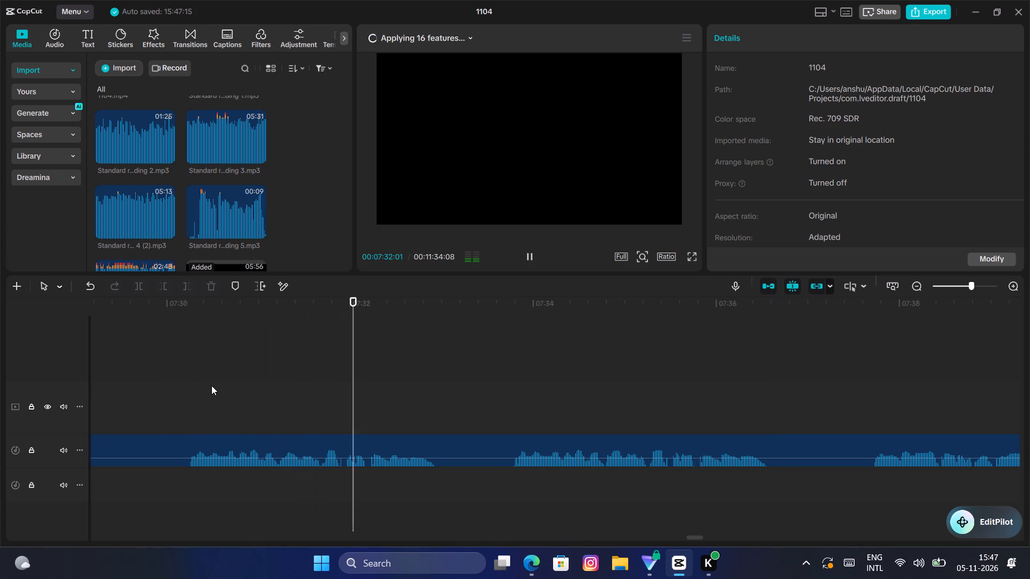
key("space")
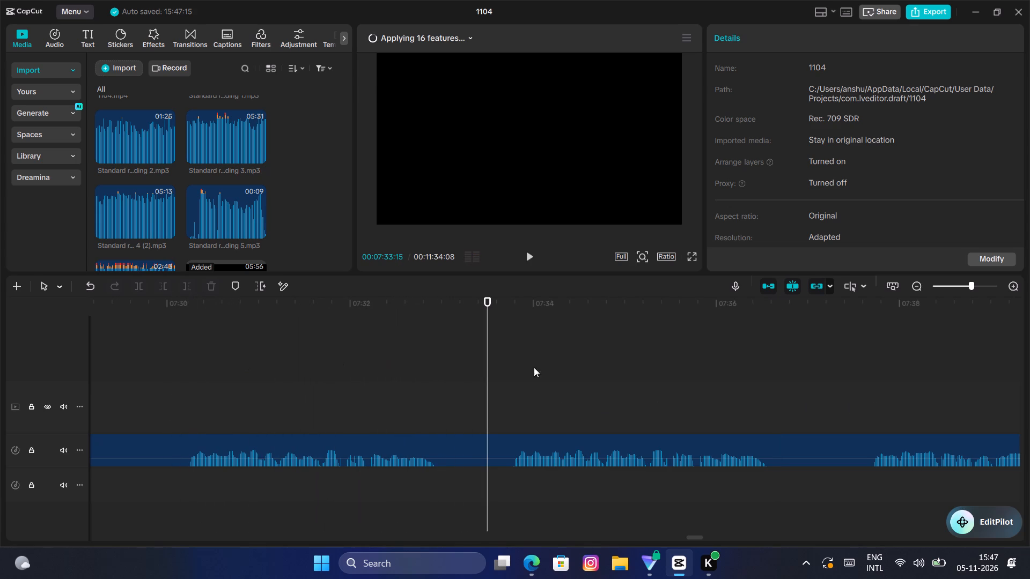
Trim the start of the piece after the 00:07:17:16 join up to 00:07:33:23, just before the next speech section.
left_click(772, 383)
left_click_drag(772, 383, 789, 392)
left_click_drag(767, 397, 610, 400)
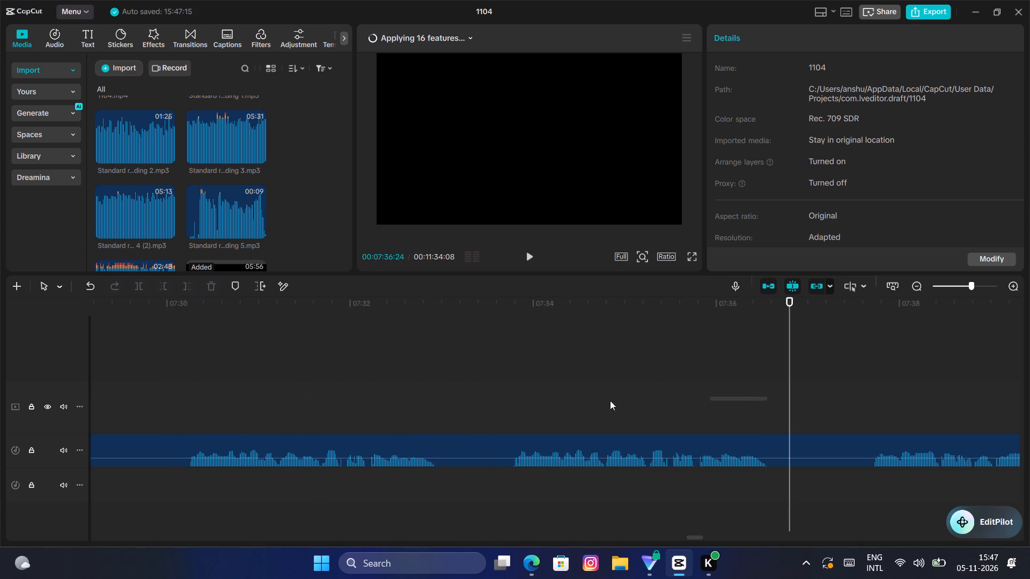
left_click_drag(610, 400, 515, 403)
double_click(514, 403)
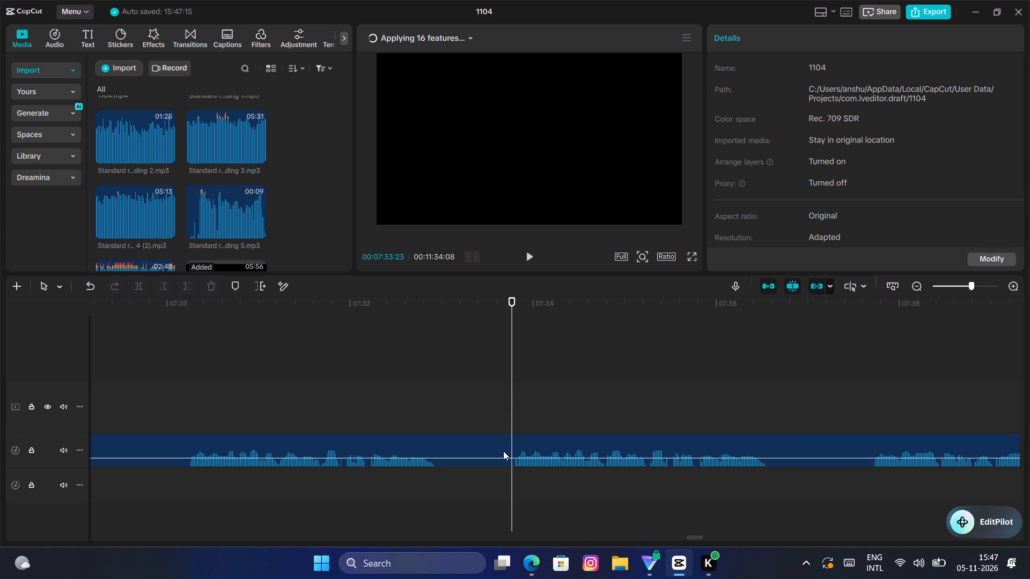
left_click(503, 451)
key("q")
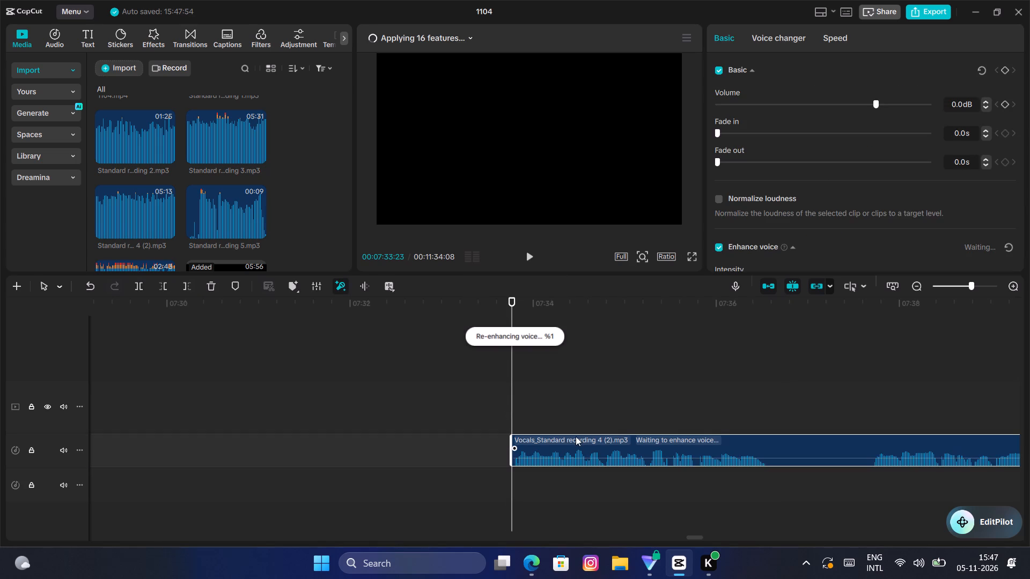
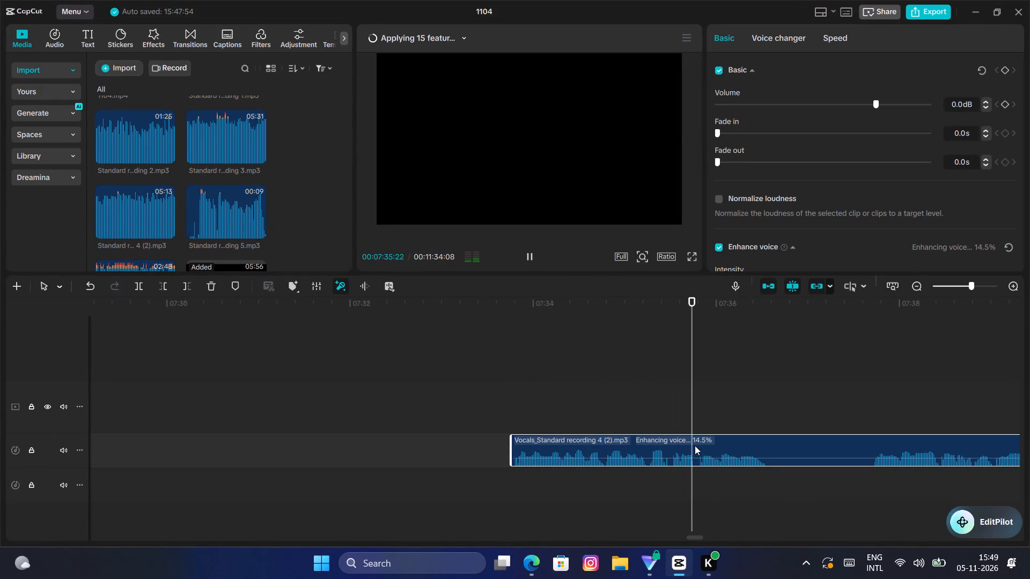
Move the trimmed piece back against the piece ending at 00:07:17:16 and close the small gap left at the join.
key("space")
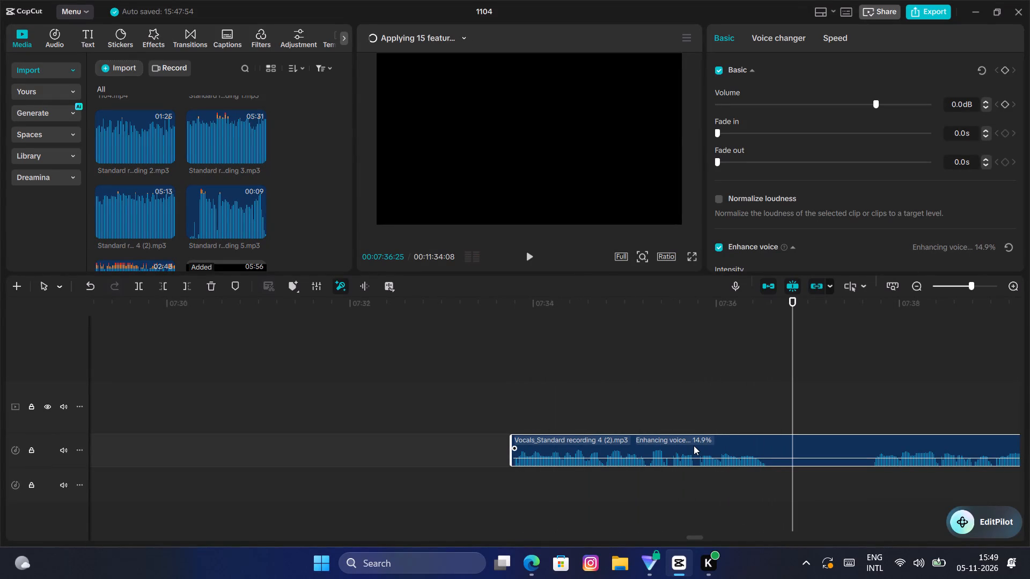
left_click_drag(681, 443, 121, 506)
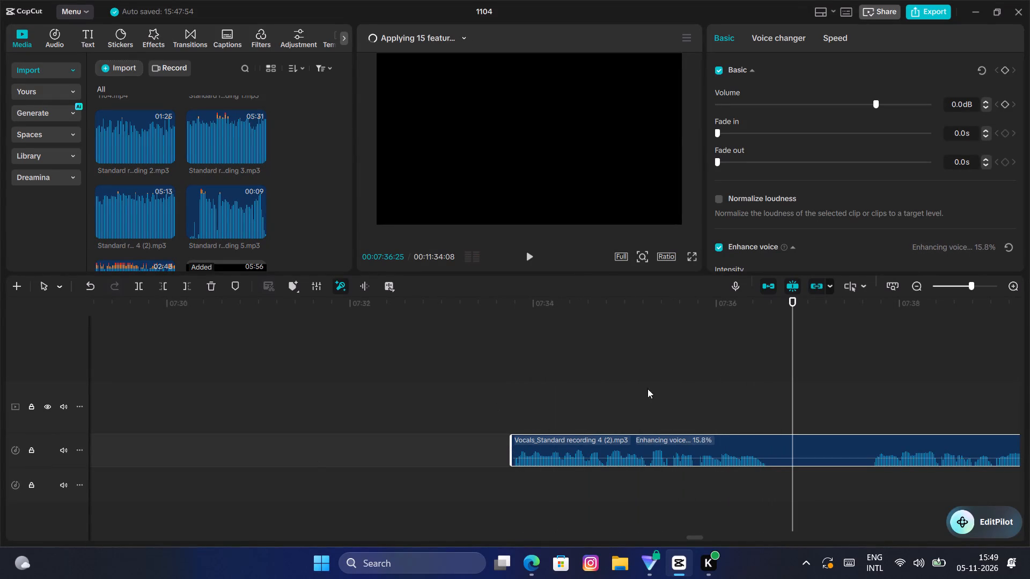
left_click(645, 448)
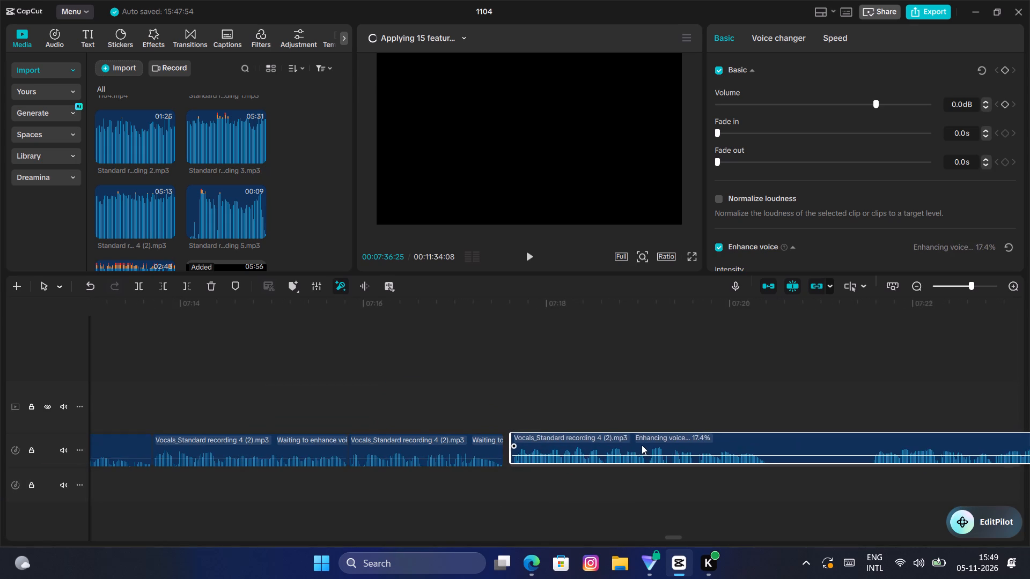
left_click(332, 410)
key("space")
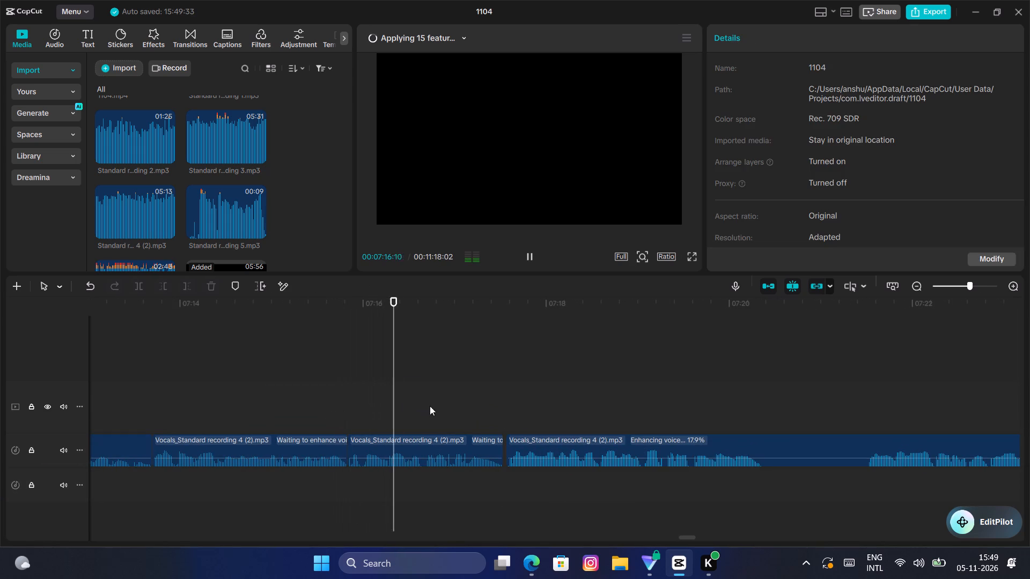
key("space")
left_click(543, 448)
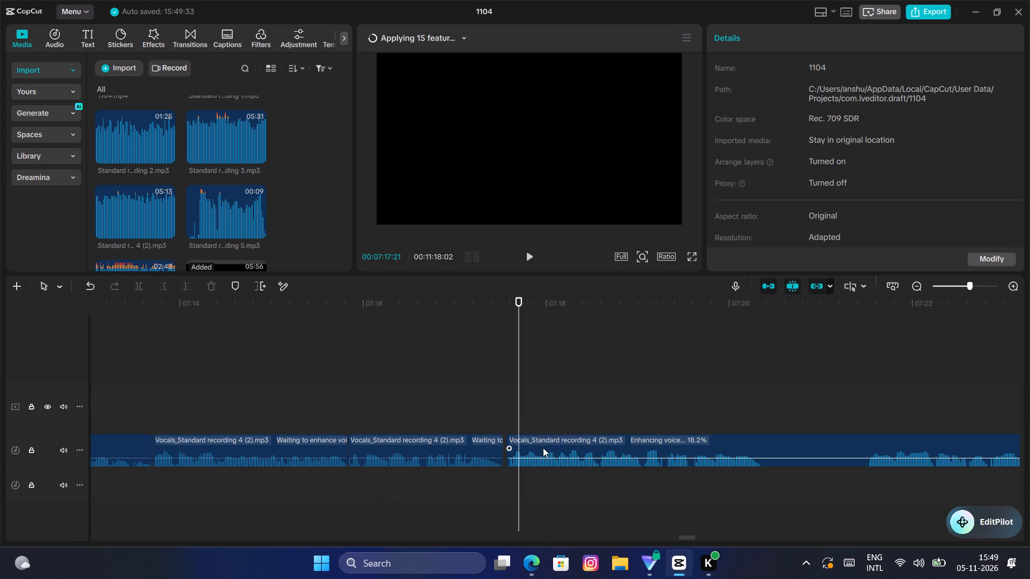
left_click_drag(543, 448, 537, 448)
Play and replay the speech around the 00:07:17:16 join and split the following piece at 00:07:20:10, where the speech fades into silence.
key("space")
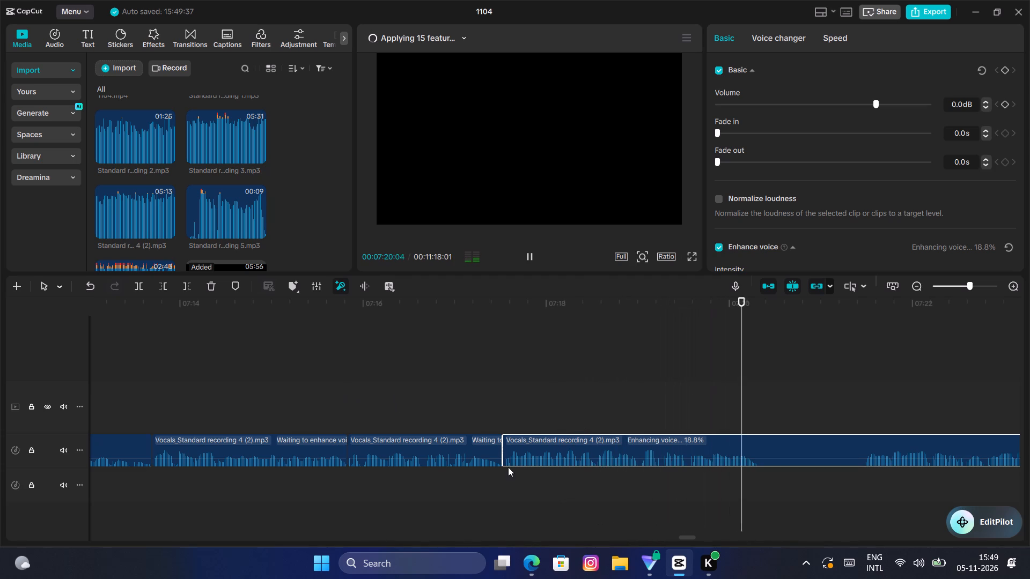
left_click(349, 382)
key("space")
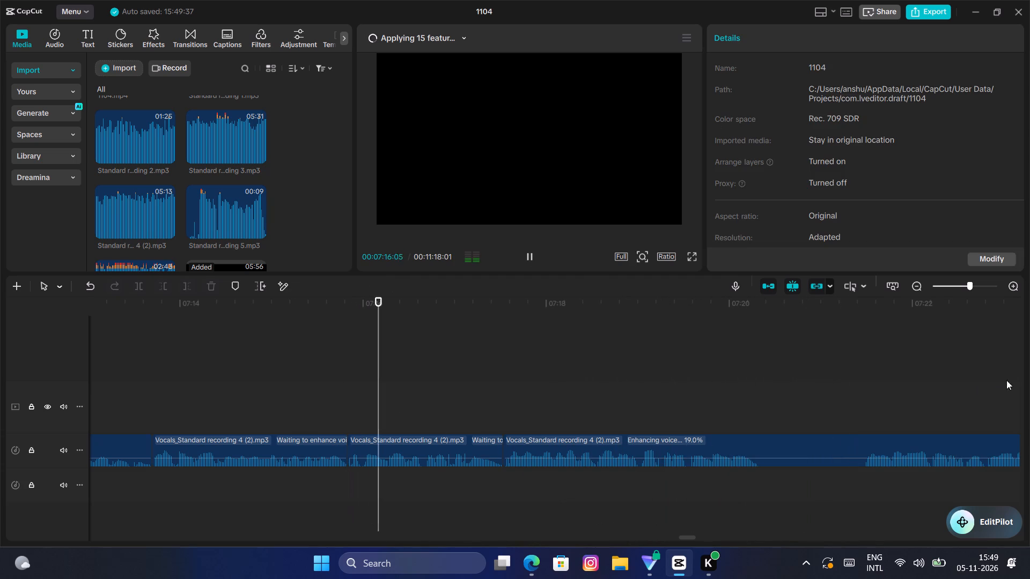
double_click(870, 393)
left_click_drag(860, 394, 718, 415)
left_click(719, 413)
left_click_drag(722, 413, 762, 414)
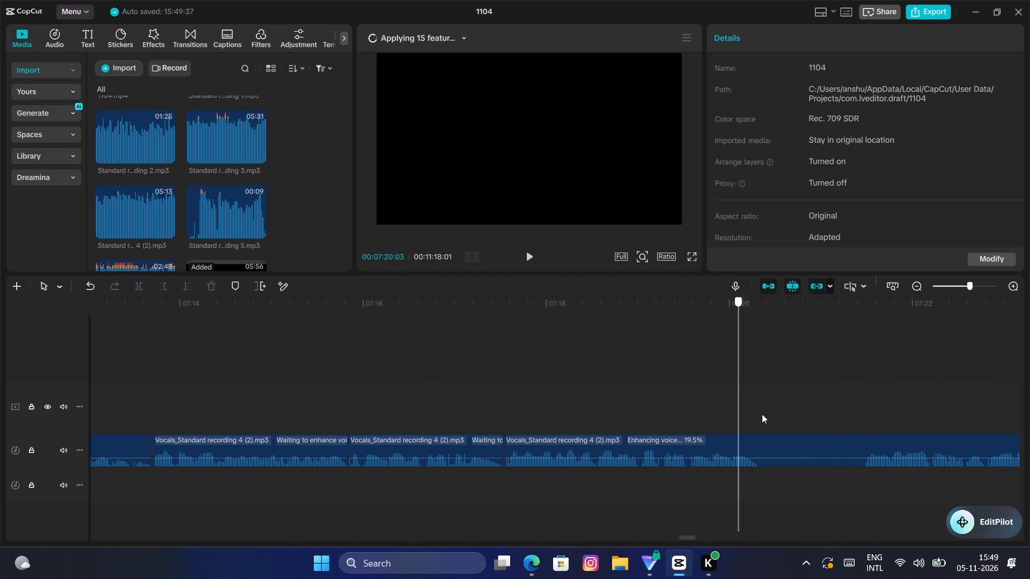
left_click_drag(762, 414, 766, 414)
left_click_drag(797, 414, 849, 415)
left_click(853, 414)
key("space")
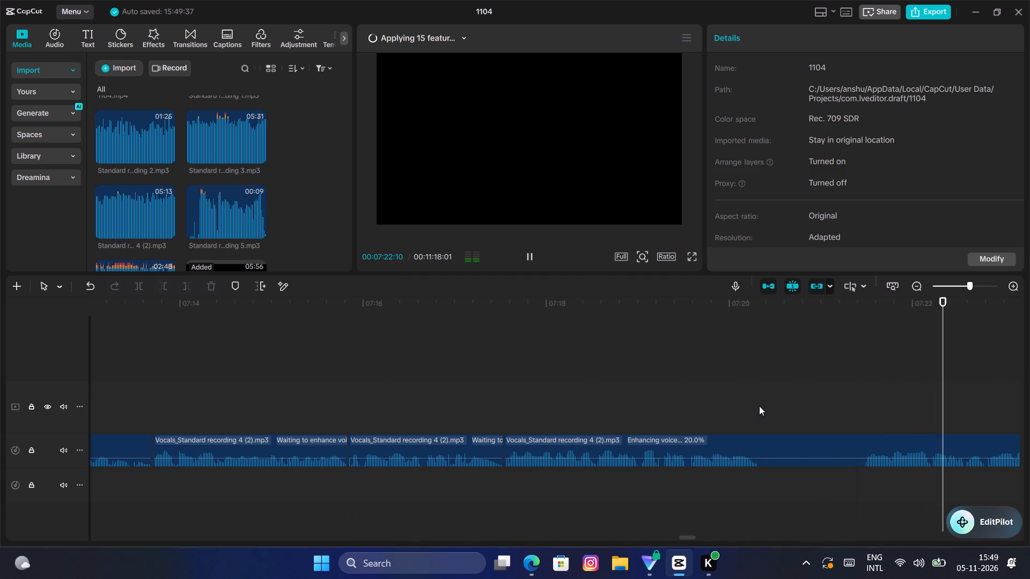
double_click(759, 406)
left_click(762, 449)
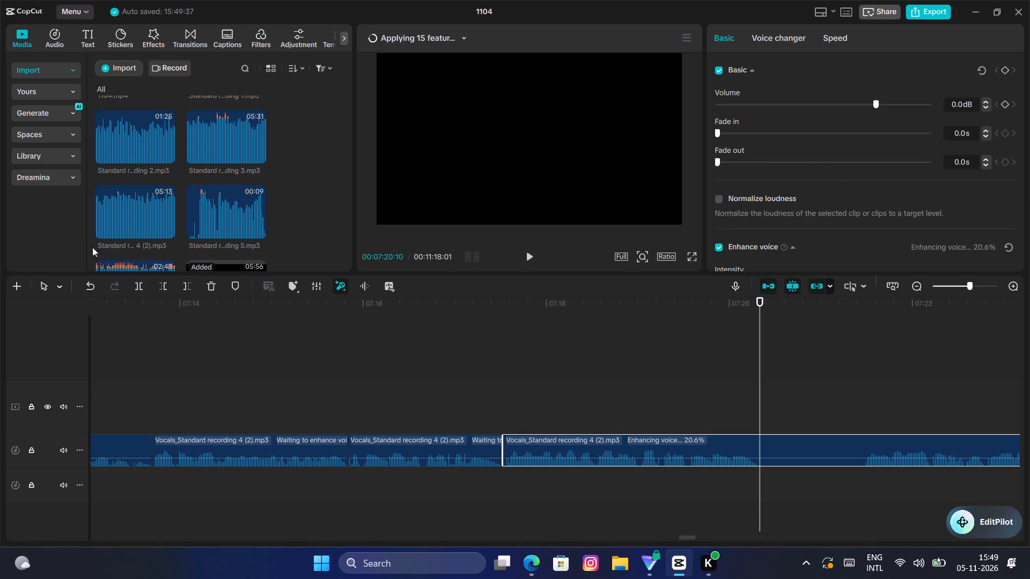
left_click(144, 286)
Cut out the silent stretch from 00:07:20:10 to 00:07:21:14 and move the following piece back against the preceding piece.
left_click(857, 348)
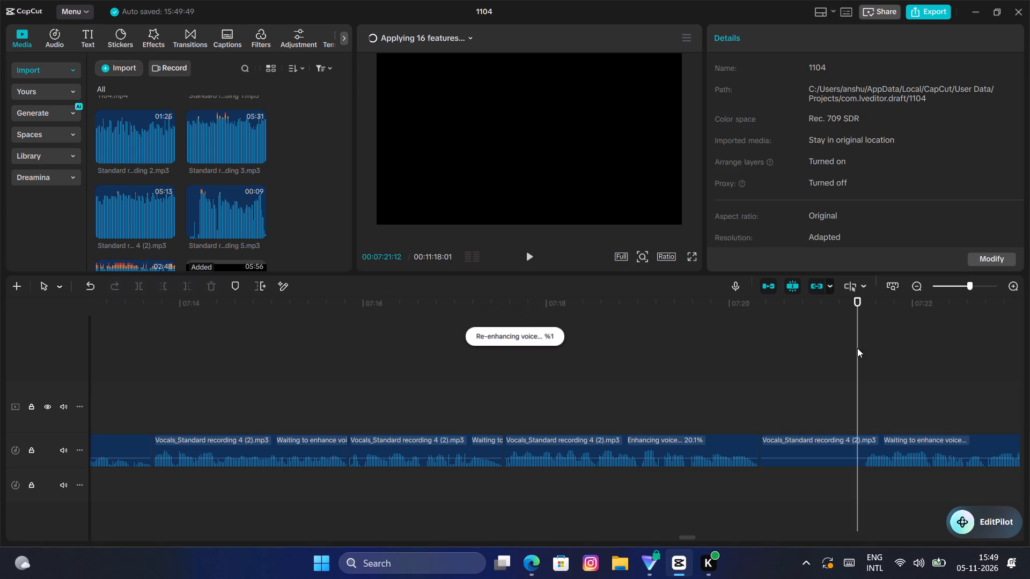
left_click_drag(856, 348, 865, 353)
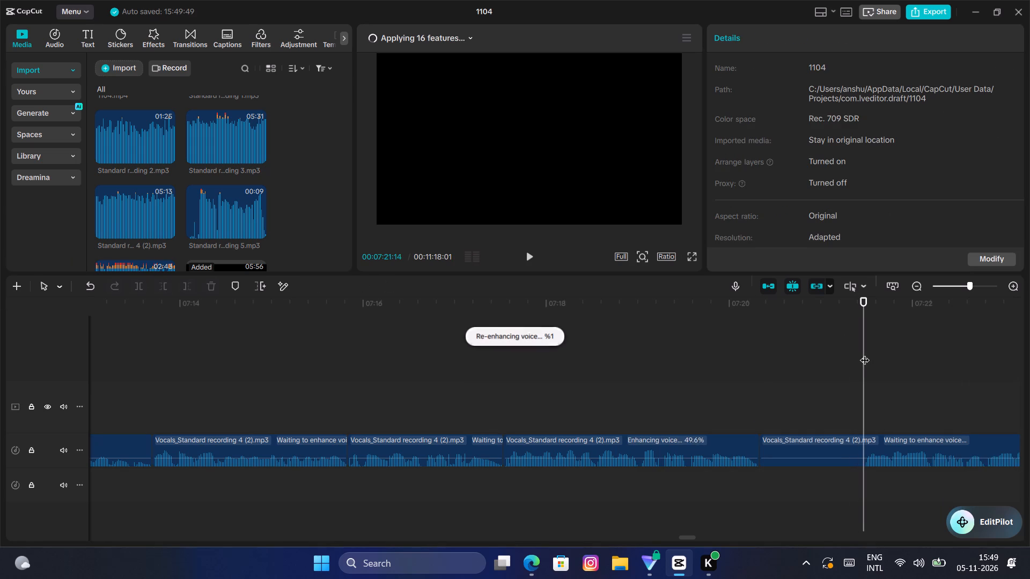
left_click(838, 449)
key("q")
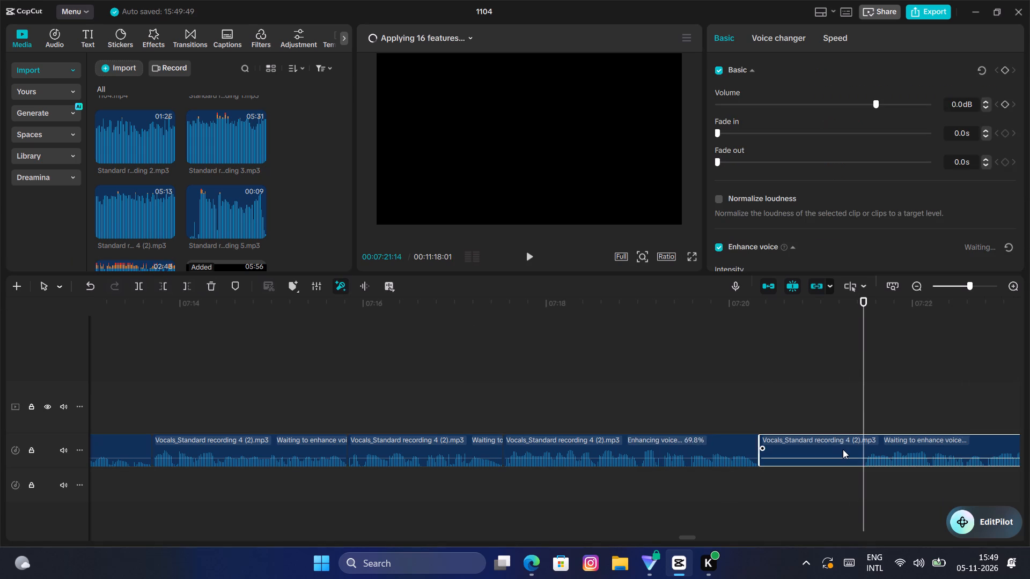
left_click_drag(903, 450, 801, 448)
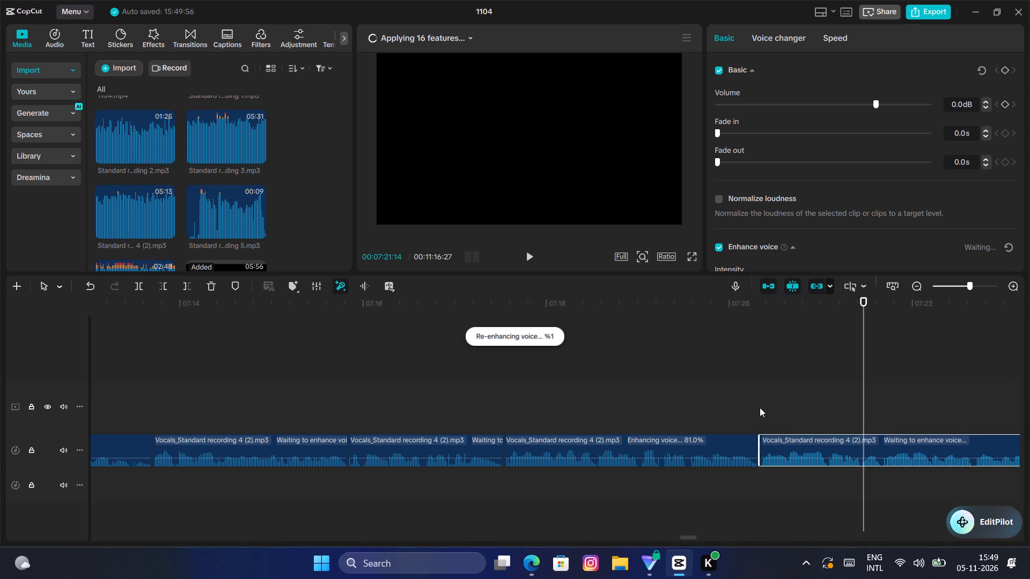
Play on past the 00:07:20:10 join and split the following piece at 00:07:25:26, where the speech ends.
left_click(760, 407)
key("space")
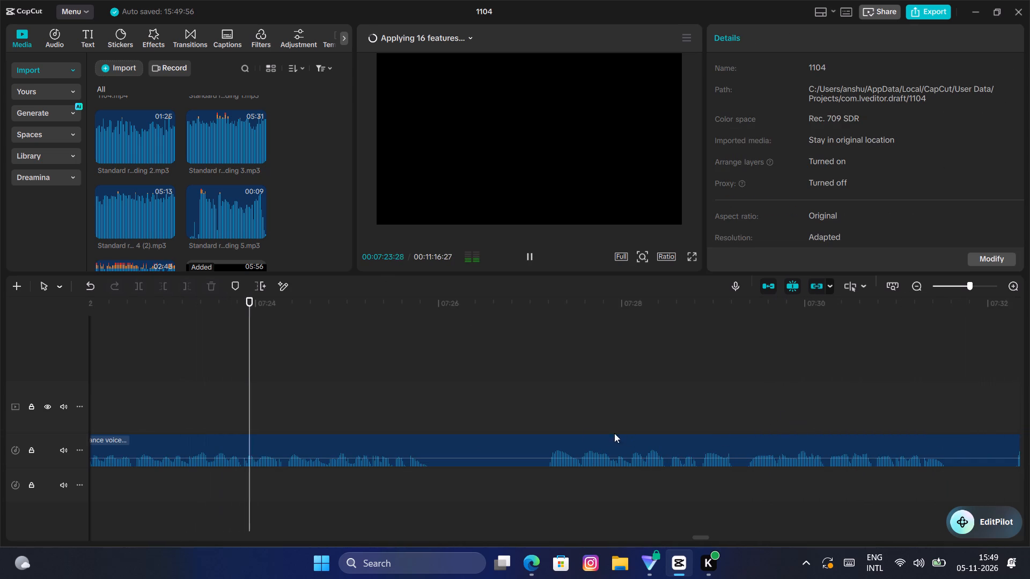
key("space")
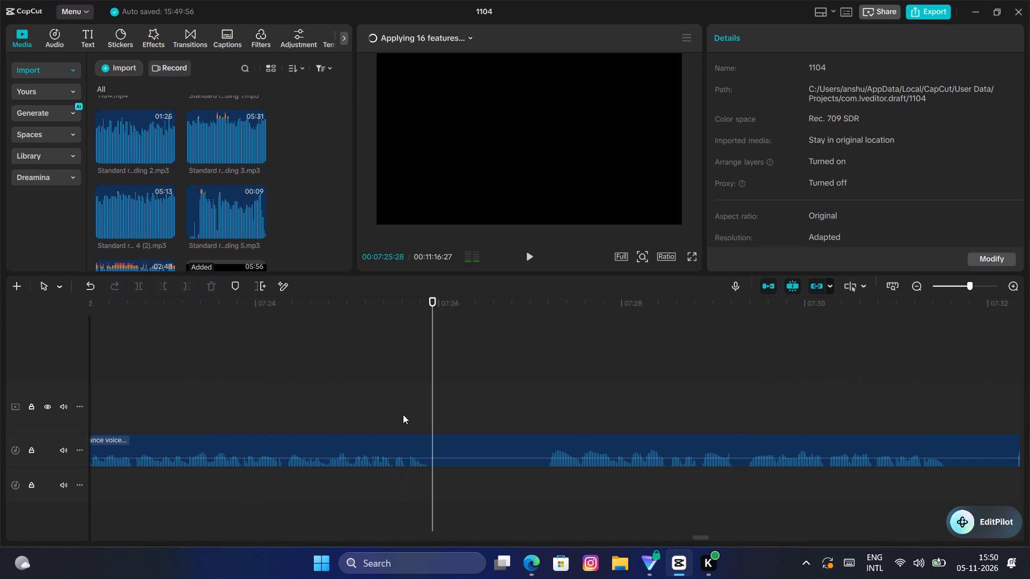
left_click_drag(435, 409, 428, 413)
left_click(435, 463)
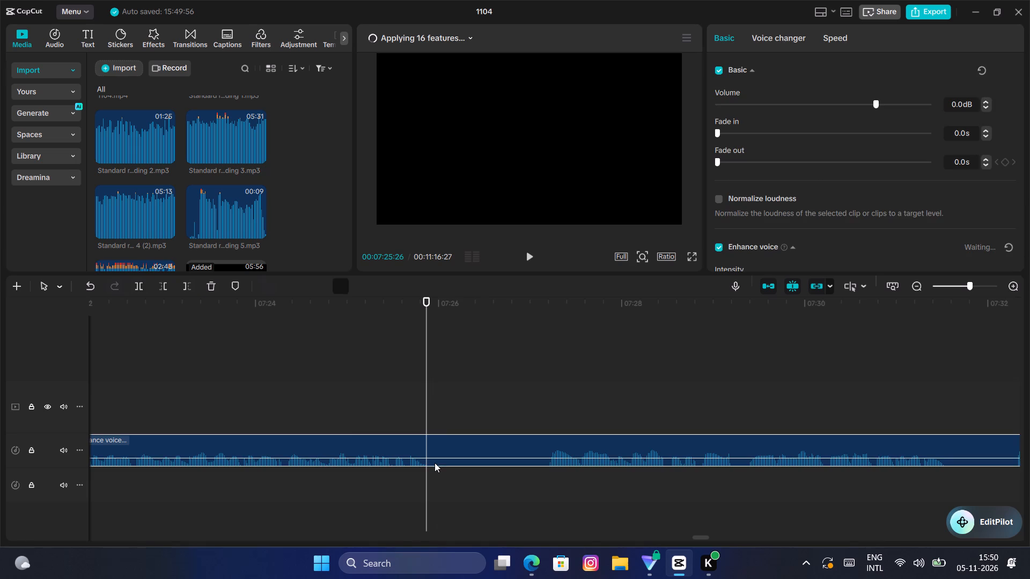
left_click(141, 280)
Play through the silent stretch, cut it out from 00:07:25:26 to 00:07:27:06 and move the following piece back against the preceding piece.
key("space")
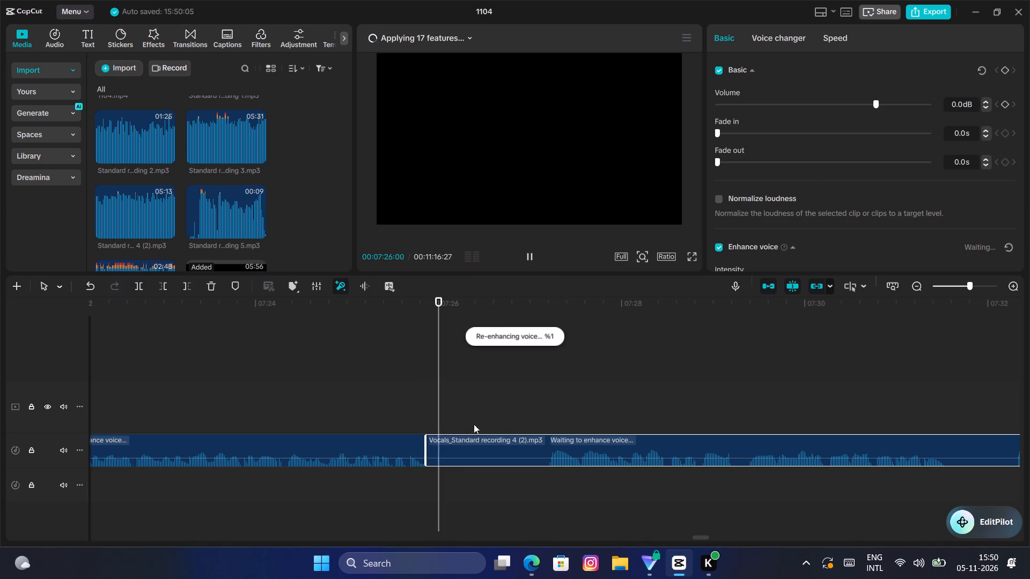
key("space")
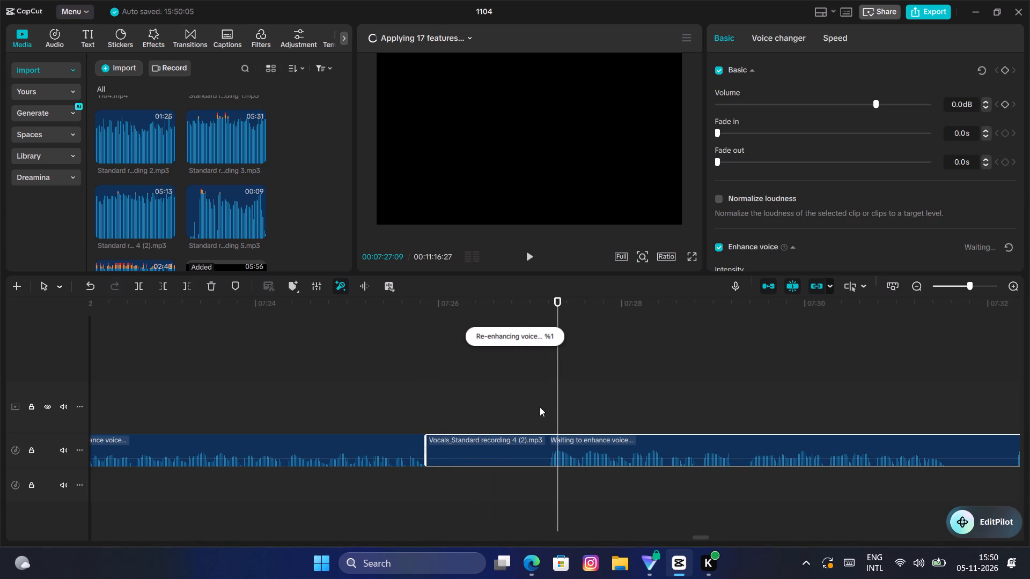
key("space")
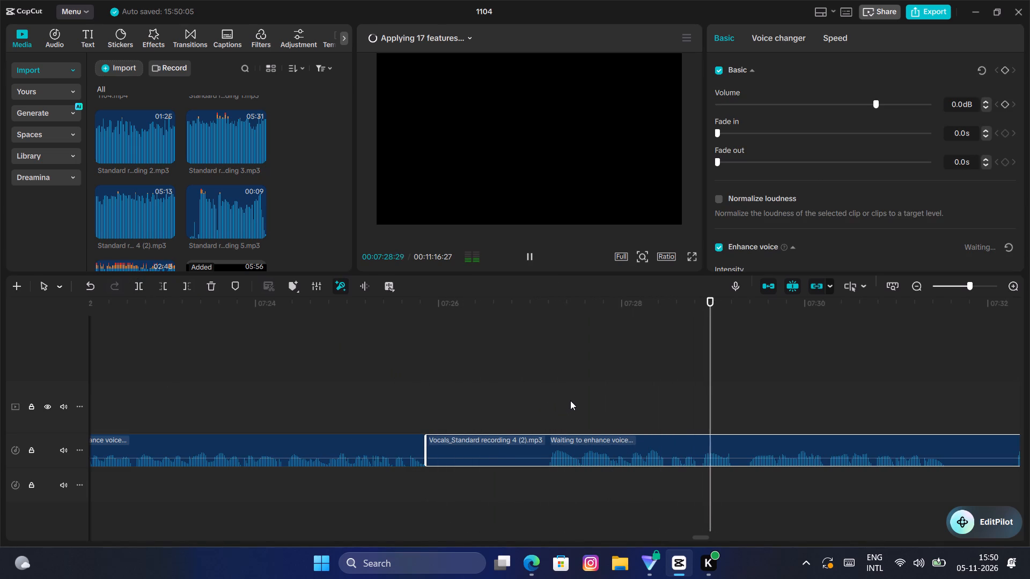
double_click(551, 417)
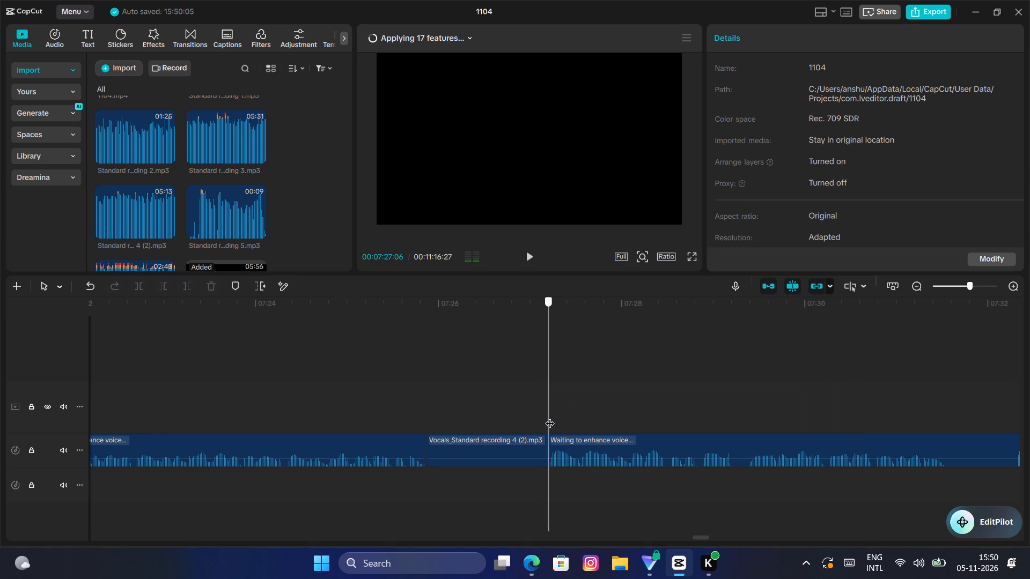
left_click(542, 450)
key("q")
left_click_drag(580, 448, 514, 456)
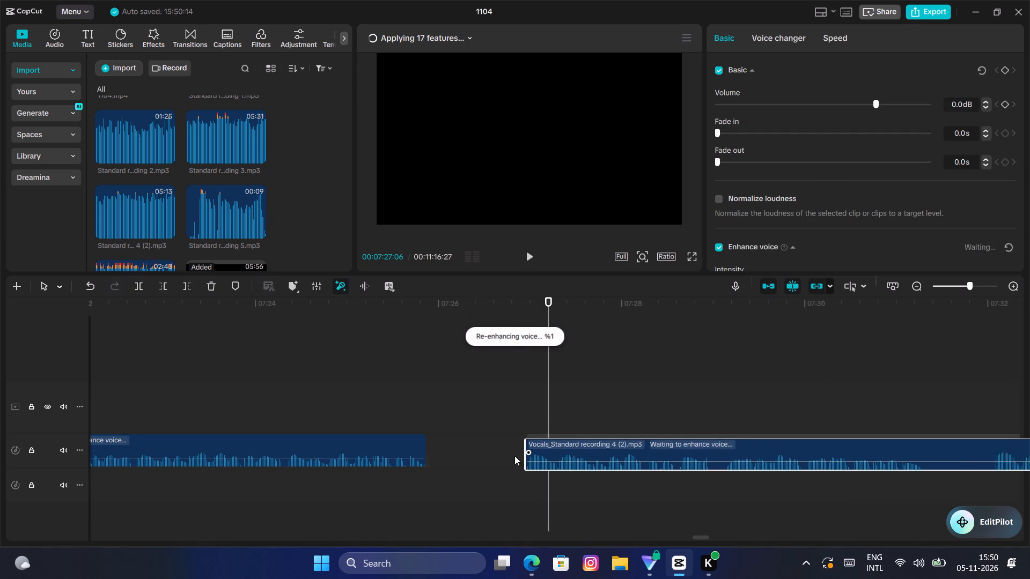
left_click_drag(514, 456, 457, 448)
Cut out the short pause from 00:07:27:26 to 00:07:28:02 and move the following piece back against the preceding piece.
double_click(609, 415)
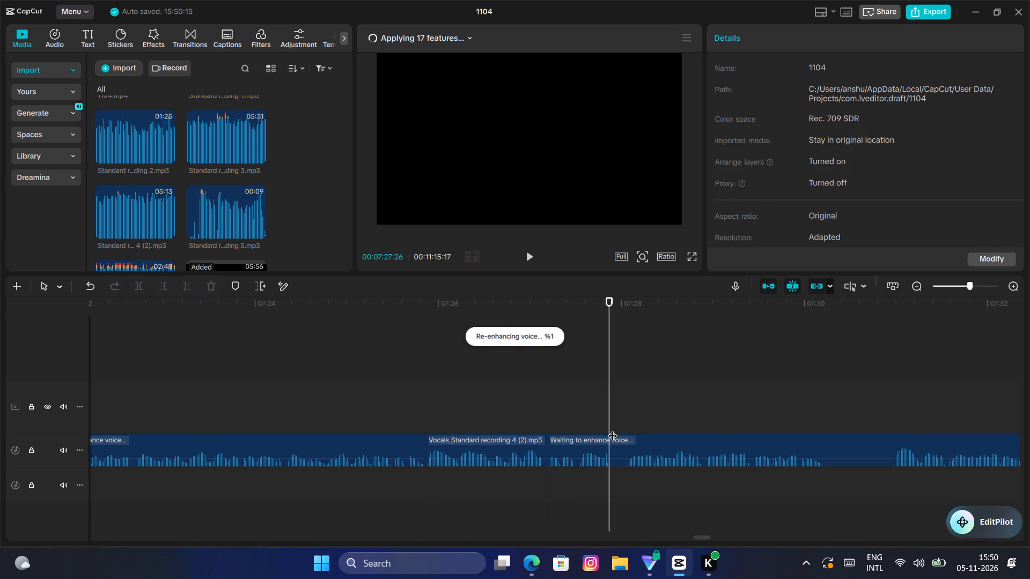
left_click(620, 457)
left_click(142, 288)
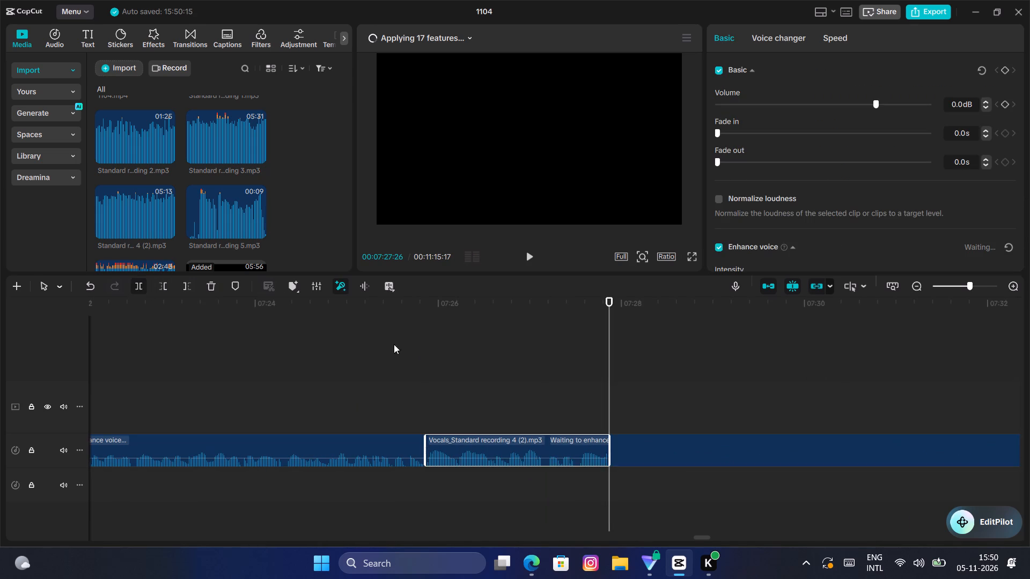
key("Right")
key("Right")
key("Right")
key("Right")
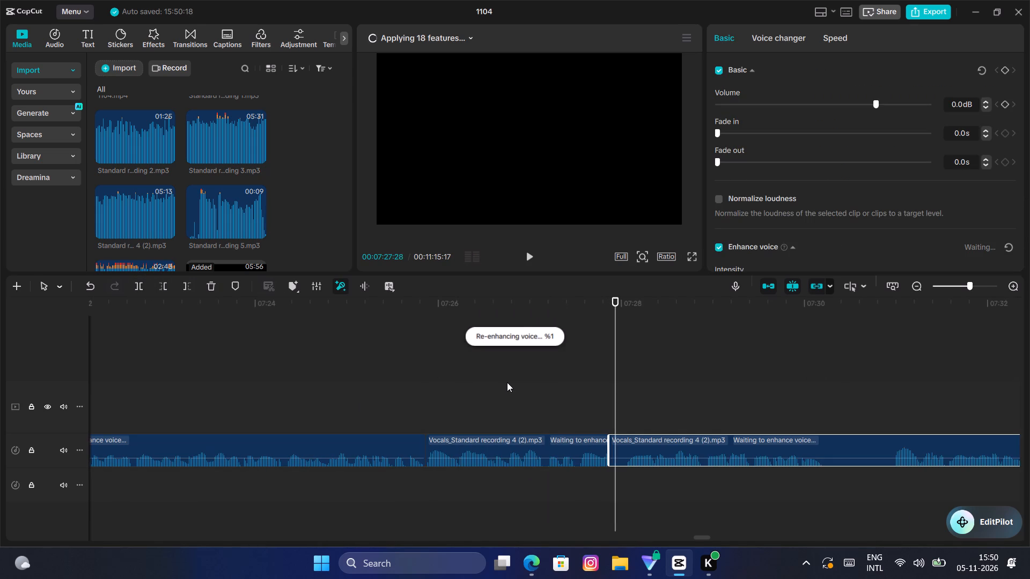
key("Right")
key("Right")
key("q")
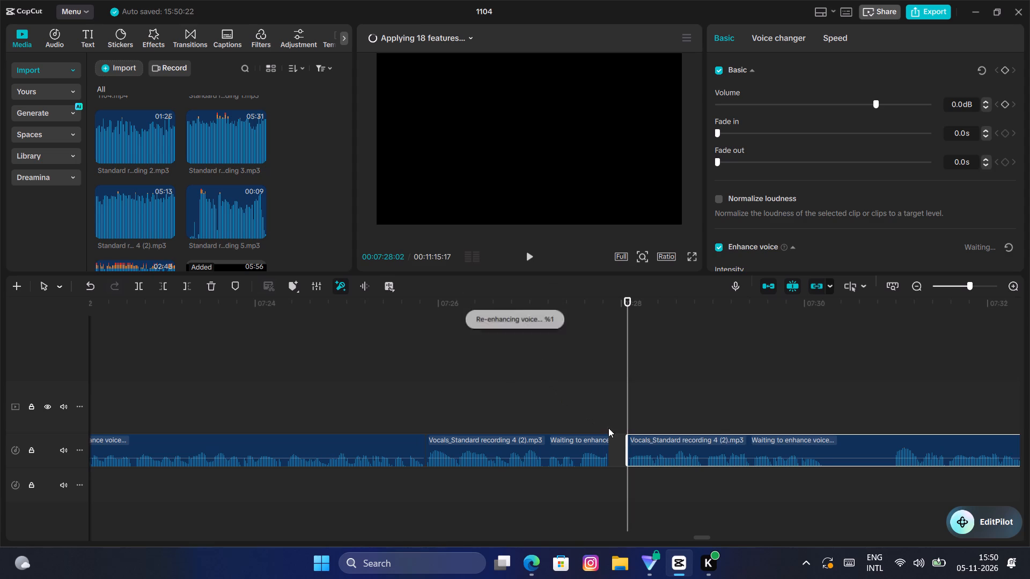
left_click_drag(675, 448, 659, 448)
Play on past the 00:07:27:26 join and split the following piece at 00:07:30:00, where the speech fades into silence.
left_click(650, 420)
key("space")
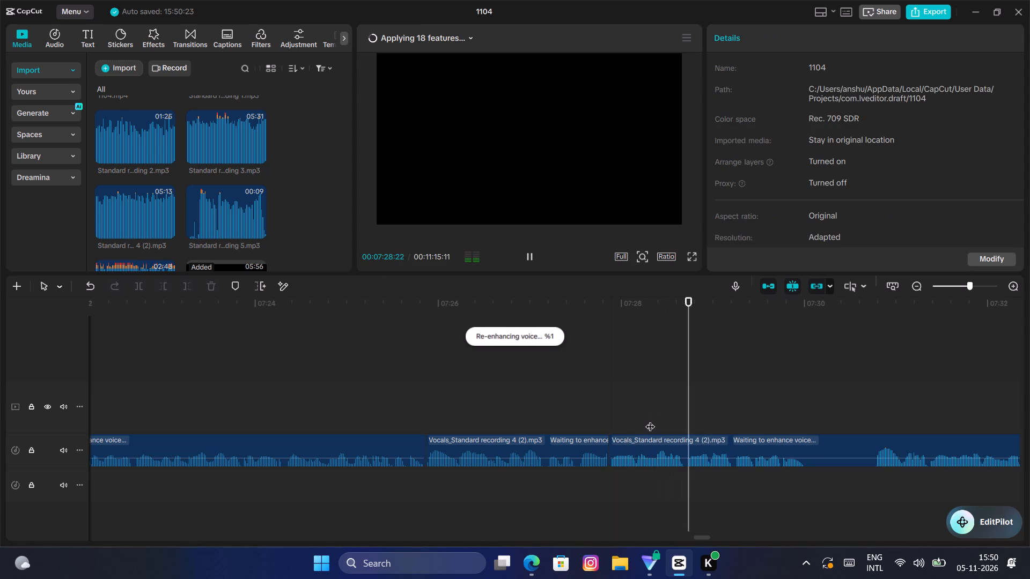
key("space")
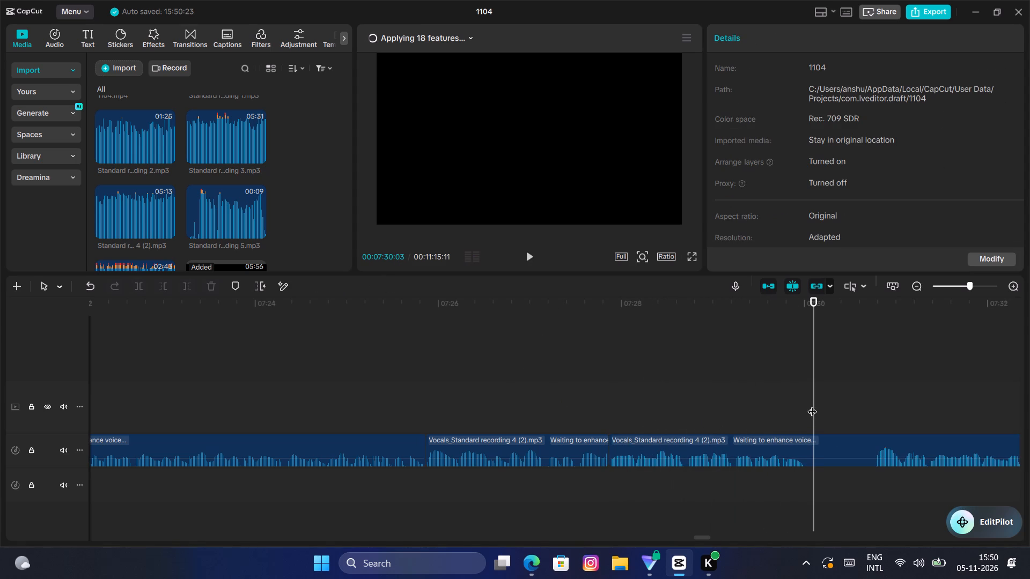
left_click_drag(813, 405, 806, 413)
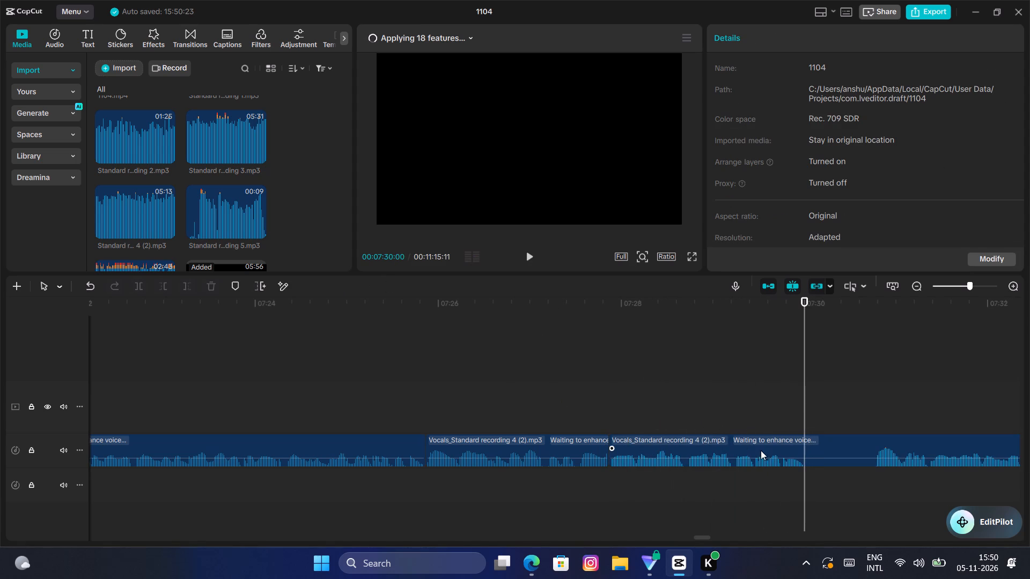
left_click(762, 454)
left_click(142, 279)
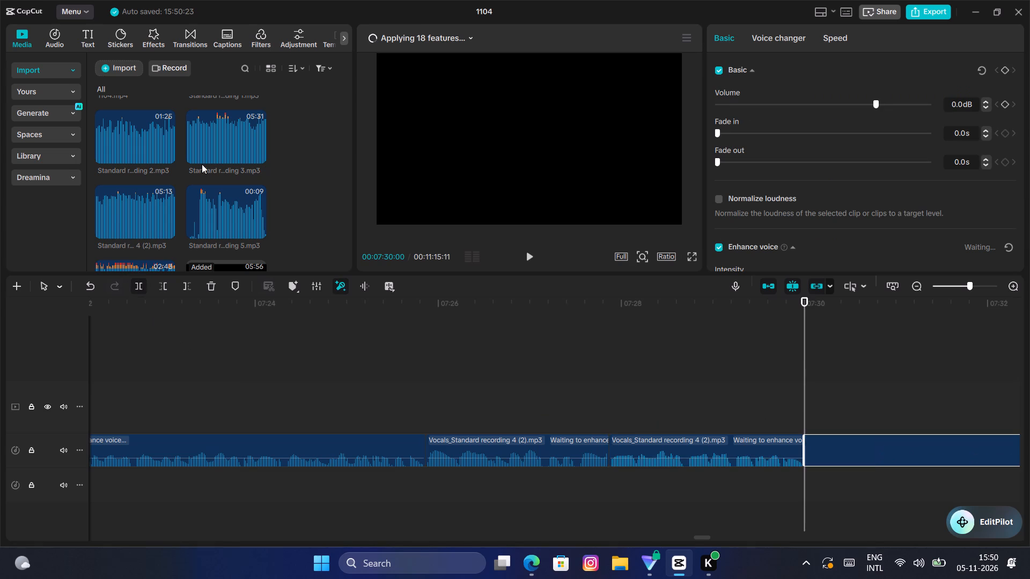
Cut out the silent stretch from 00:07:30:00 to 00:07:30:23 and move the following piece back against the preceding piece.
left_click(867, 362)
left_click_drag(867, 363, 876, 361)
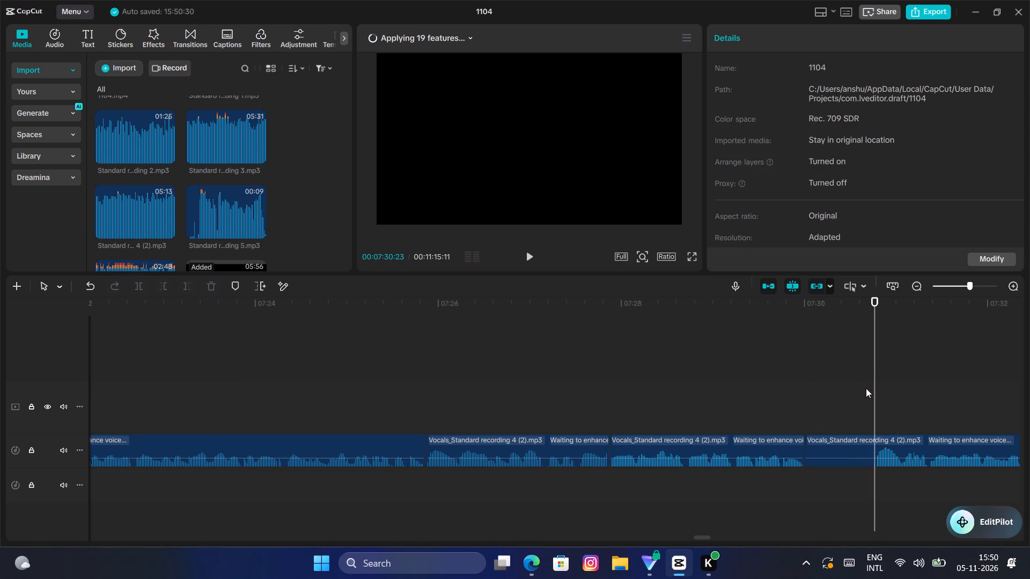
left_click(840, 453)
key("q")
left_click_drag(892, 439, 829, 450)
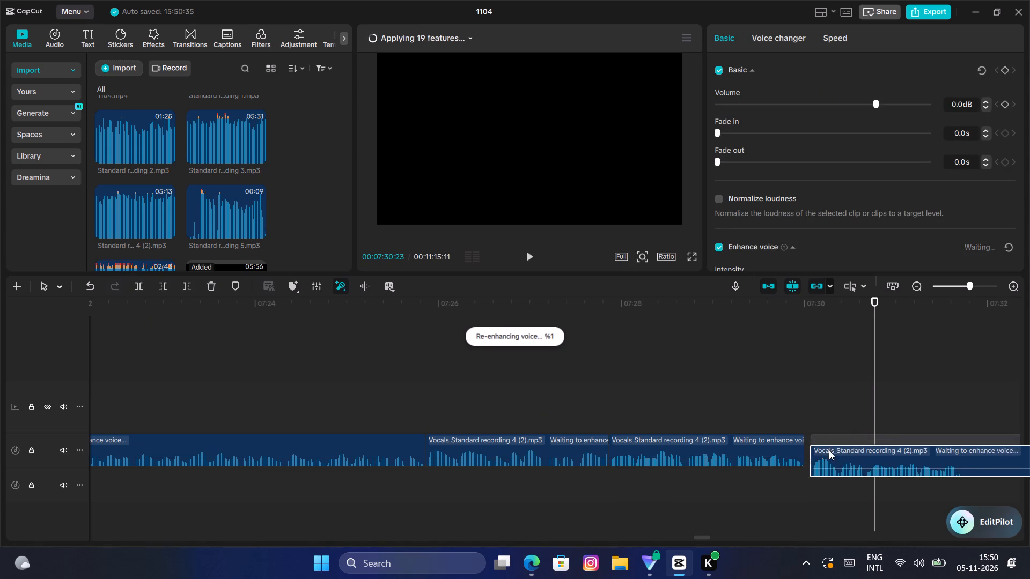
left_click_drag(829, 450, 825, 443)
Play on past the 00:07:30:00 join and replay the speech sections up to about 00:07:35 to find the unwanted part.
left_click(761, 410)
key("space")
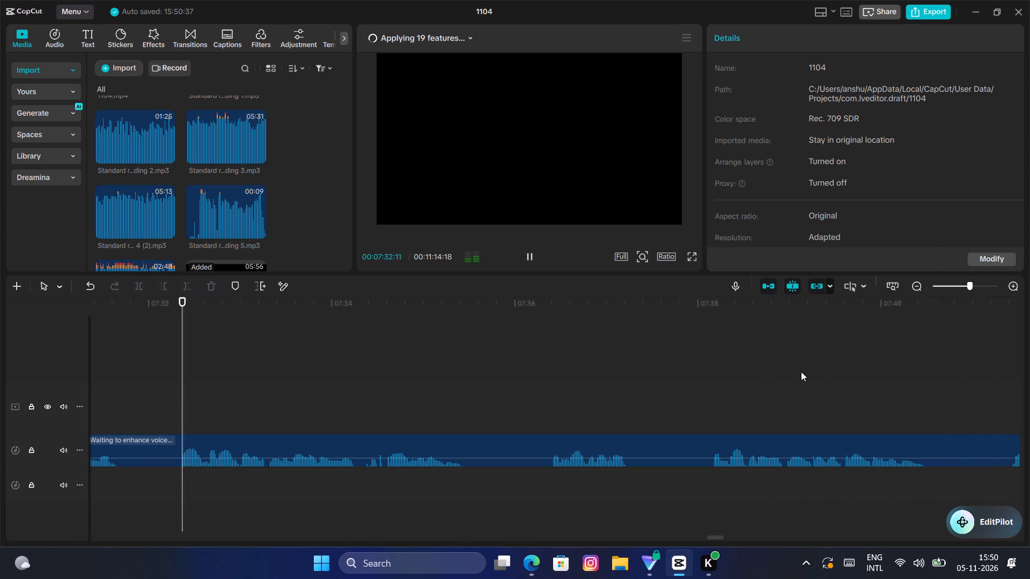
key("space")
key("space")
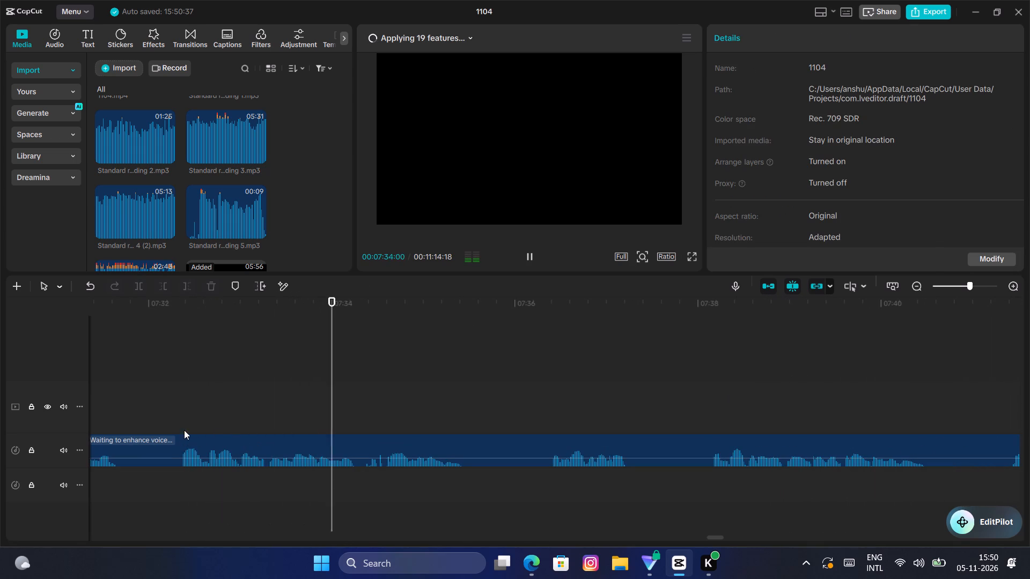
key("space")
left_click(183, 421)
left_click_drag(185, 419, 194, 439)
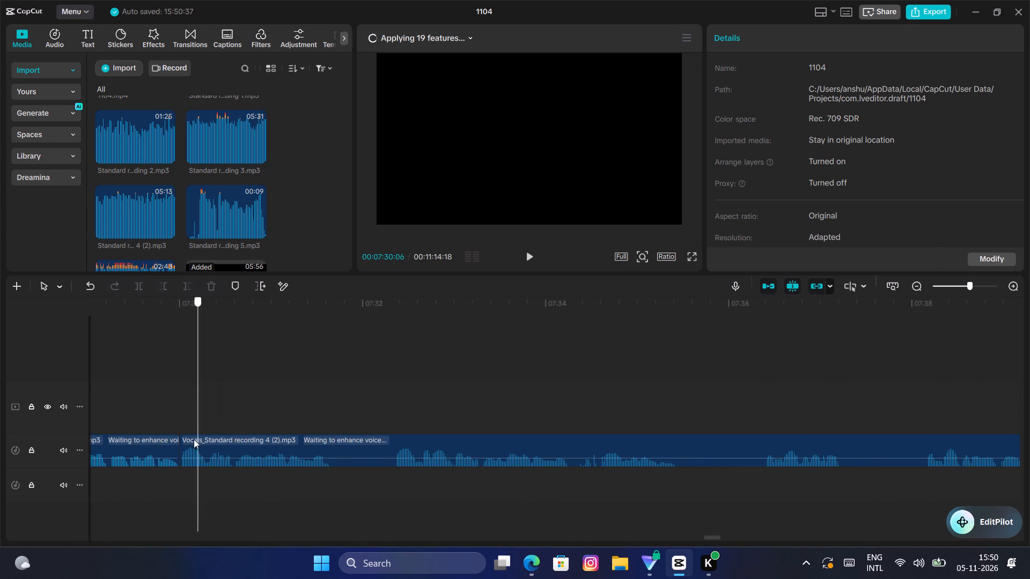
left_click_drag(194, 439, 179, 444)
key("space")
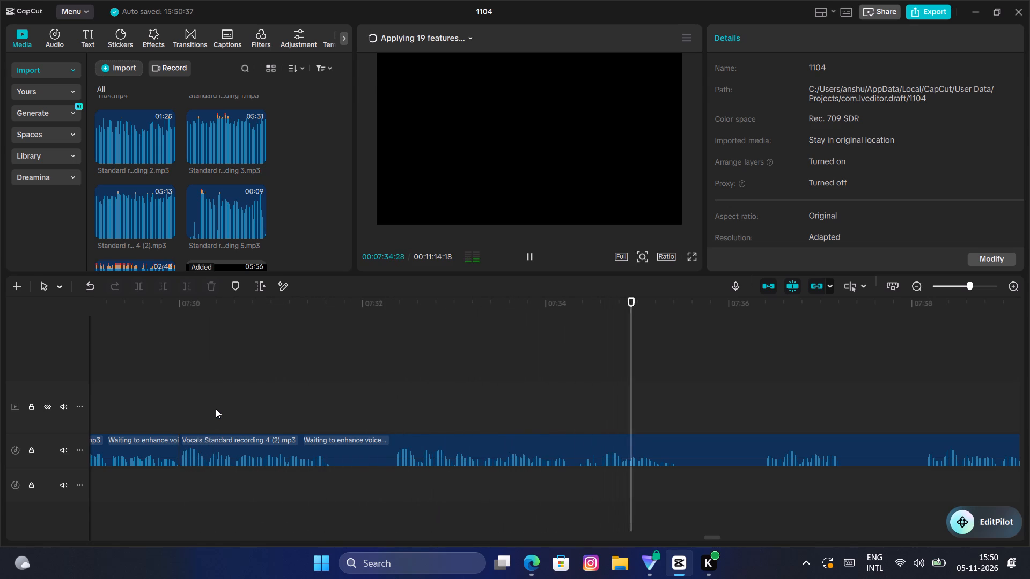
key("space")
Cut out the unwanted speech and silence from 00:07:30:00 to 00:07:32:11 and move the following piece back against the preceding piece.
left_click(367, 388)
left_click_drag(368, 389, 373, 390)
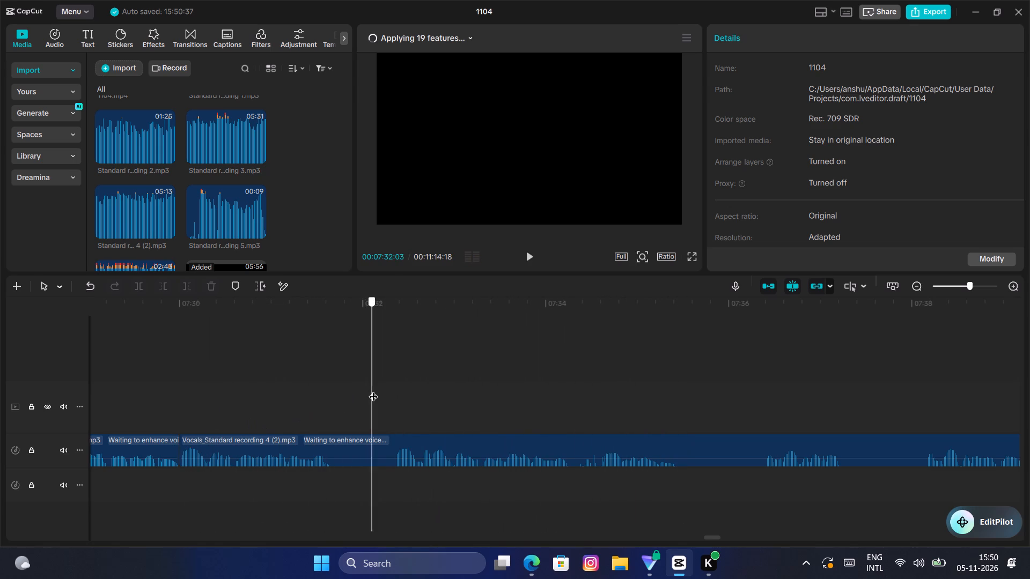
left_click_drag(373, 390, 396, 403)
left_click(387, 441)
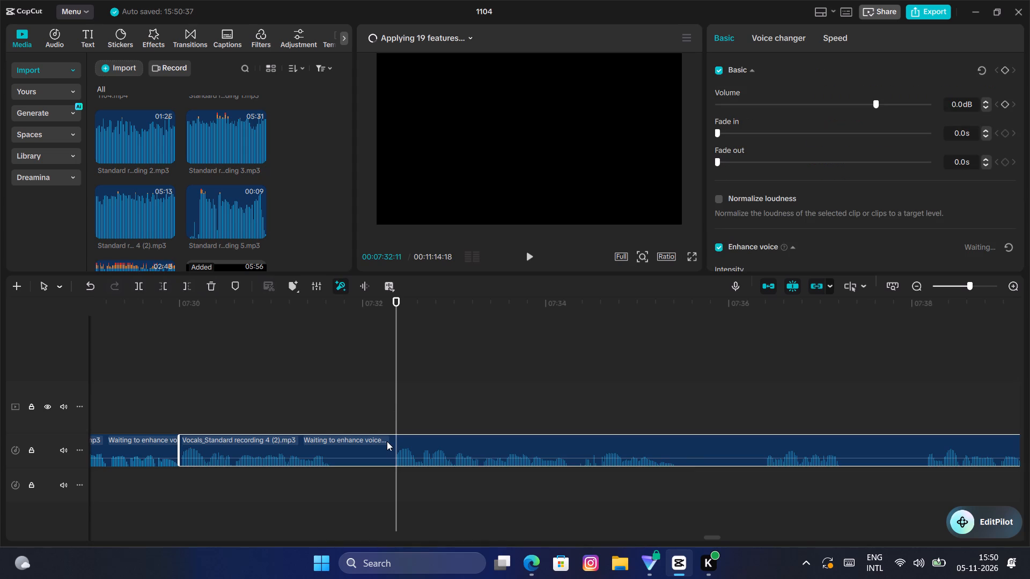
key("q")
left_click_drag(416, 447, 200, 457)
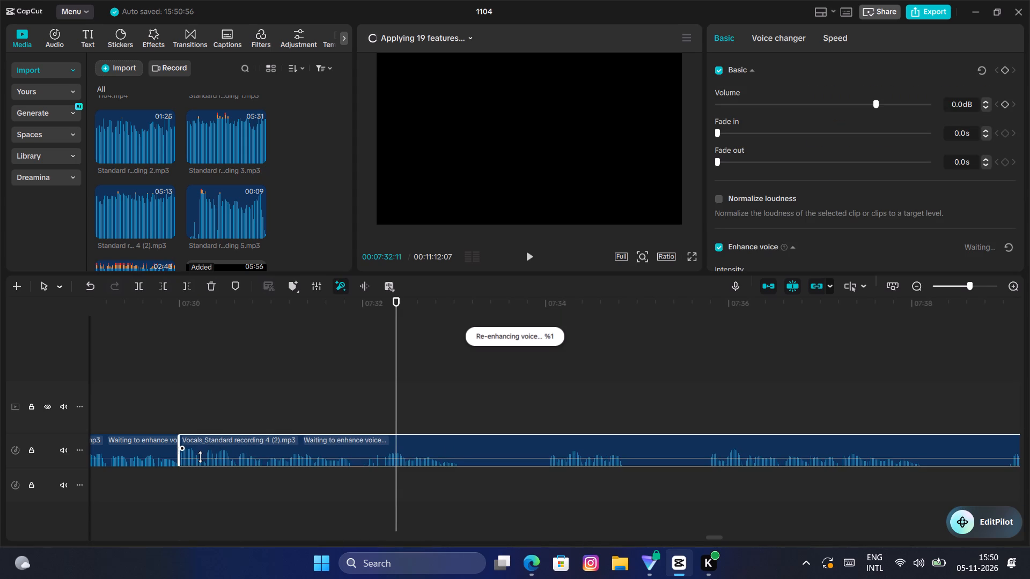
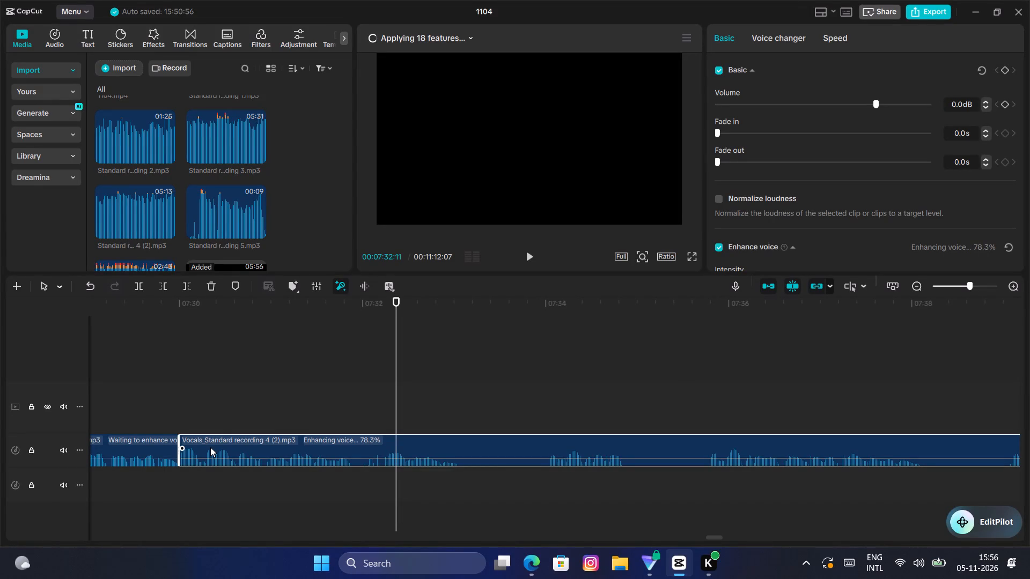
Play on past the 00:07:30:00 join and split the piece at 00:07:33:02, where the speech fades into silence.
left_click(155, 402)
left_click_drag(156, 402, 167, 400)
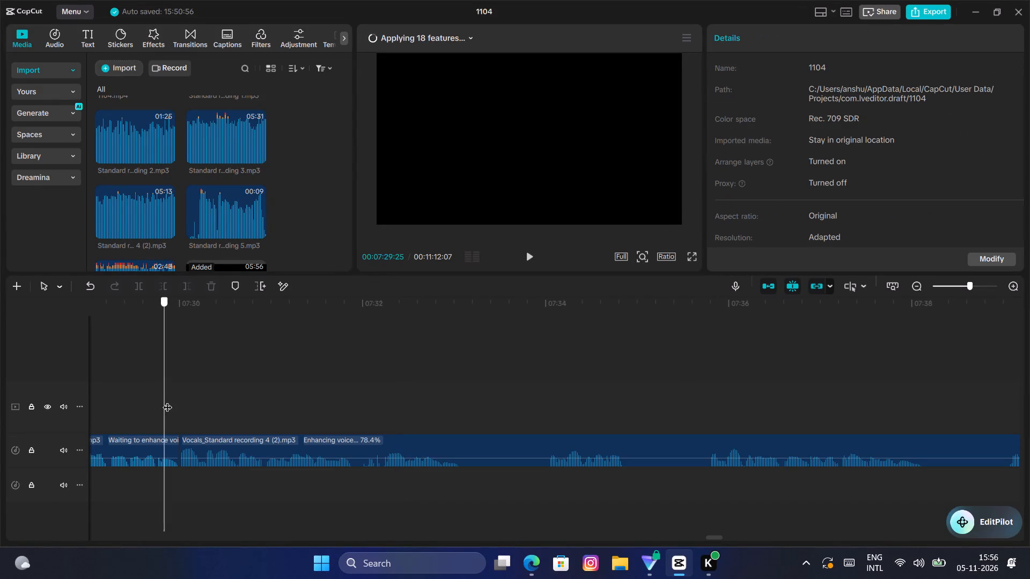
left_click_drag(167, 400, 179, 398)
key("space")
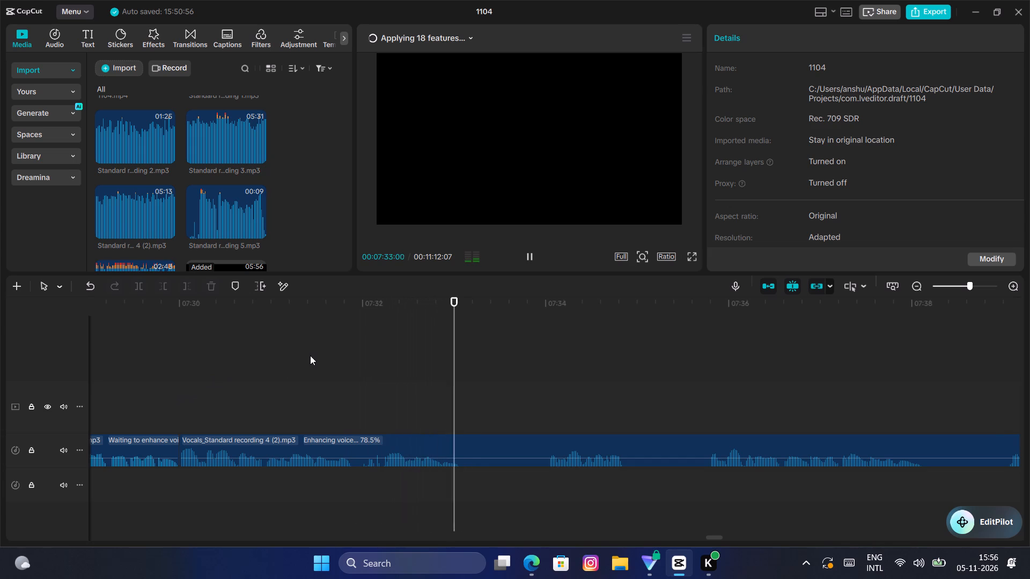
key("space")
left_click(419, 377)
left_click_drag(419, 377, 445, 377)
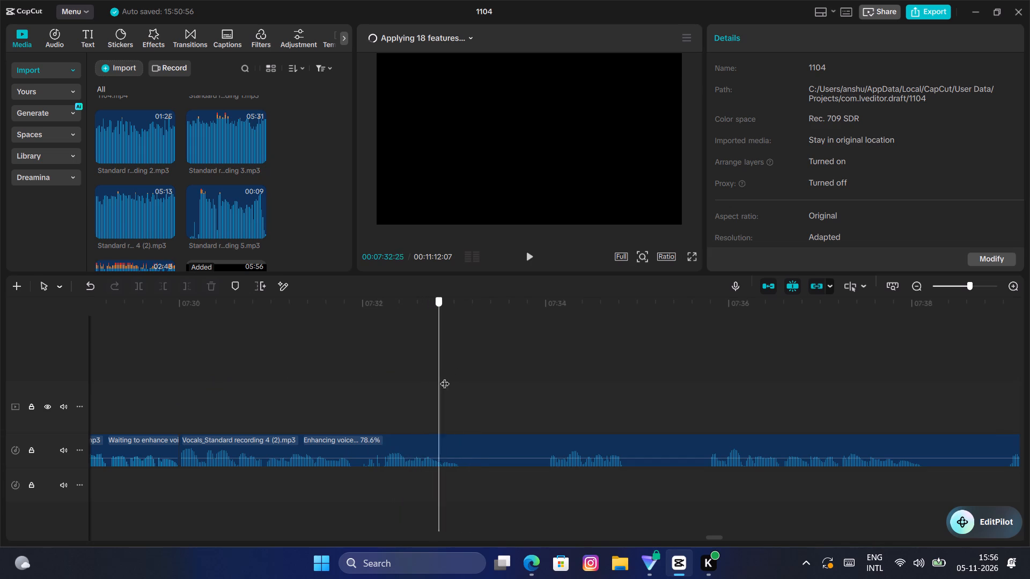
left_click_drag(445, 377, 460, 375)
left_click(446, 442)
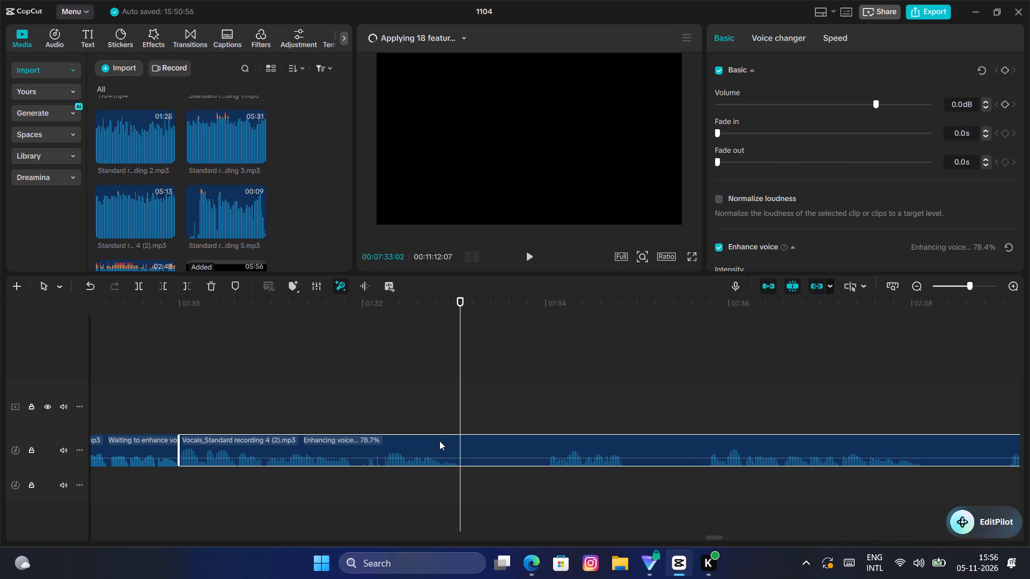
left_click(141, 293)
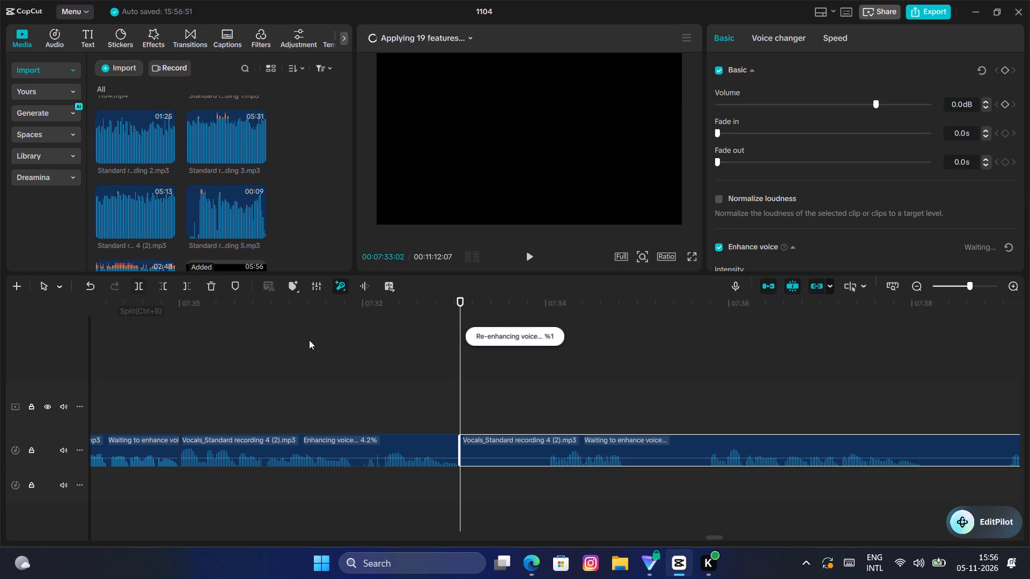
Cut out the silent stretch from 00:07:33:02 to 00:07:34:01 and move the following piece back against the preceding piece.
left_click_drag(461, 375, 549, 387)
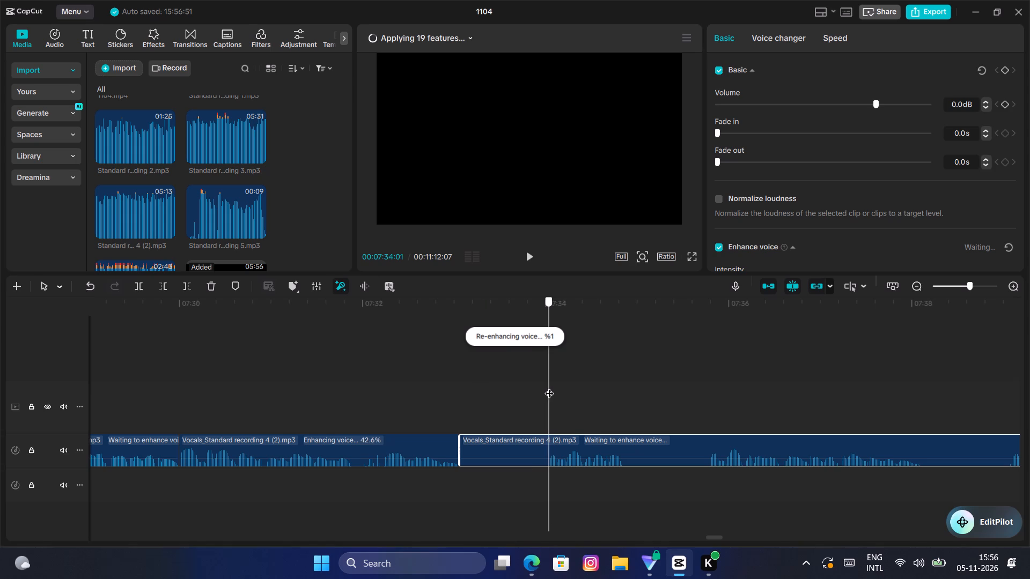
left_click_drag(549, 387, 548, 389)
key("q")
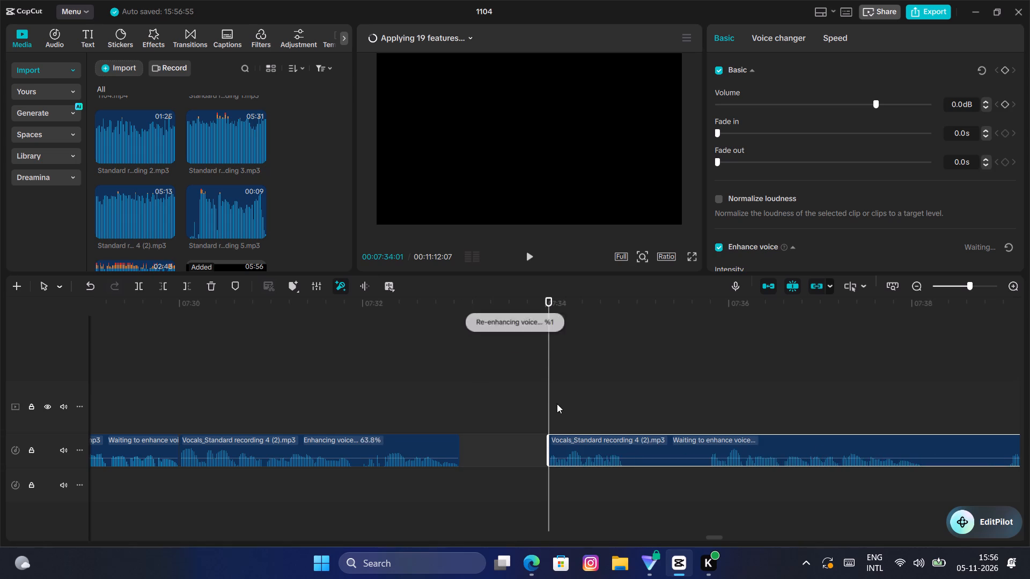
left_click_drag(608, 447, 518, 451)
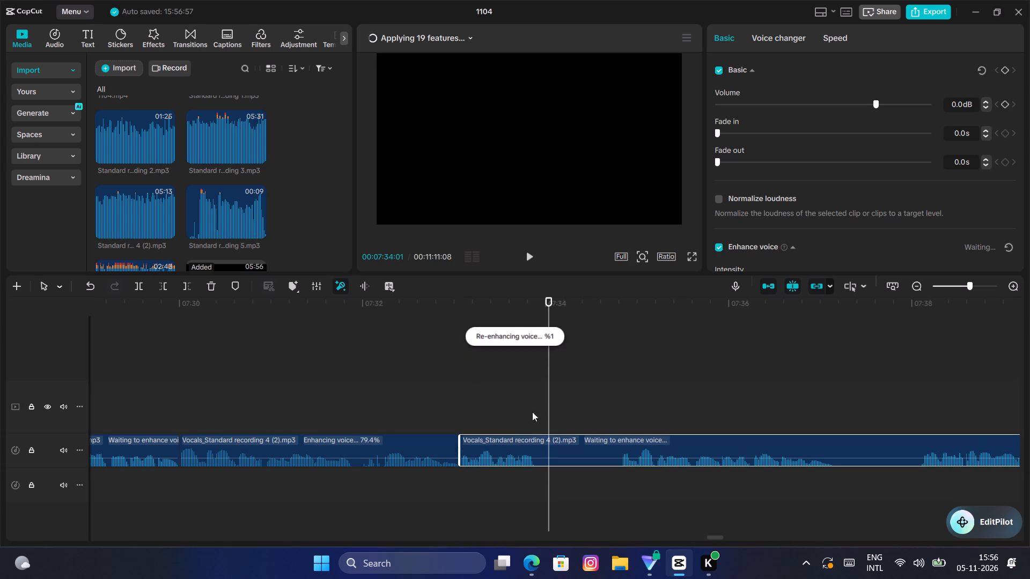
Split the piece at 00:07:33:26, listen to the speech after the pause, and trim away the silence up to 00:07:34:25.
left_click_drag(545, 404, 535, 414)
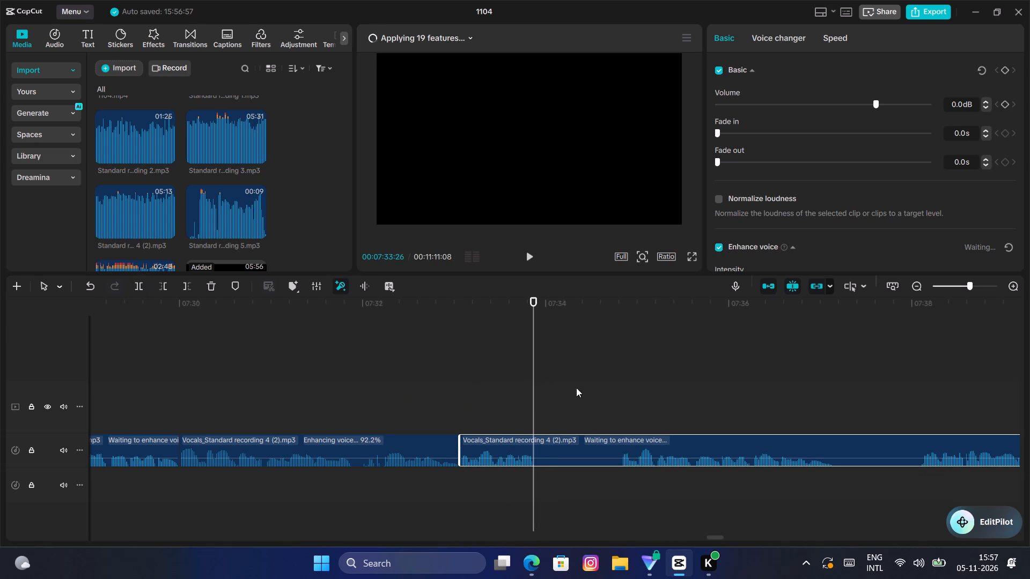
left_click(139, 286)
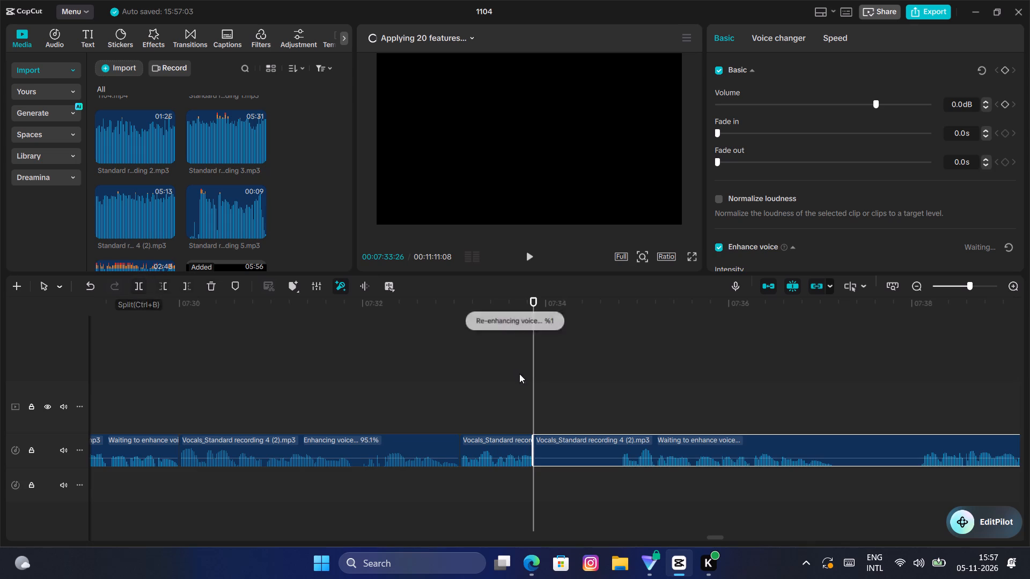
left_click(644, 405)
left_click_drag(638, 402, 621, 404)
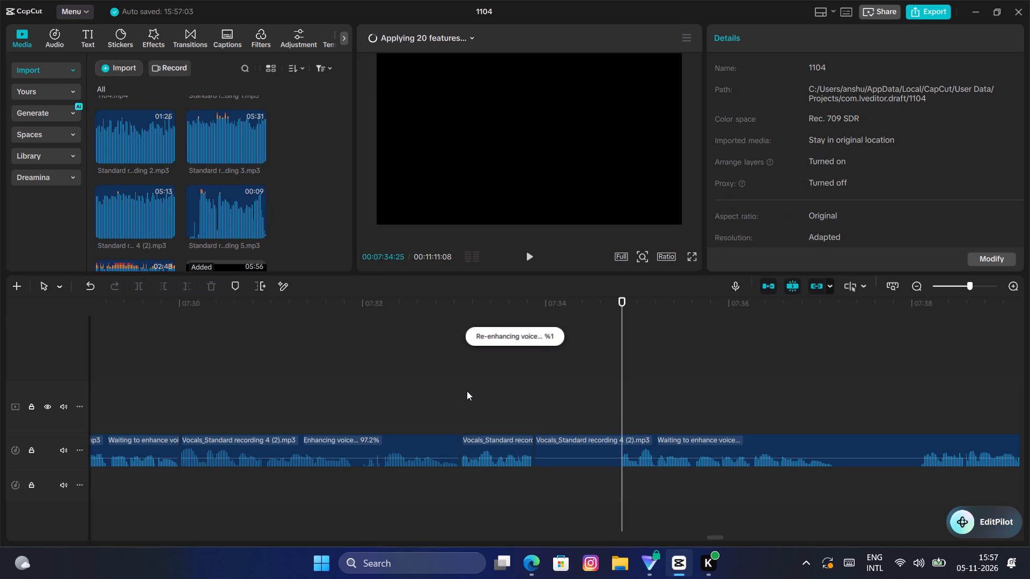
left_click(446, 391)
key("space")
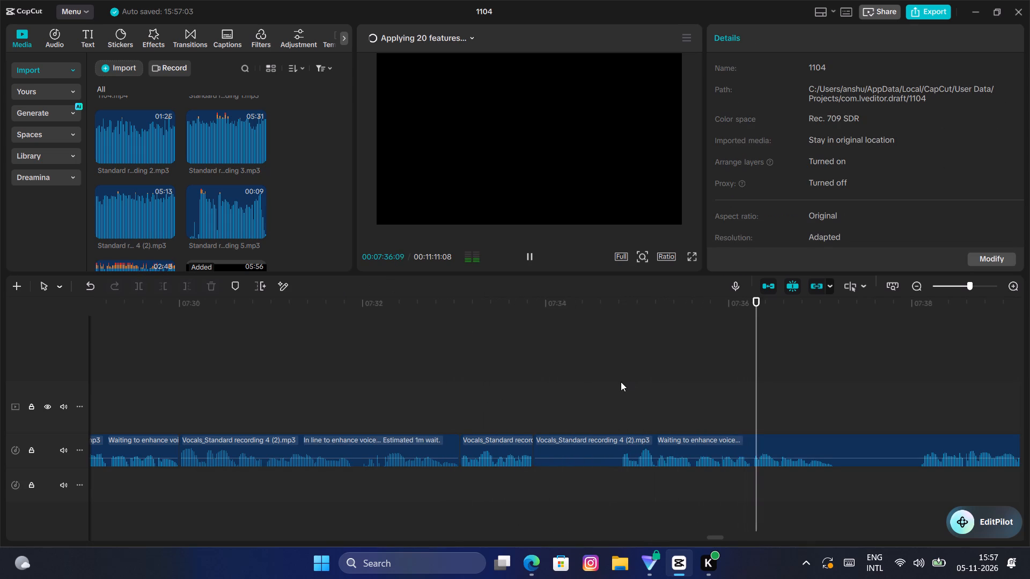
key("space")
left_click(604, 396)
left_click_drag(605, 396, 620, 397)
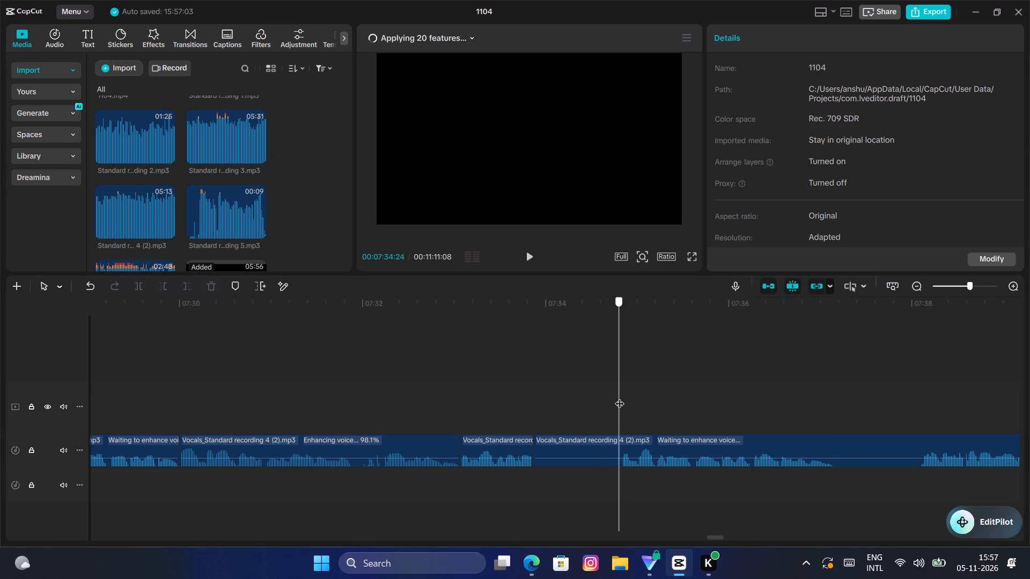
left_click_drag(620, 397, 622, 396)
left_click(602, 457)
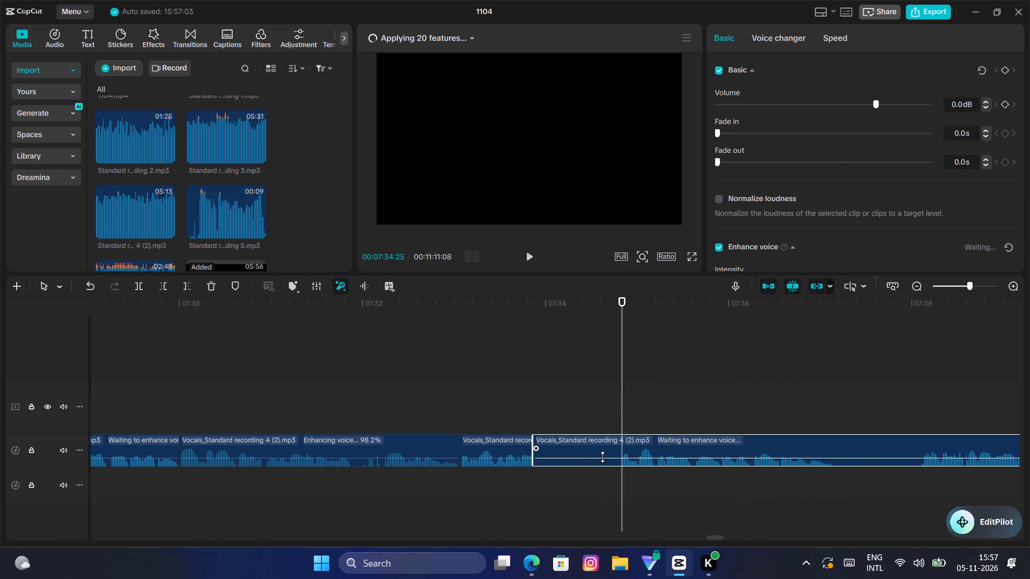
key("q")
Delete the short speech piece from 00:07:33:02 to 00:07:33:26 and move the following piece back against the preceding piece on the same track.
left_click(519, 446)
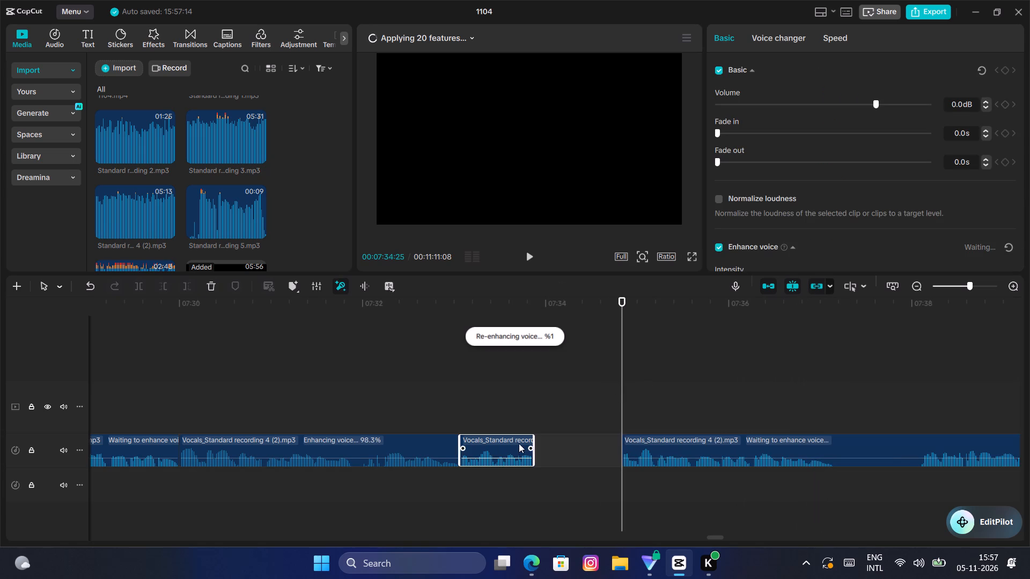
key("BackSpace")
left_click(651, 449)
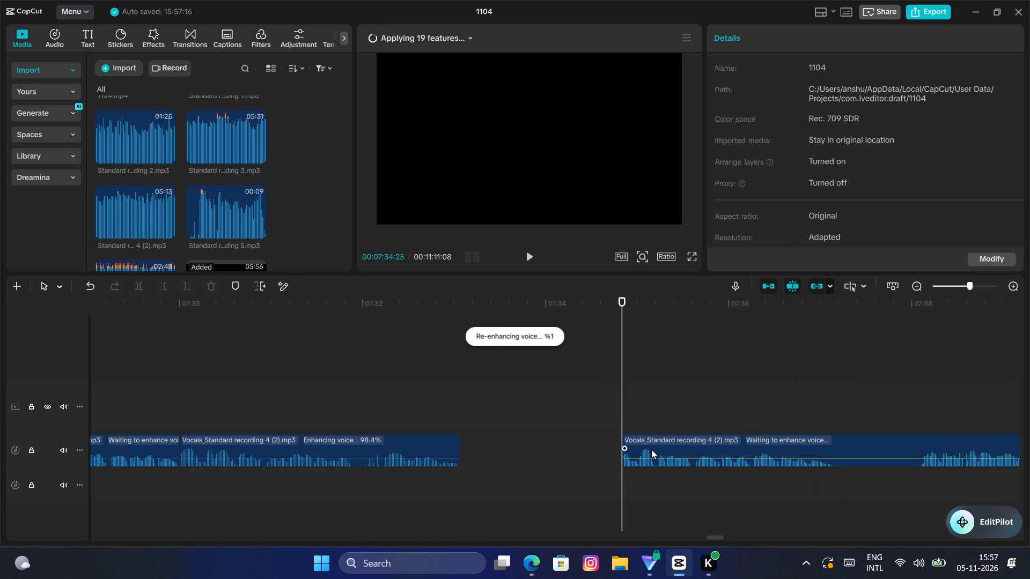
left_click_drag(651, 449, 485, 450)
left_click(486, 450)
left_click(495, 487)
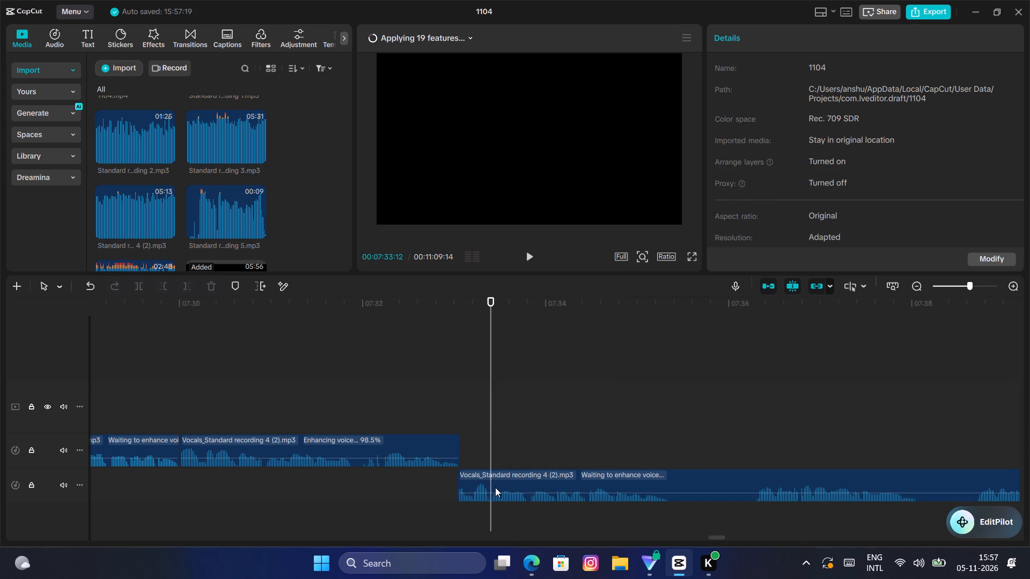
left_click_drag(495, 487, 497, 462)
Play on past the 00:07:33:02 join and split the following piece at 00:07:35:12, where the speech fades into silence.
left_click(398, 424)
key("space")
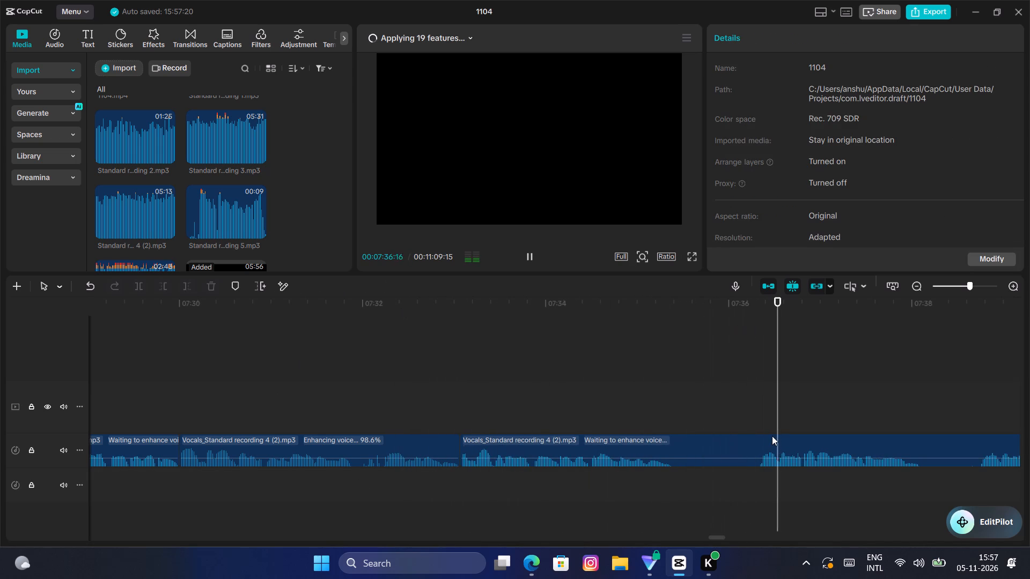
left_click(668, 402)
left_click_drag(668, 403, 674, 403)
left_click(668, 458)
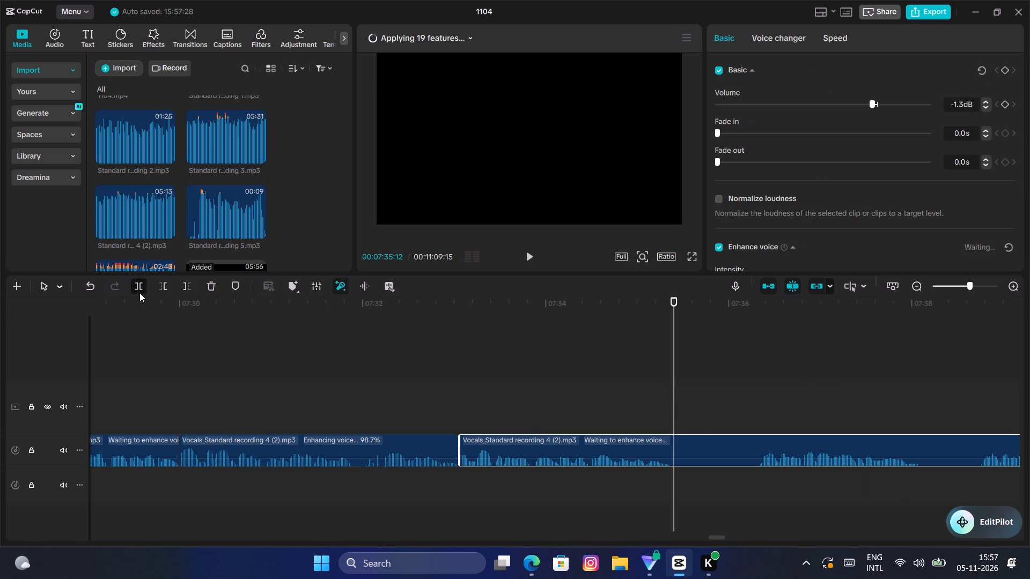
left_click(139, 293)
Cut out the silent stretch from 00:07:35:12 to 00:07:36:10 and move the following piece back against the preceding piece.
left_click_drag(675, 353, 757, 374)
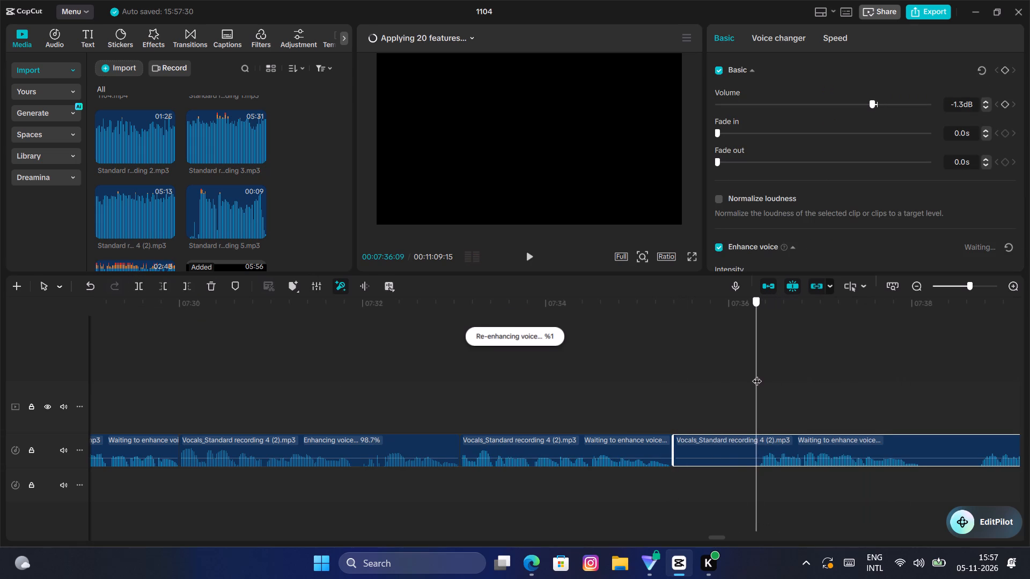
left_click_drag(757, 374, 760, 373)
key("q")
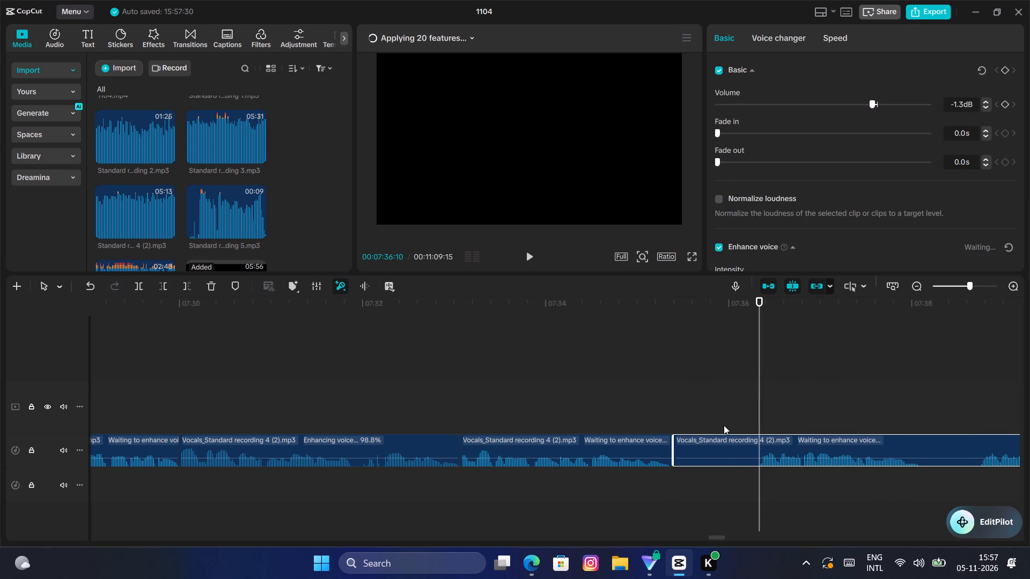
left_click_drag(779, 448, 701, 448)
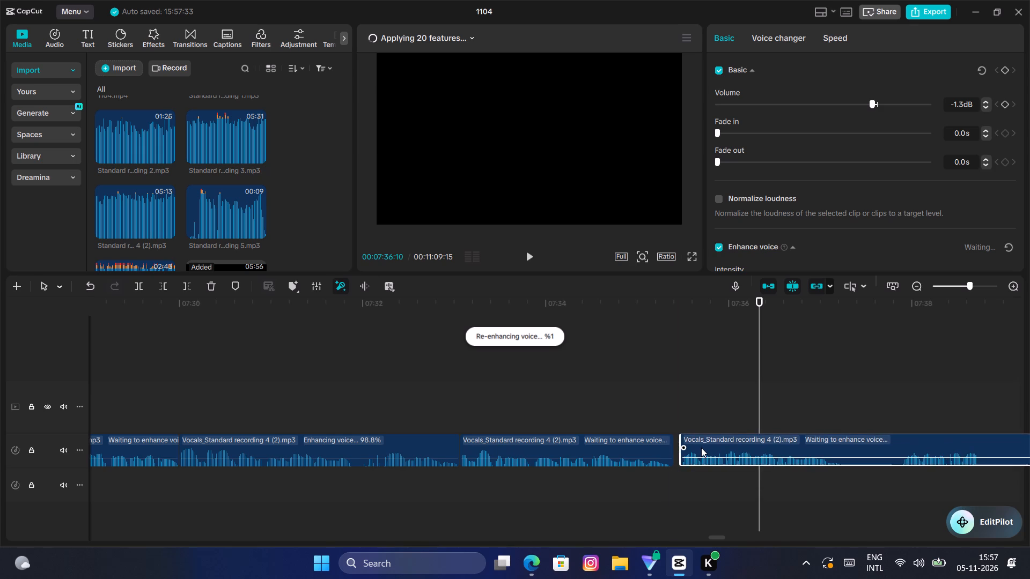
left_click_drag(701, 448, 701, 448)
left_click_drag(700, 448, 693, 451)
Play on past the 00:07:35:12 join and split the following piece at 00:07:37:05, where the speech ends.
left_click(645, 412)
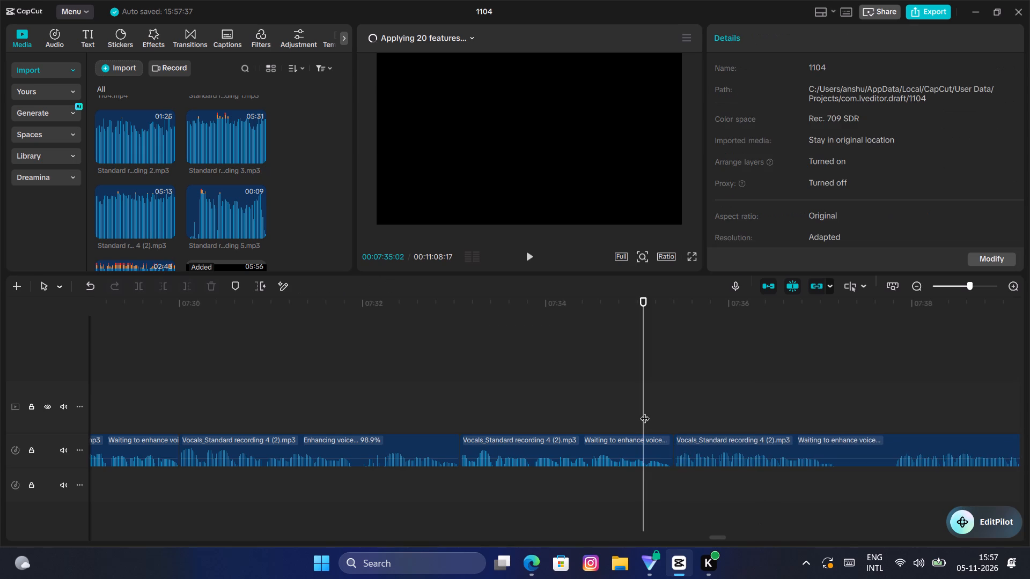
key("space")
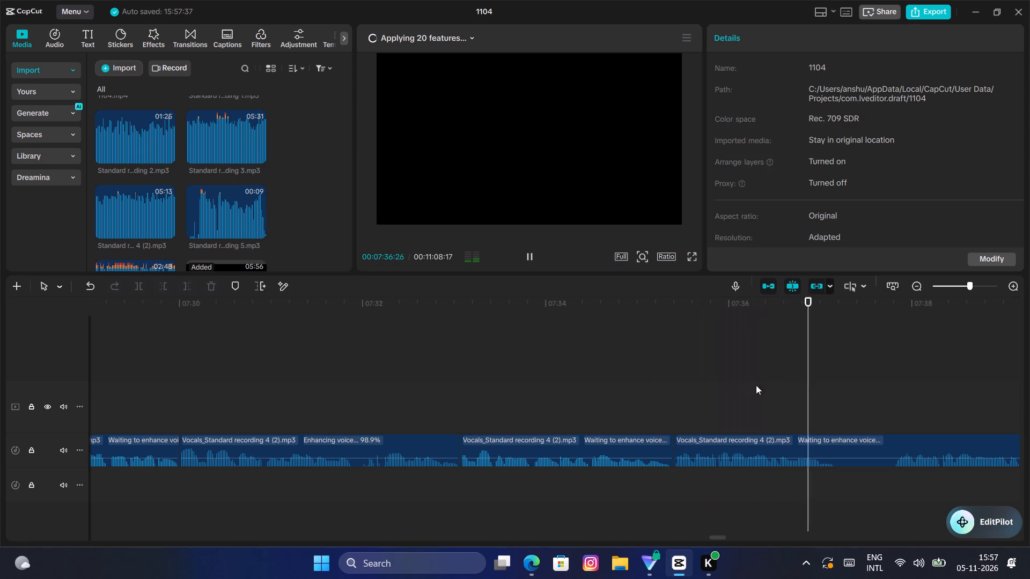
key("space")
key("space")
key("space")
left_click_drag(841, 390, 836, 397)
left_click(815, 449)
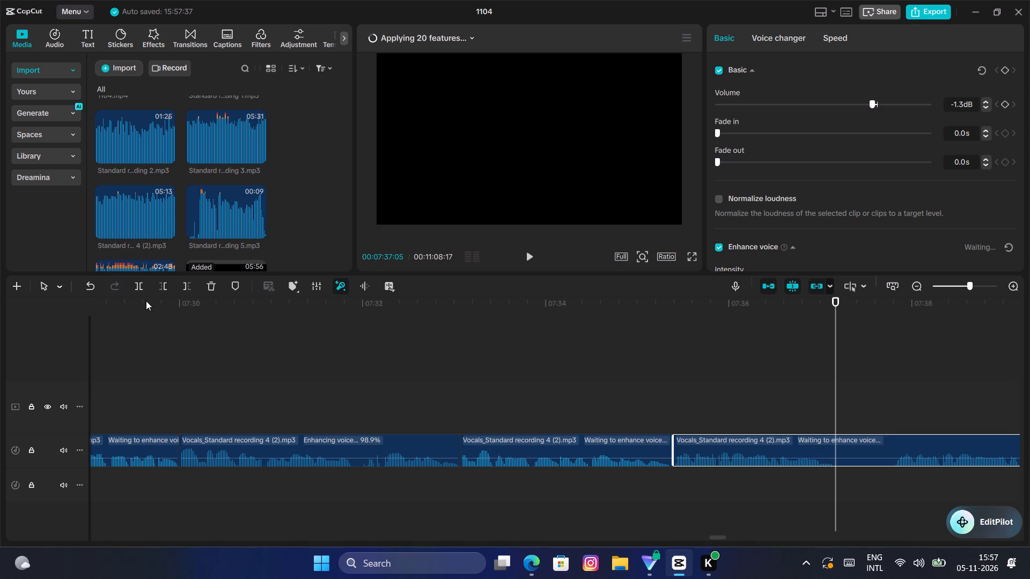
left_click(137, 289)
Cut out the silent stretch from 00:07:37:05 to 00:07:37:24 and move the following piece back against the preceding piece.
left_click_drag(837, 376, 882, 375)
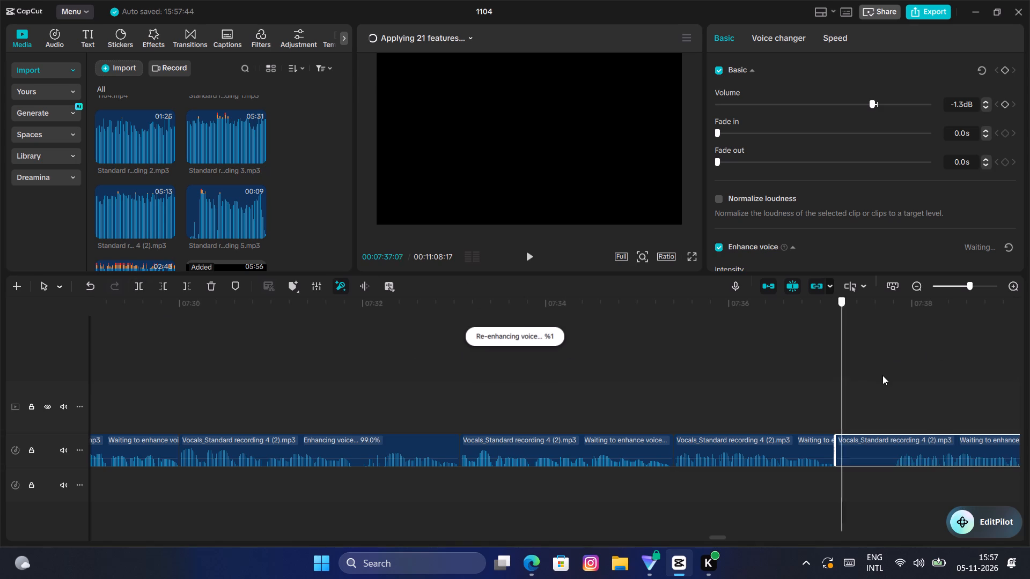
left_click_drag(882, 375, 894, 373)
key("q")
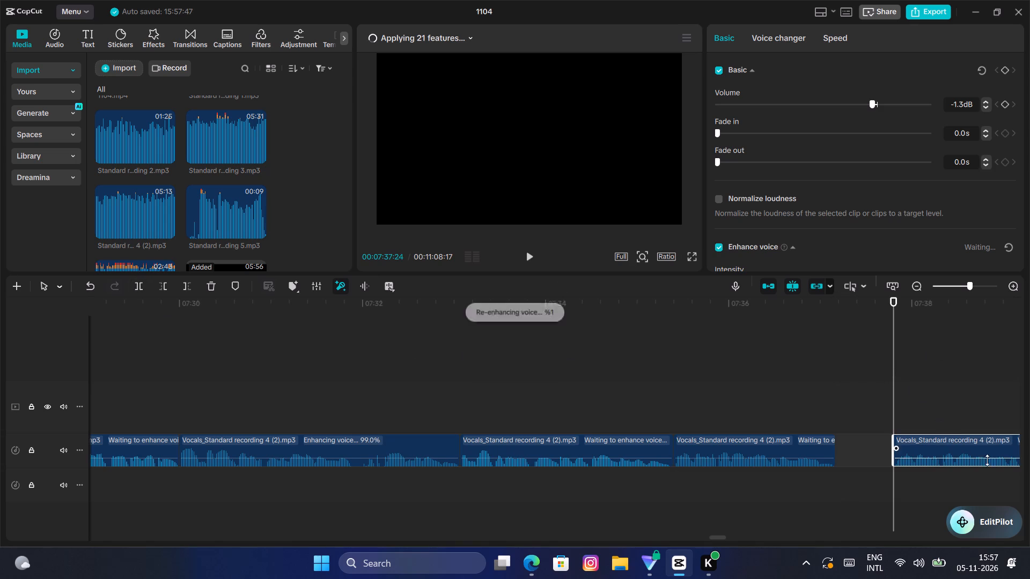
left_click_drag(983, 444, 926, 445)
Listen to the phrases on both sides of the 00:07:37:05 join and on to about 00:07:43:26, replaying them to compare the takes.
left_click(779, 403)
key("space")
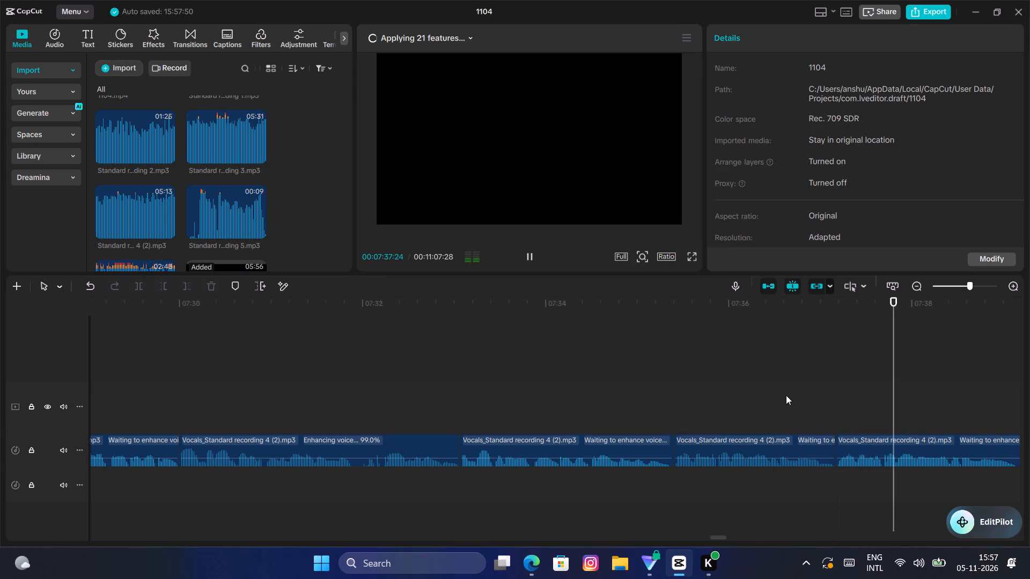
key("space")
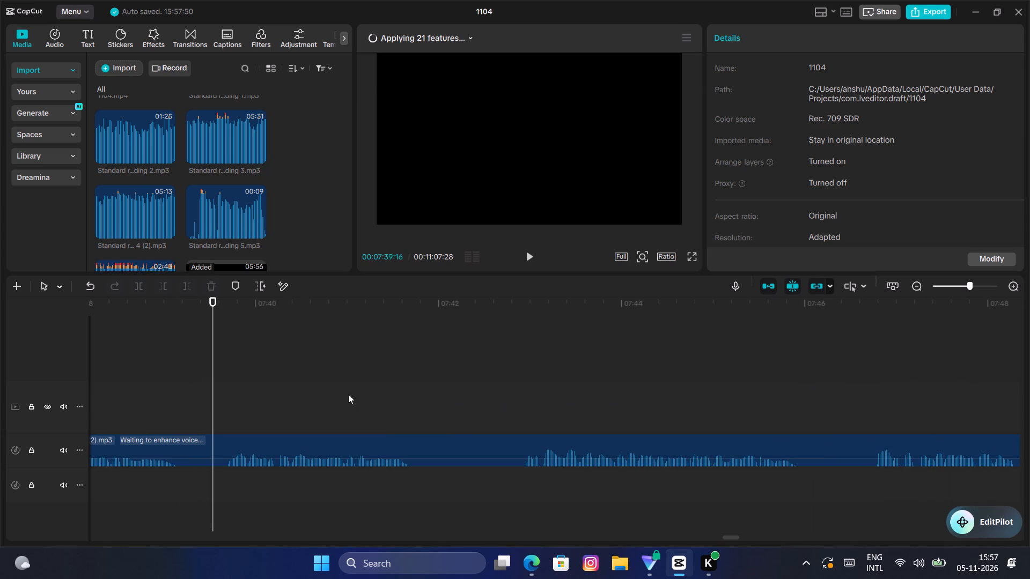
left_click(183, 388)
left_click_drag(183, 389, 122, 411)
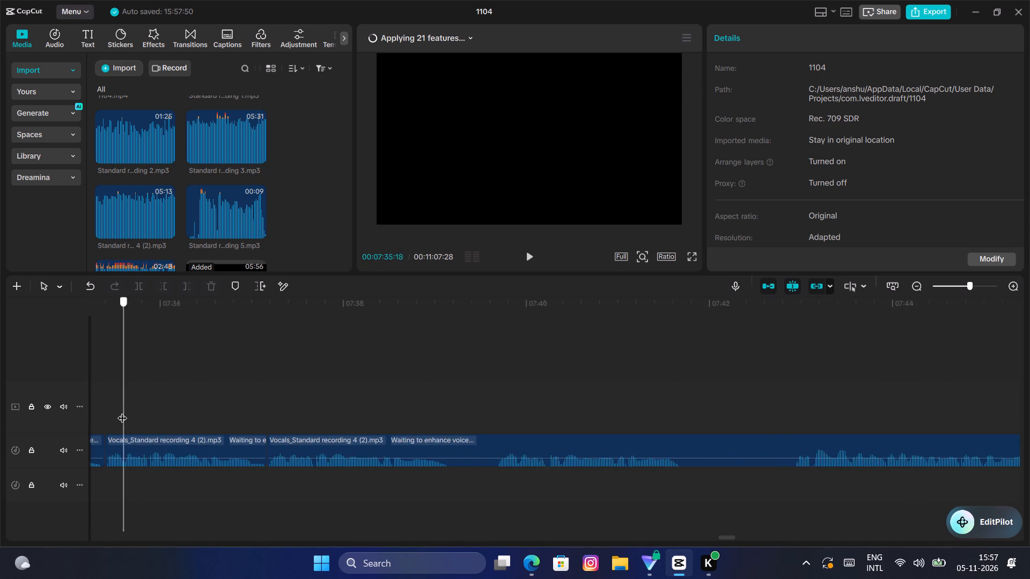
left_click_drag(122, 411, 171, 398)
key("space")
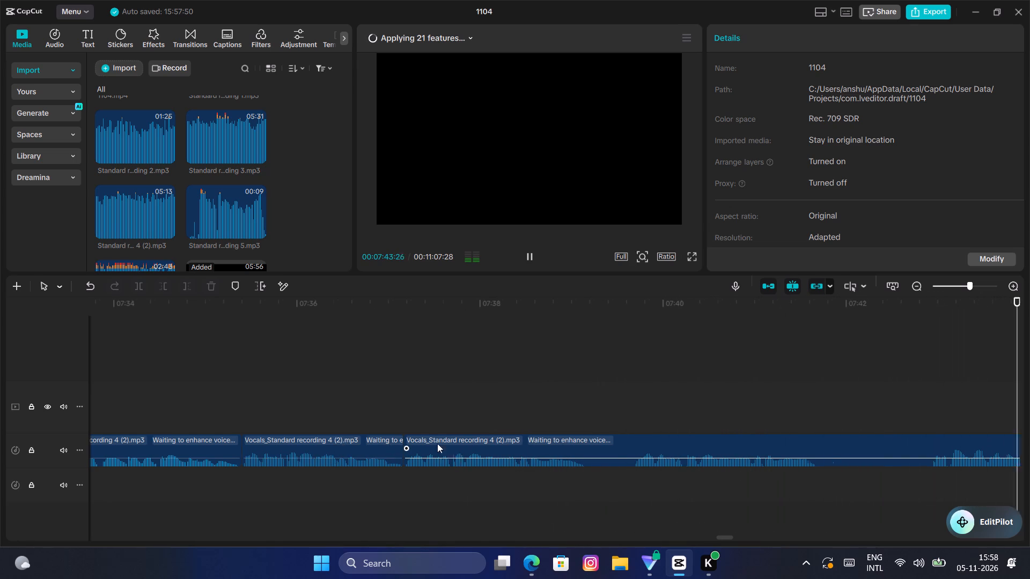
key("space")
left_click(127, 402)
left_click_drag(127, 402, 85, 424)
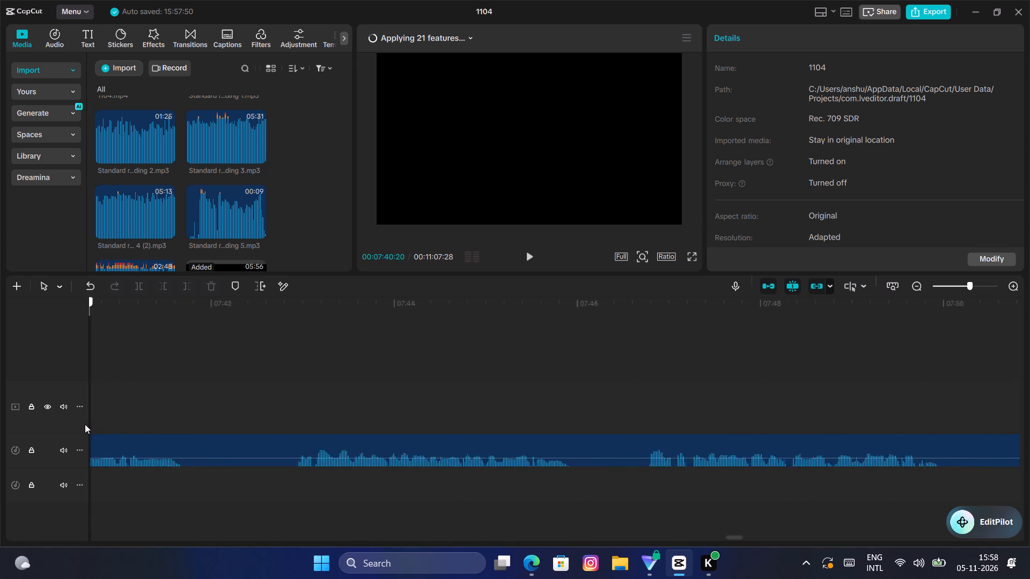
left_click_drag(85, 424, 290, 402)
key("space")
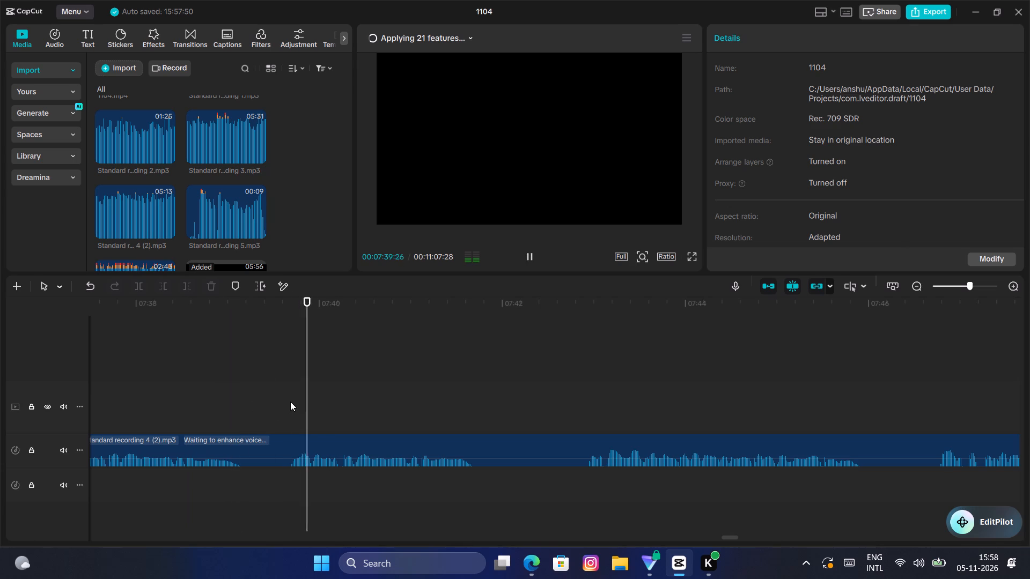
key("space")
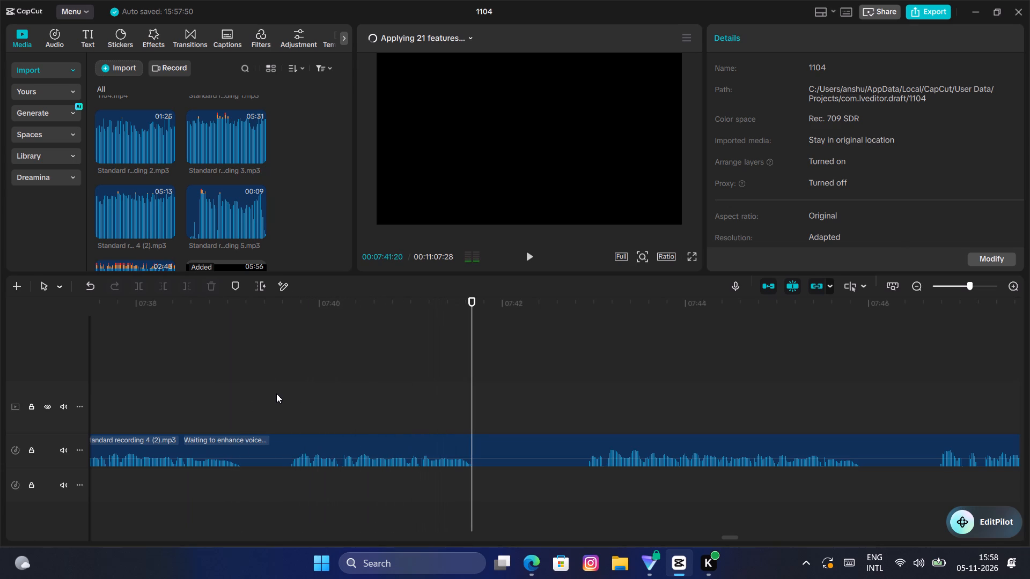
Trim away the beginning of the piece after the 00:07:37:05 join, up to 00:07:39:20 where the next phrase begins.
left_click(273, 395)
left_click_drag(273, 395, 455, 407)
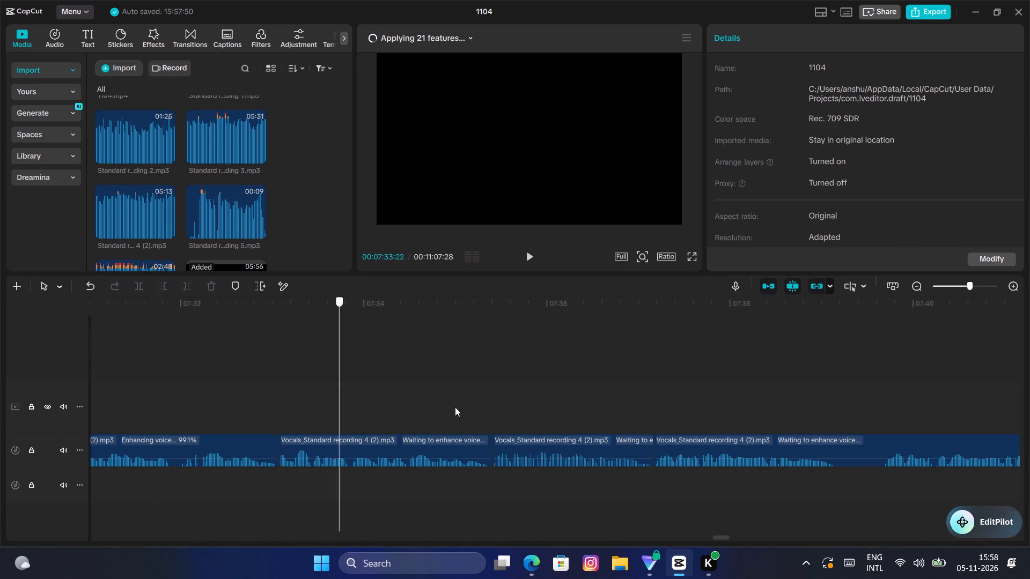
left_click_drag(455, 407, 694, 399)
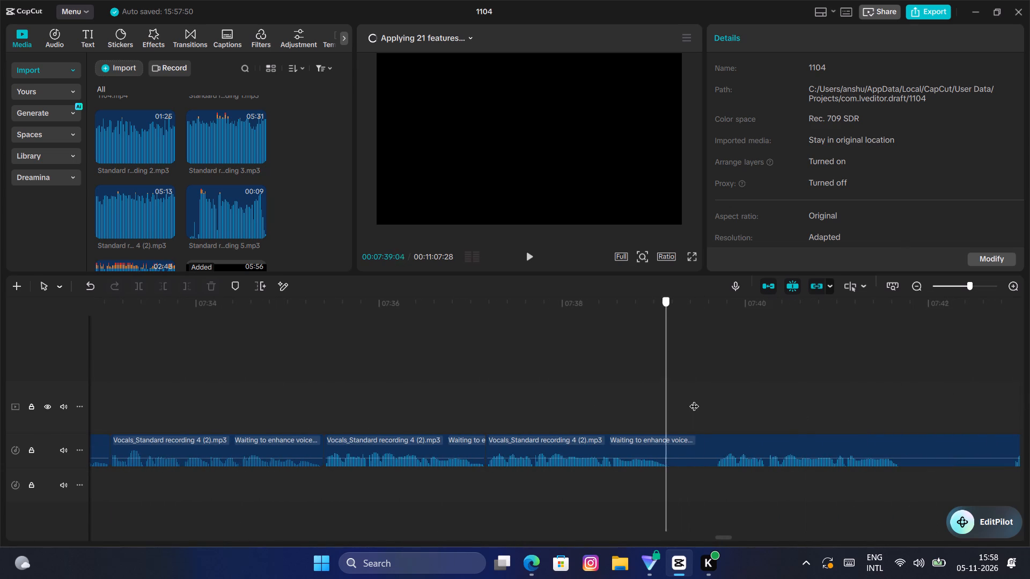
left_click_drag(694, 399, 715, 398)
left_click(697, 455)
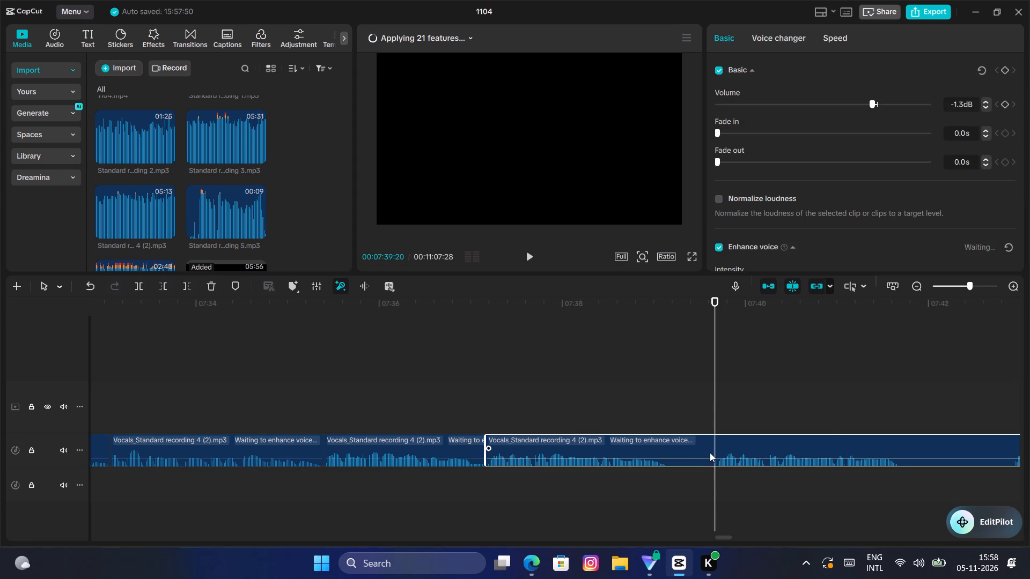
key("q")
Play and delete the short piece between 00:07:35:12 and 00:07:37:05, and move the following piece back against the piece ending at 00:07:35:12.
left_click(340, 409)
key("space")
key("space")
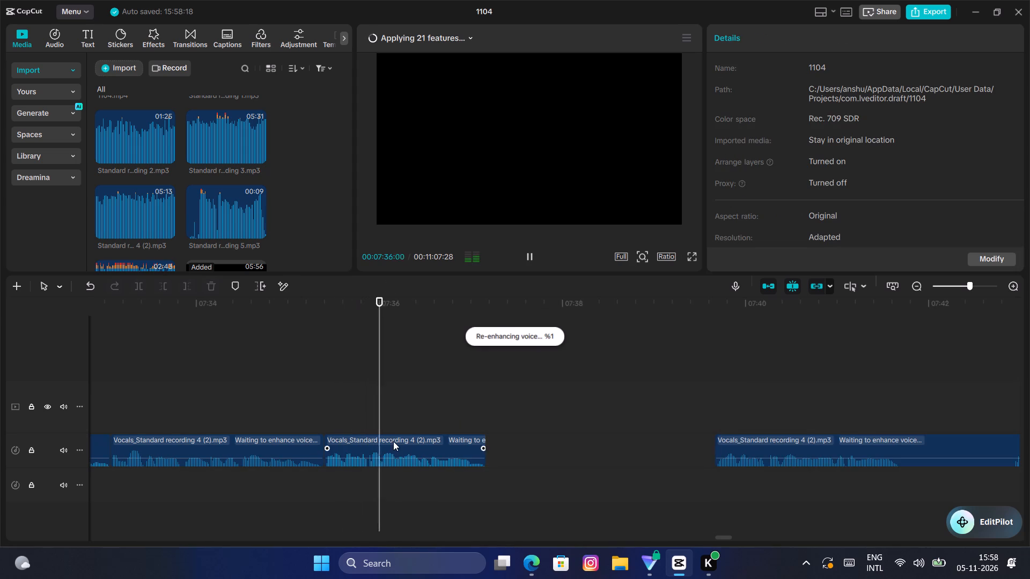
left_click(394, 445)
key("BackSpace")
left_click(828, 443)
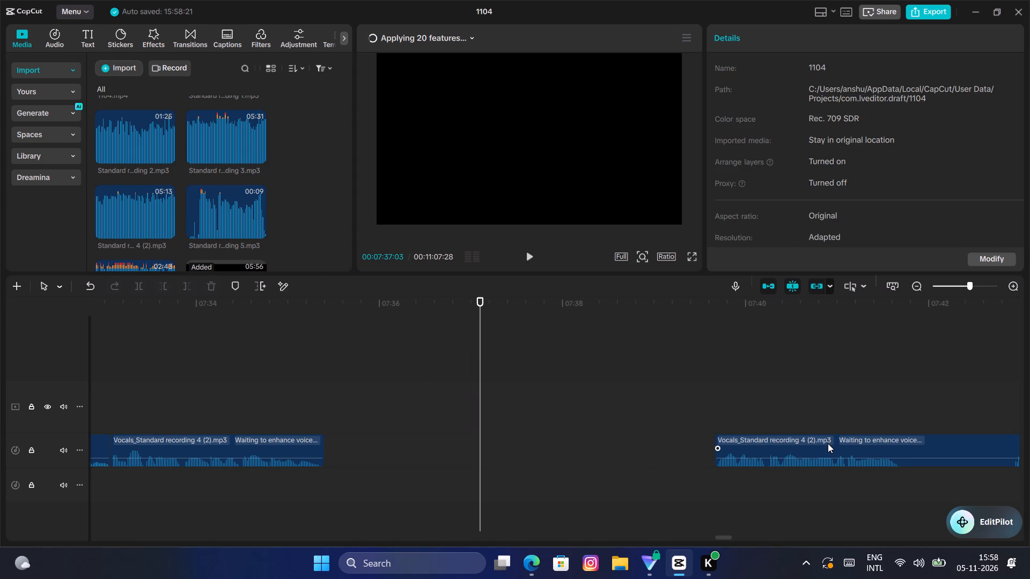
left_click_drag(827, 443, 435, 447)
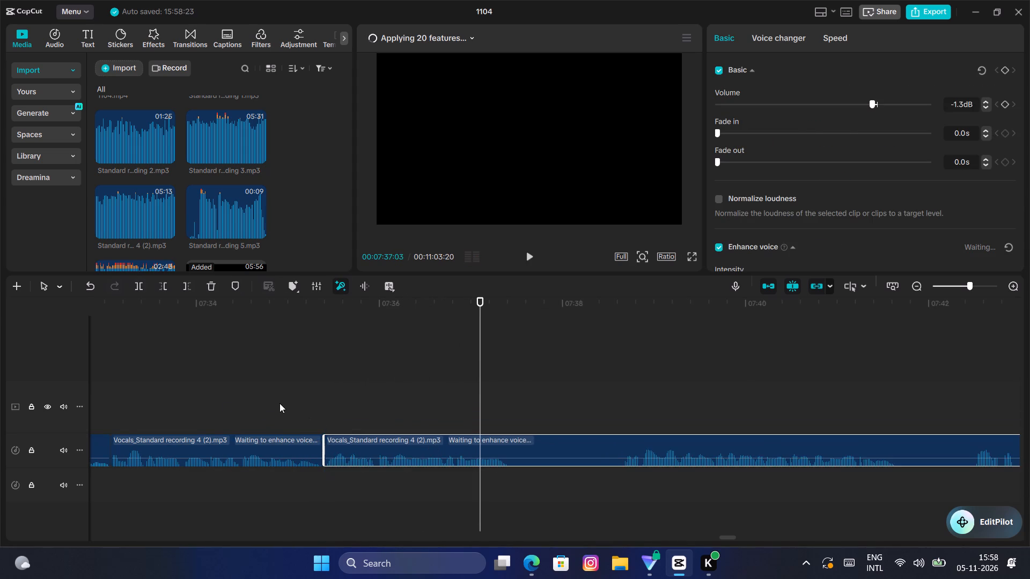
Play on past the 00:07:35:12 join and split the following piece at 00:07:37:12, where the speech fades into silence.
left_click(279, 403)
key("space")
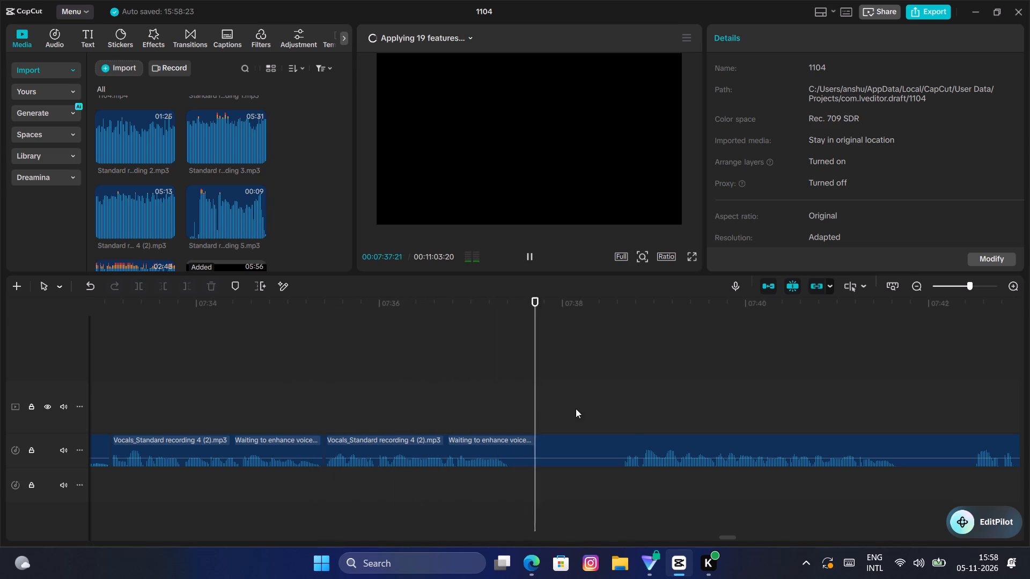
left_click(499, 413)
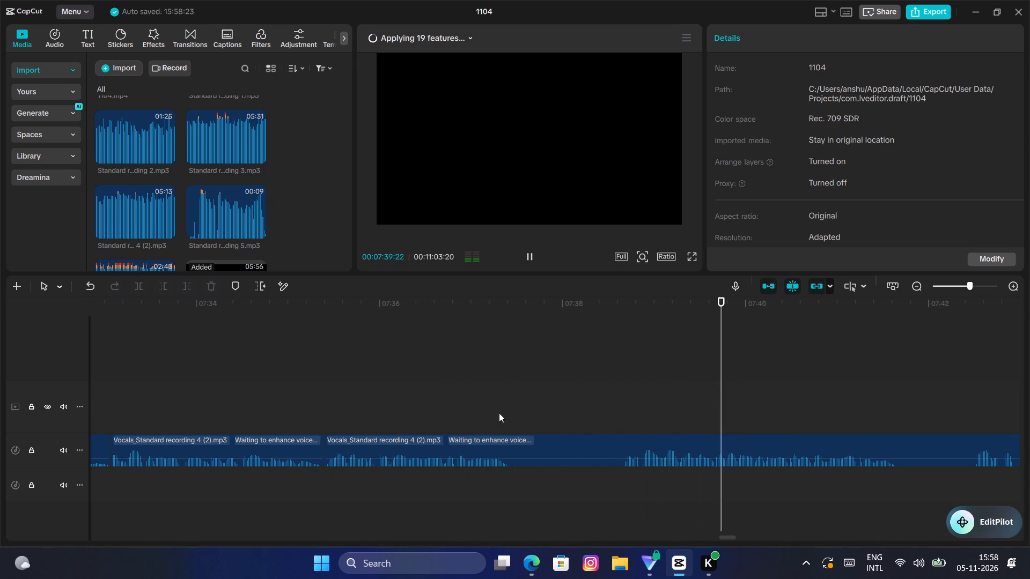
left_click_drag(499, 413, 506, 415)
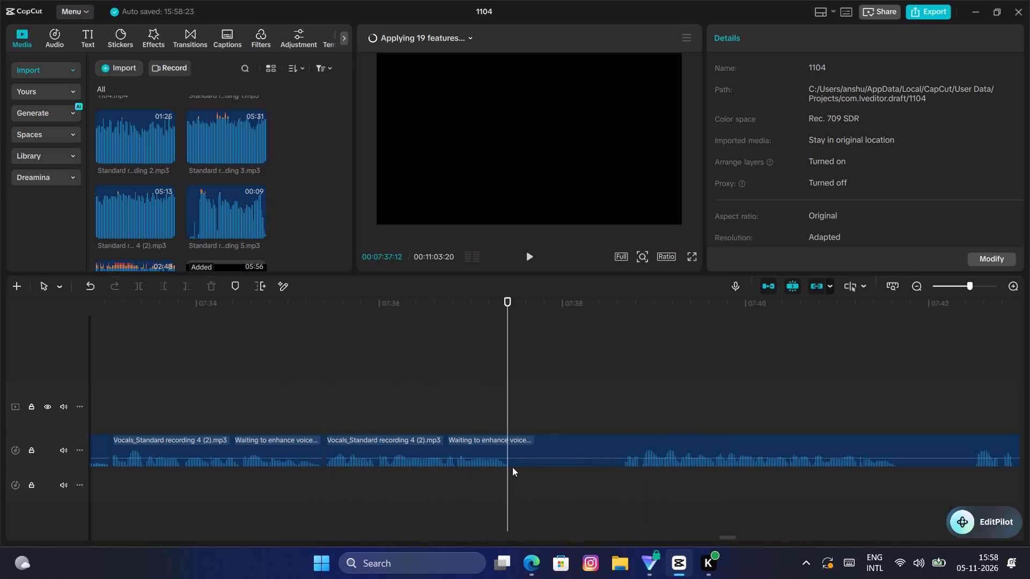
left_click(512, 467)
double_click(505, 414)
left_click(505, 414)
left_click(512, 449)
left_click(139, 284)
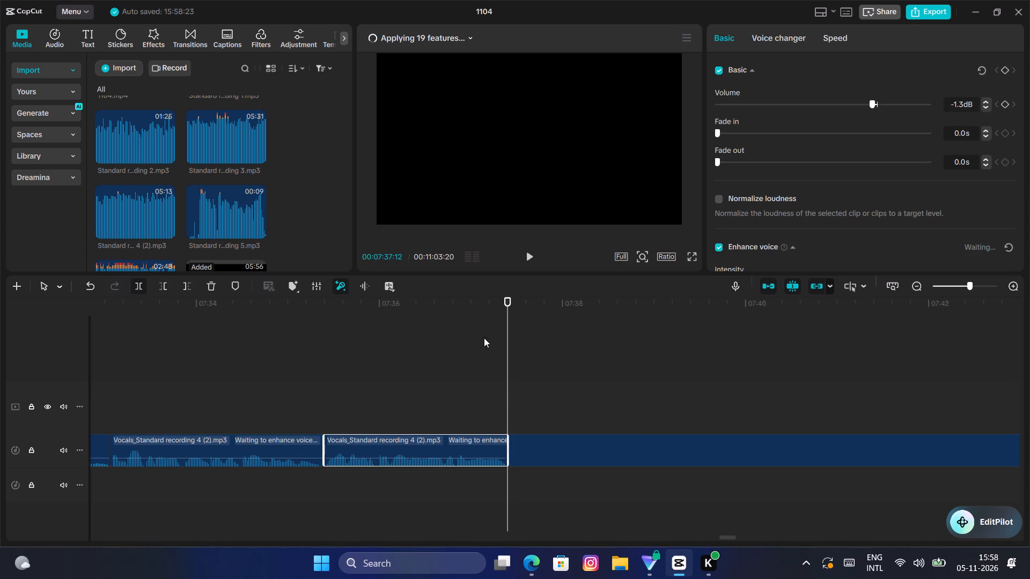
Cut out the silent stretch from 00:07:37:12 to 00:07:38:20 and move the following piece back against the preceding piece.
left_click(598, 370)
left_click_drag(598, 370, 622, 370)
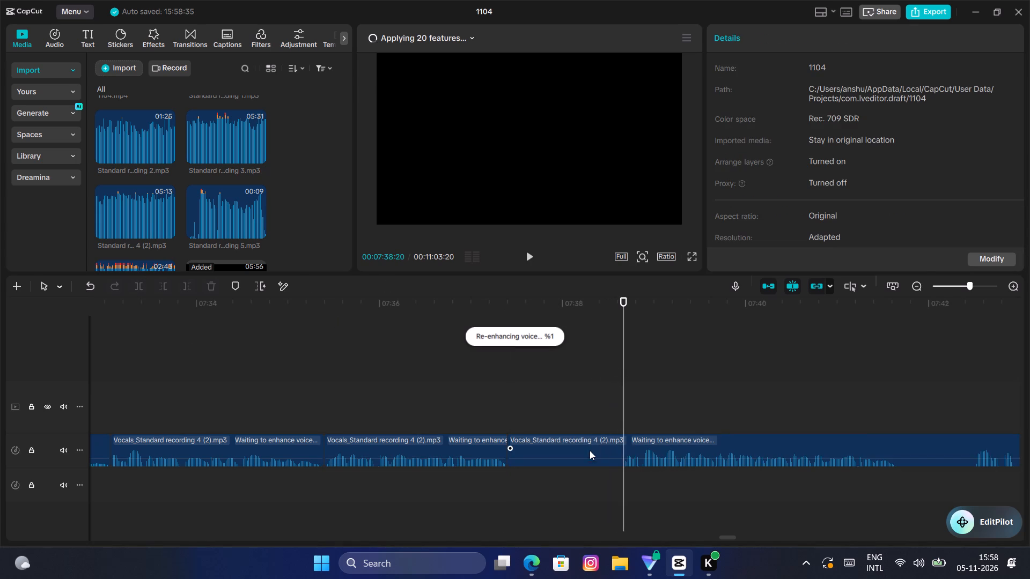
left_click(589, 456)
key("q")
left_click_drag(649, 440, 535, 447)
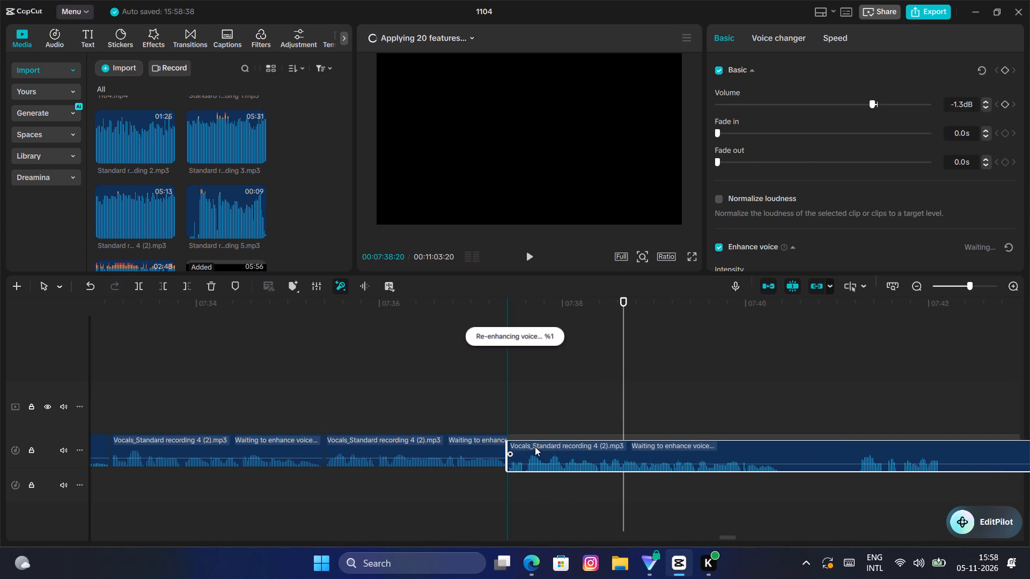
Play on past the 00:07:37:12 join and split the following piece at 00:07:40:12, where the speech ends.
left_click(468, 397)
key("space")
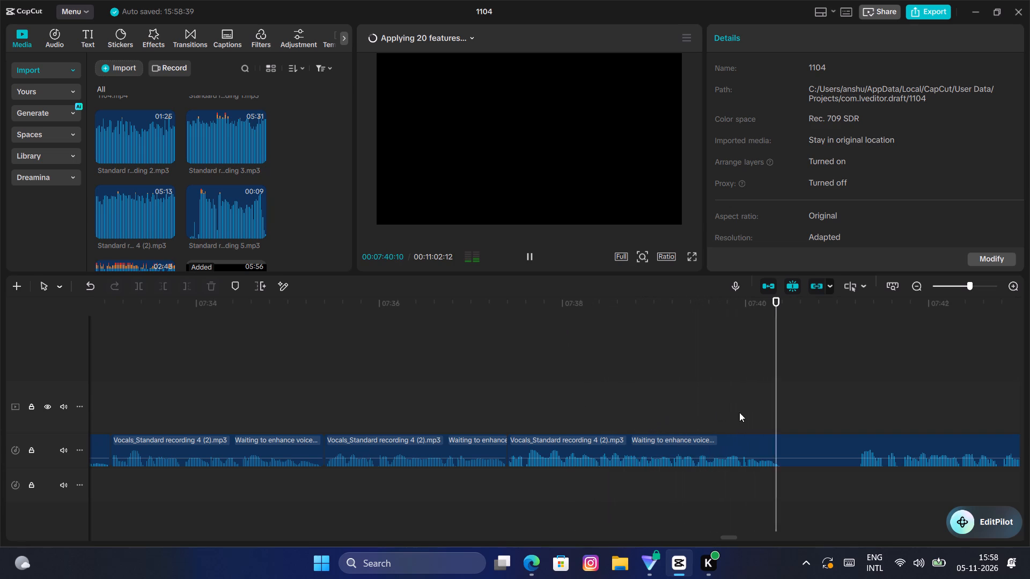
key("space")
left_click_drag(787, 406, 783, 411)
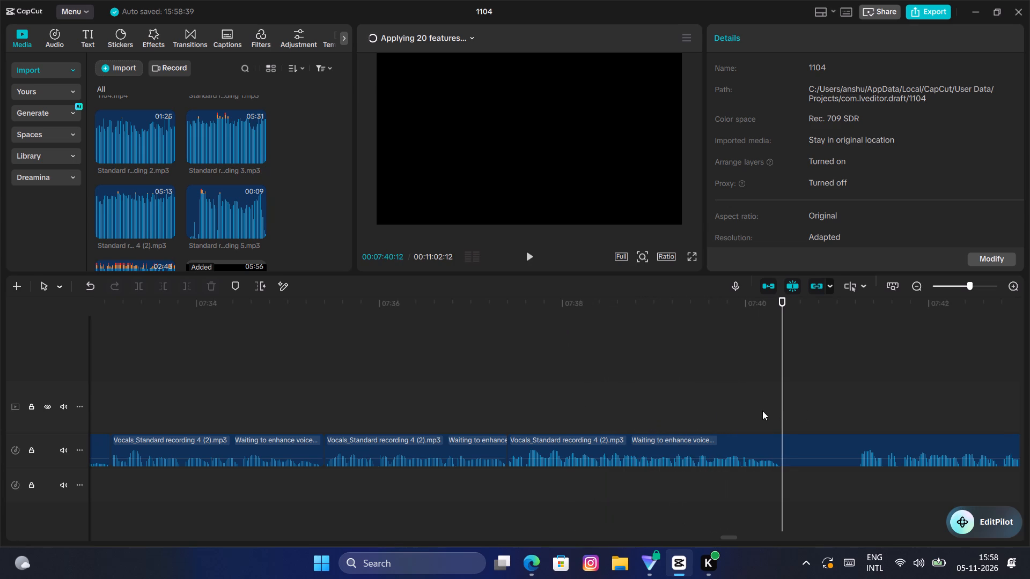
left_click(580, 447)
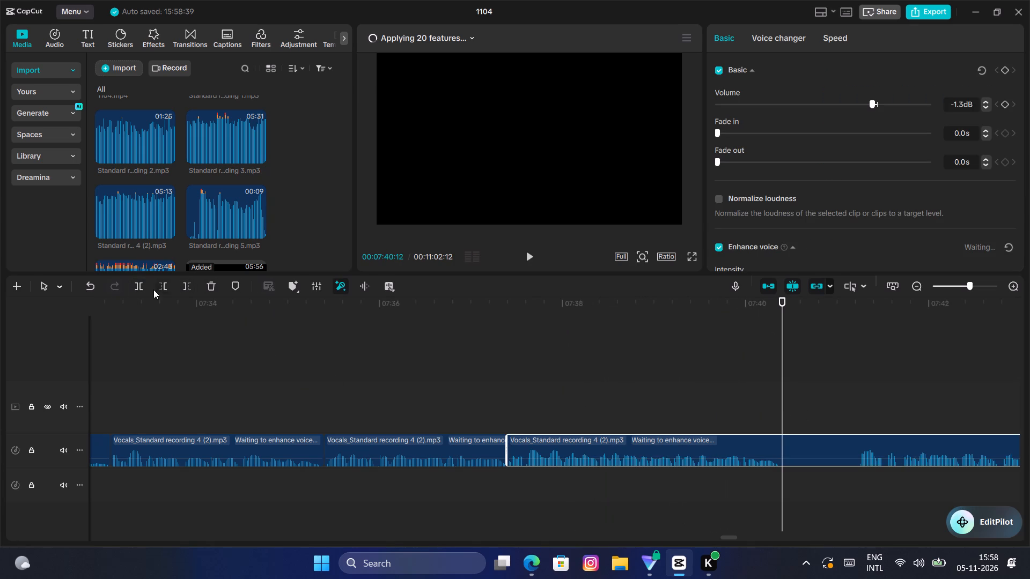
left_click(134, 286)
Cut out the silent stretch from 00:07:40:12 to 00:07:41:07 and move the following piece back against the preceding piece.
double_click(826, 399)
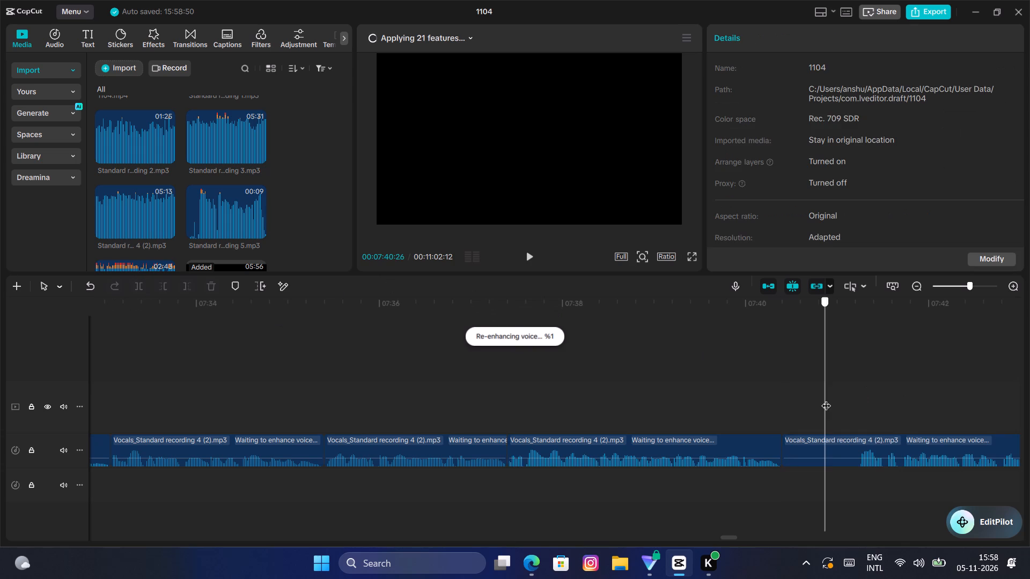
key("space")
key("space")
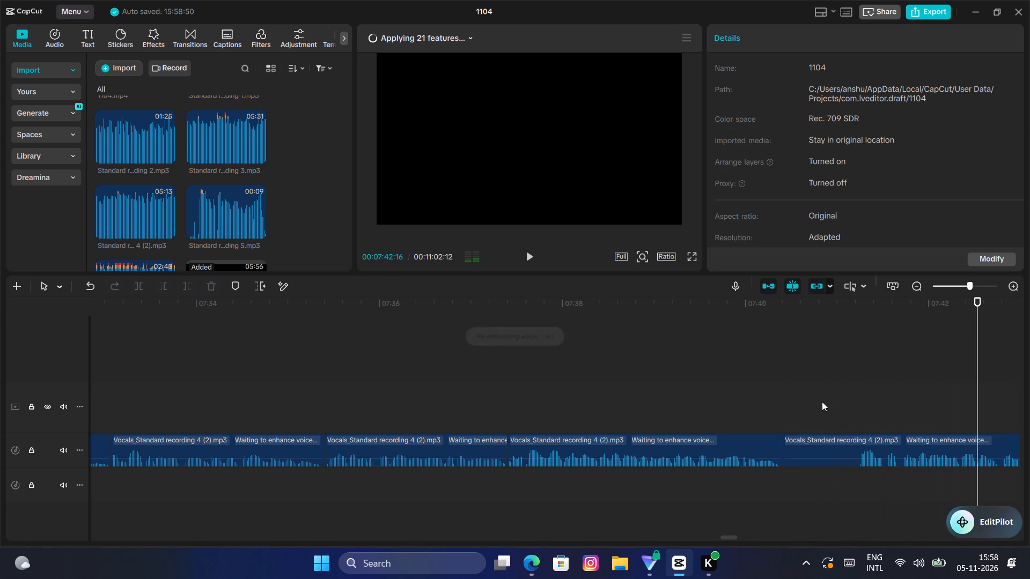
left_click(841, 403)
left_click_drag(841, 403, 859, 403)
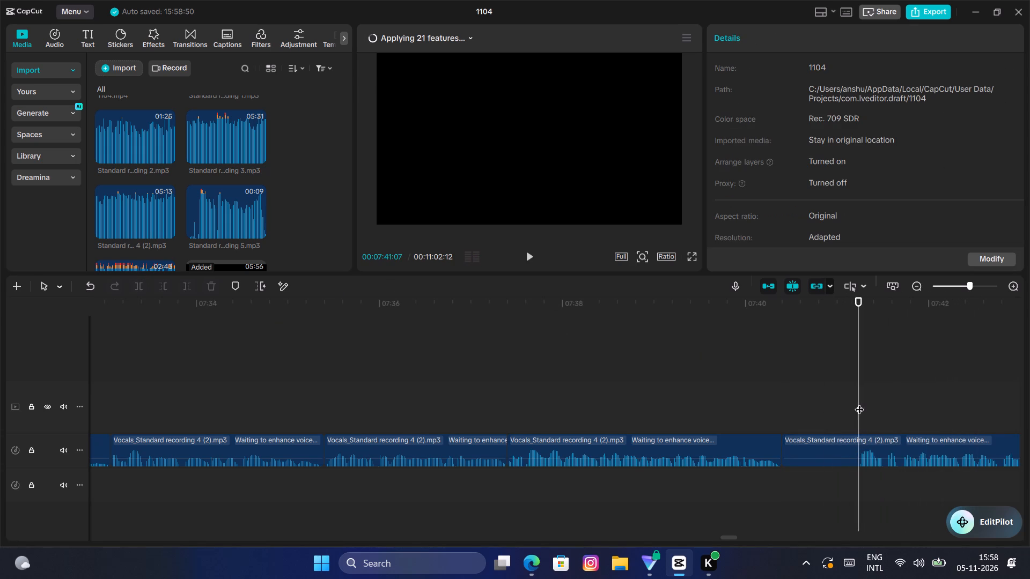
left_click(854, 458)
key("q")
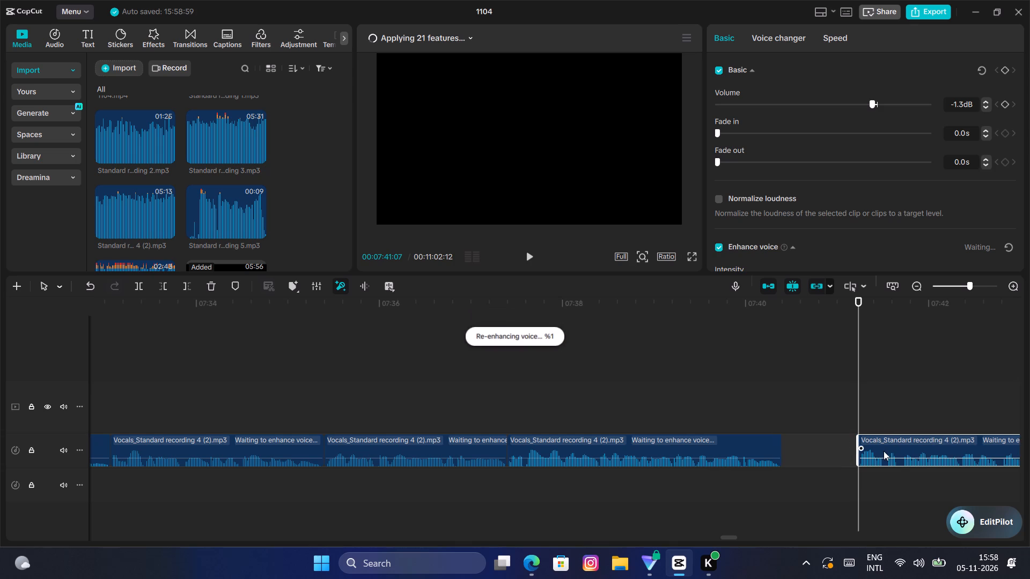
left_click_drag(884, 451, 806, 455)
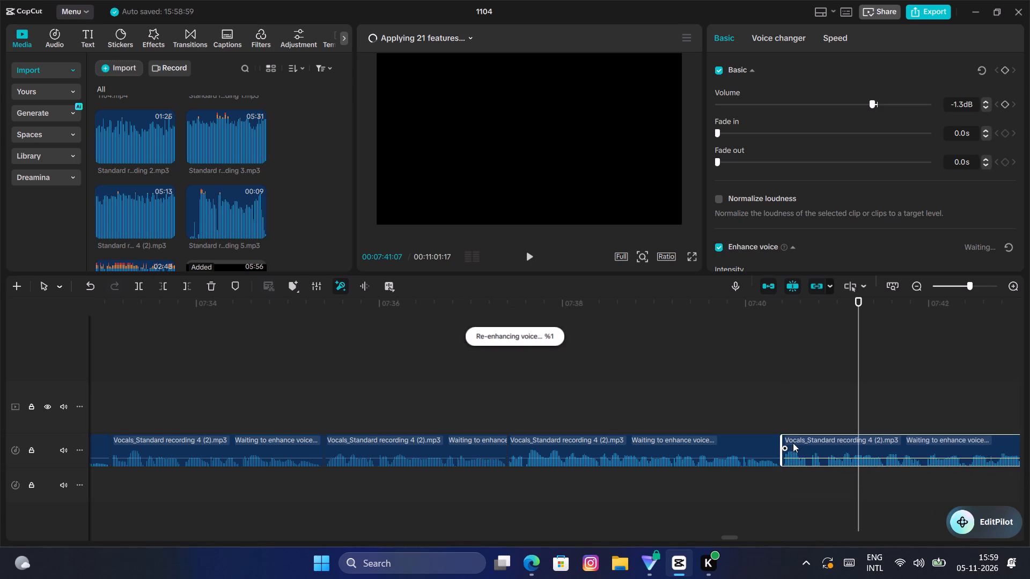
Play on past the 00:07:40:12 join, replay the end of the phrase, and split the piece at 00:07:43:18, where the speech ends.
left_click(761, 424)
key("space")
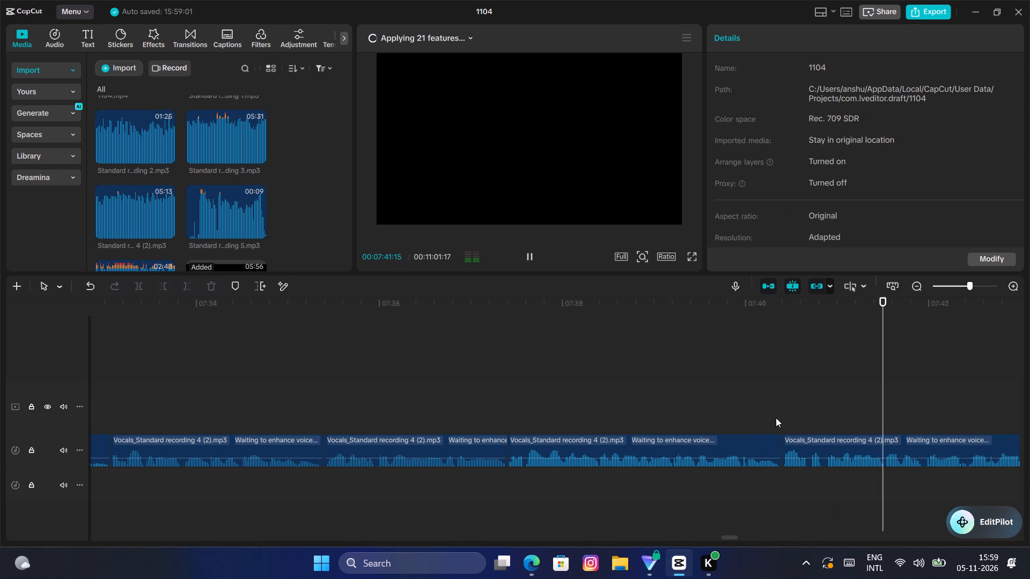
key("space")
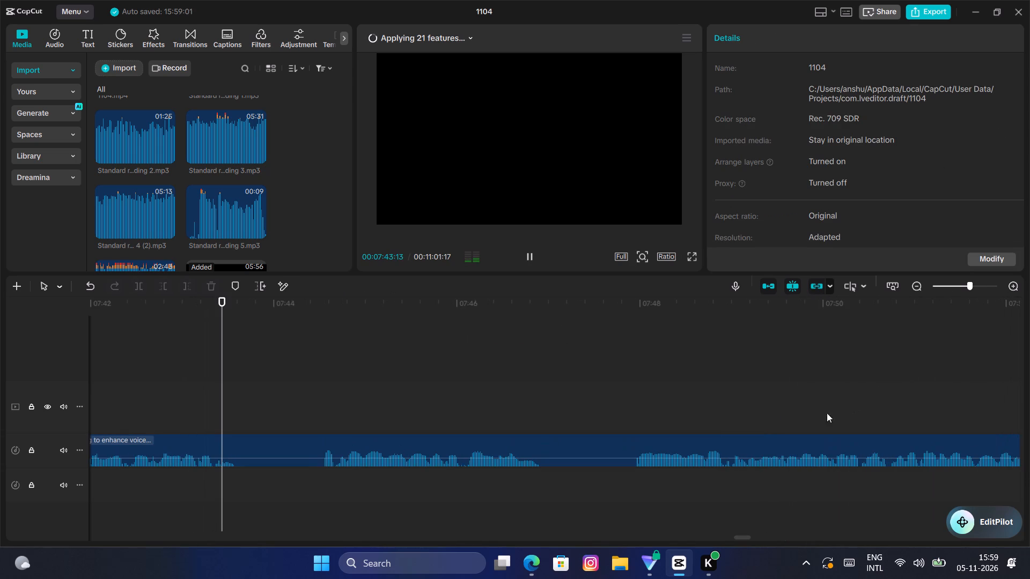
key("space")
key("space")
left_click(196, 418)
left_click_drag(196, 417, 155, 437)
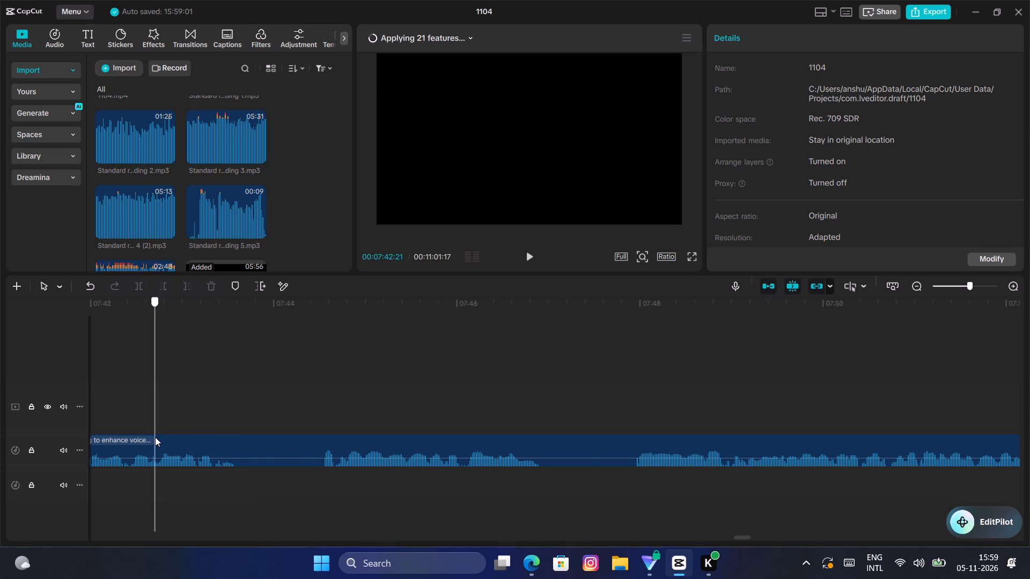
left_click_drag(155, 437, 119, 441)
key("space")
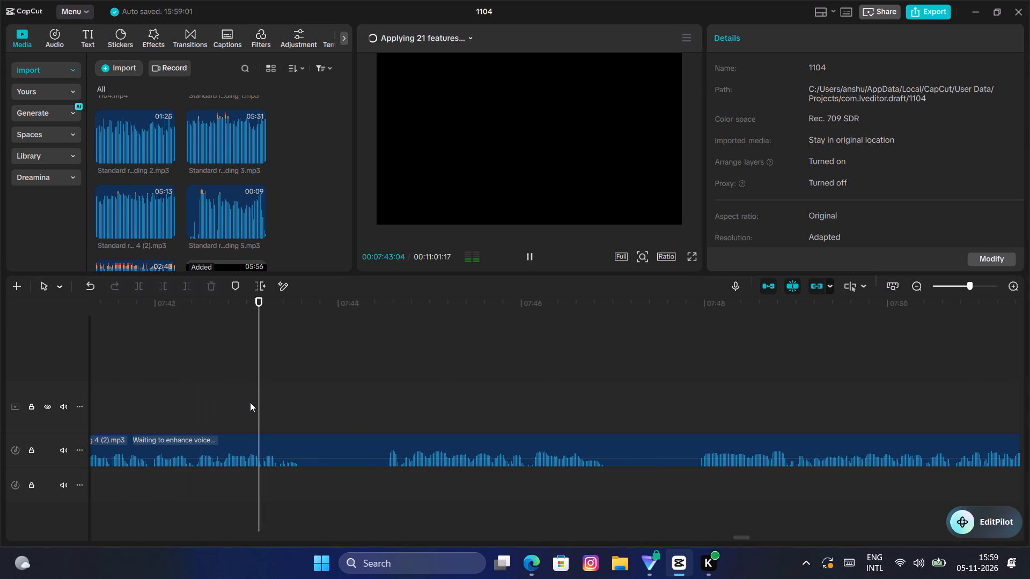
key("space")
left_click(283, 410)
left_click_drag(283, 410, 299, 414)
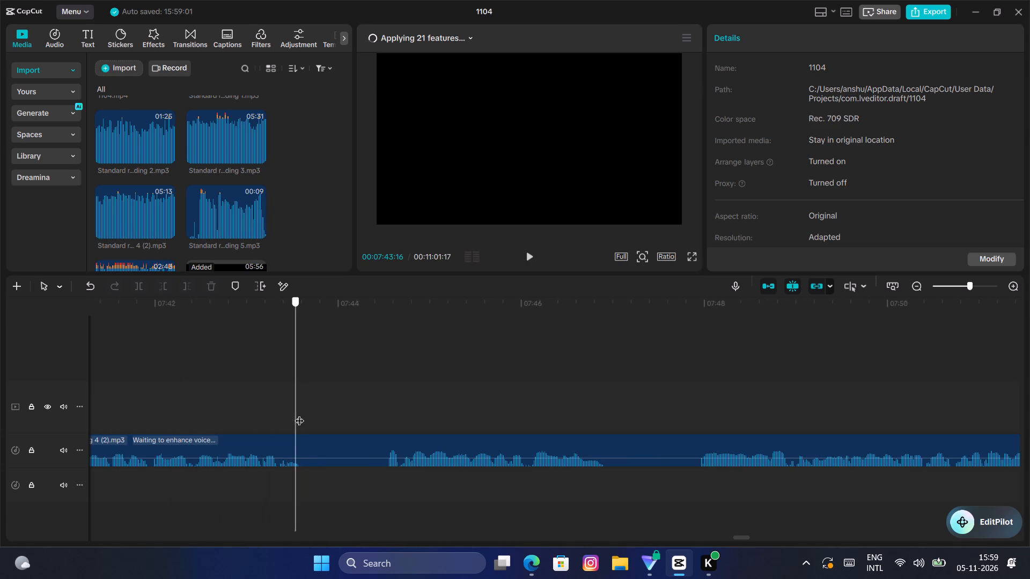
left_click_drag(299, 414, 303, 413)
left_click(298, 456)
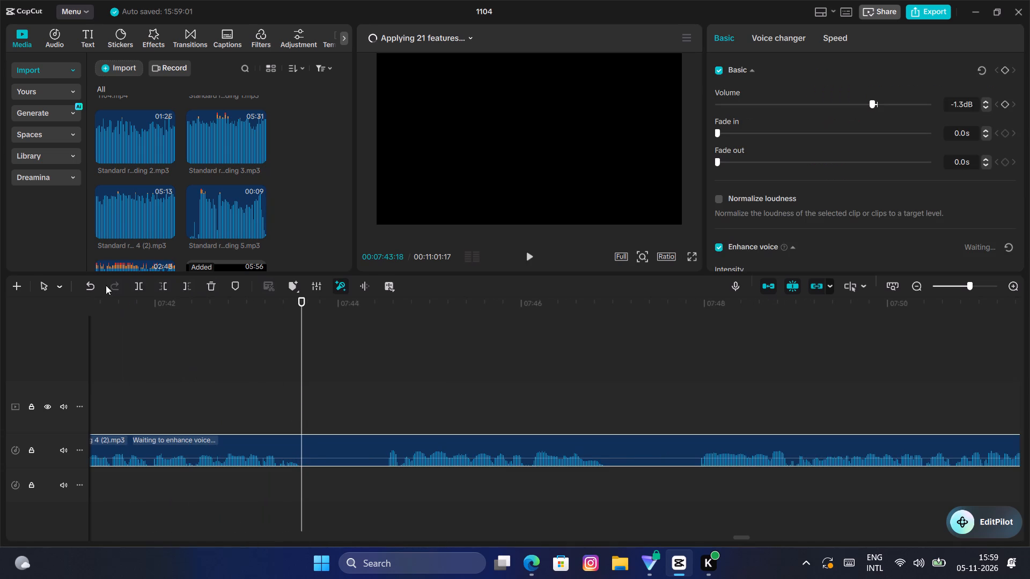
left_click(141, 288)
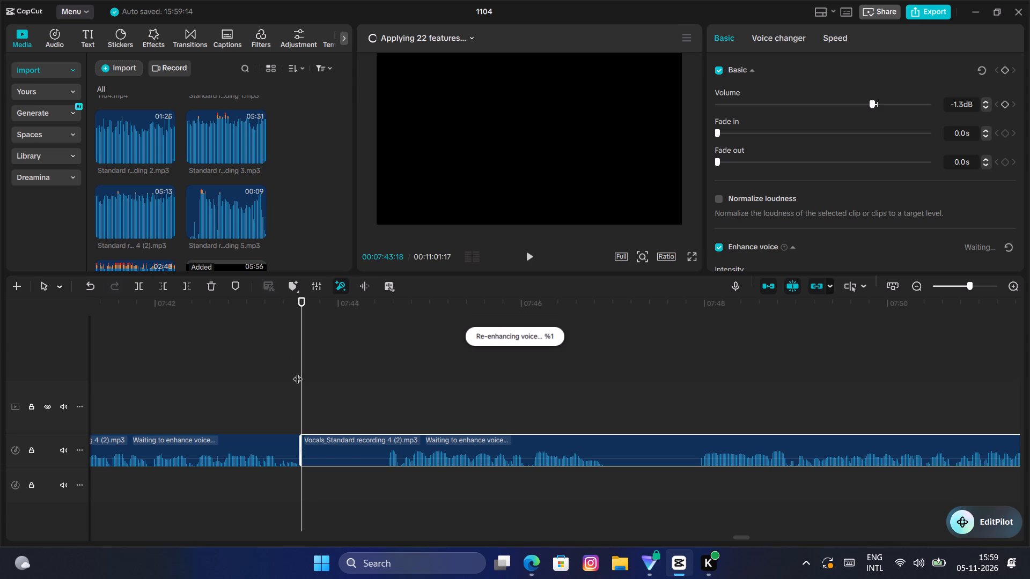
Cut out the silent stretch from 00:07:43:18 to 00:07:44:16 and move the following piece back against the preceding piece on the same track.
left_click_drag(298, 373, 387, 402)
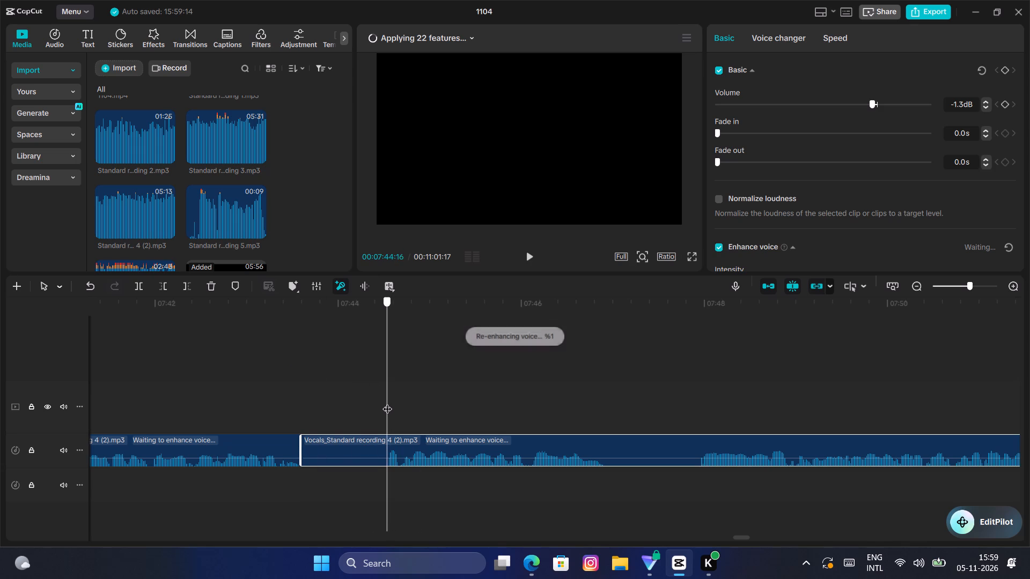
left_click_drag(387, 402, 387, 403)
key("q")
left_click_drag(431, 436, 429, 437)
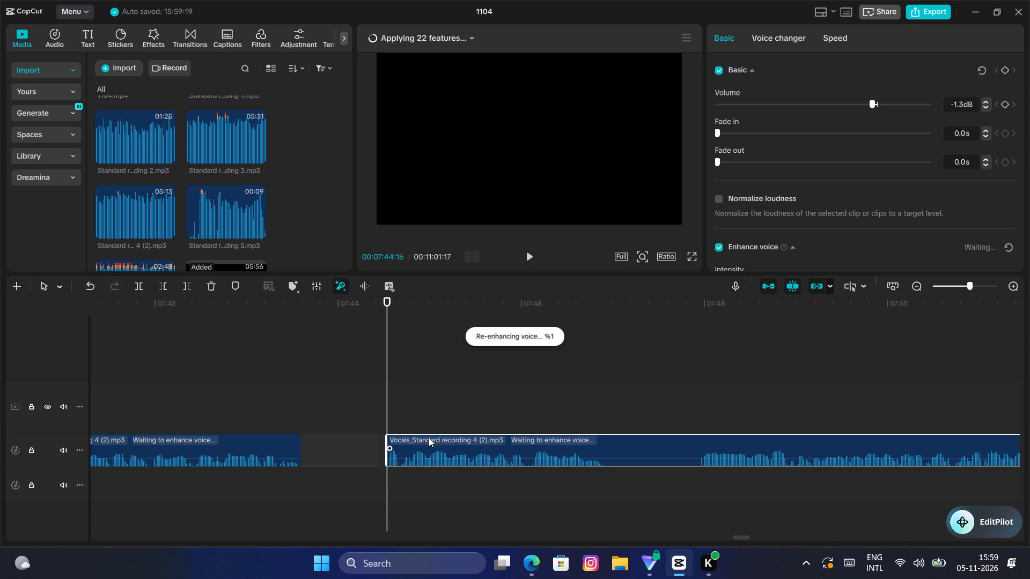
left_click_drag(429, 437, 342, 434)
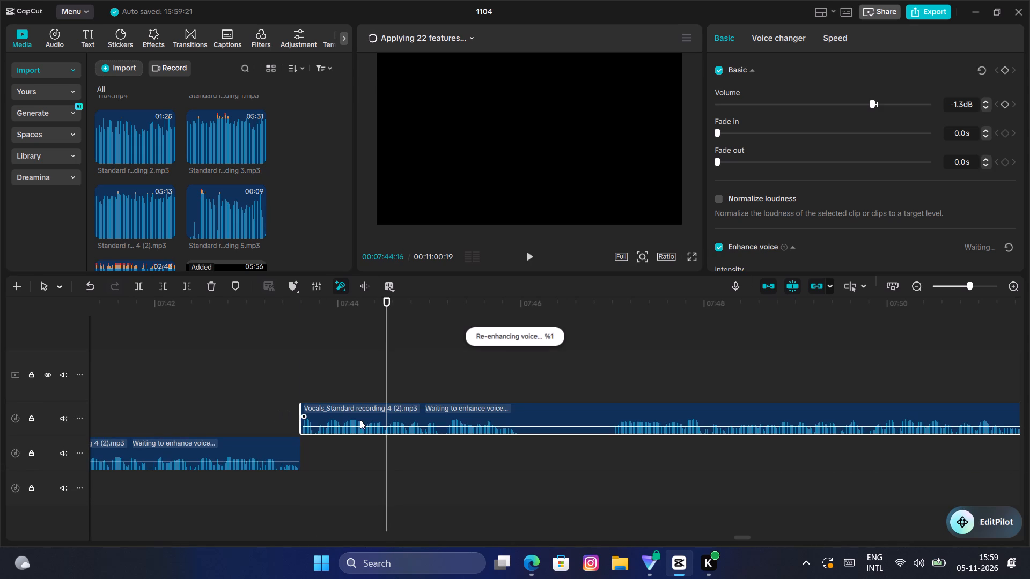
left_click_drag(360, 420, 370, 454)
left_click_drag(370, 454, 363, 454)
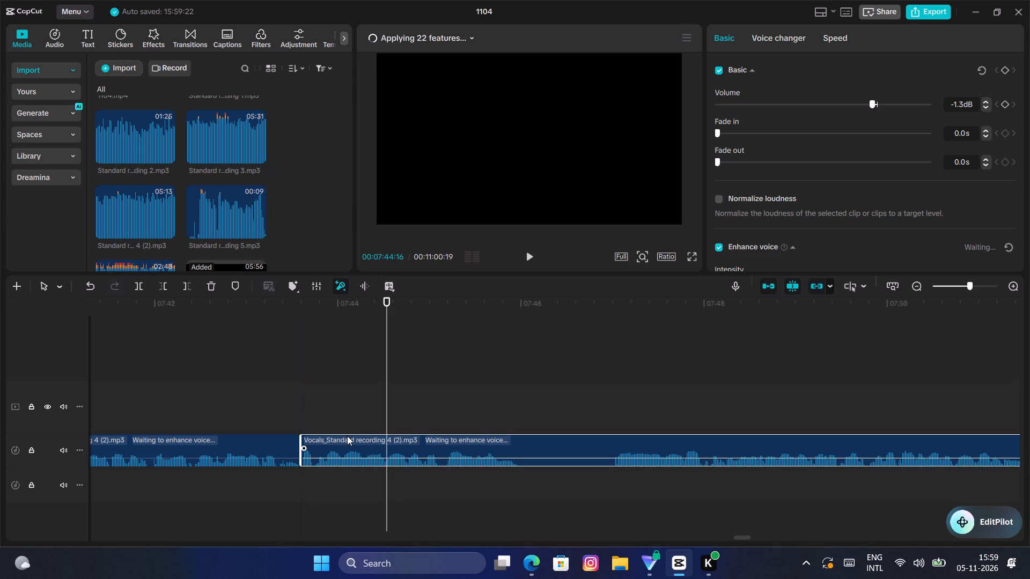
Play on past the 00:07:43:18 join and split the following piece at 00:07:45:29, where the speech ends.
left_click(298, 396)
left_click(291, 394)
key("space")
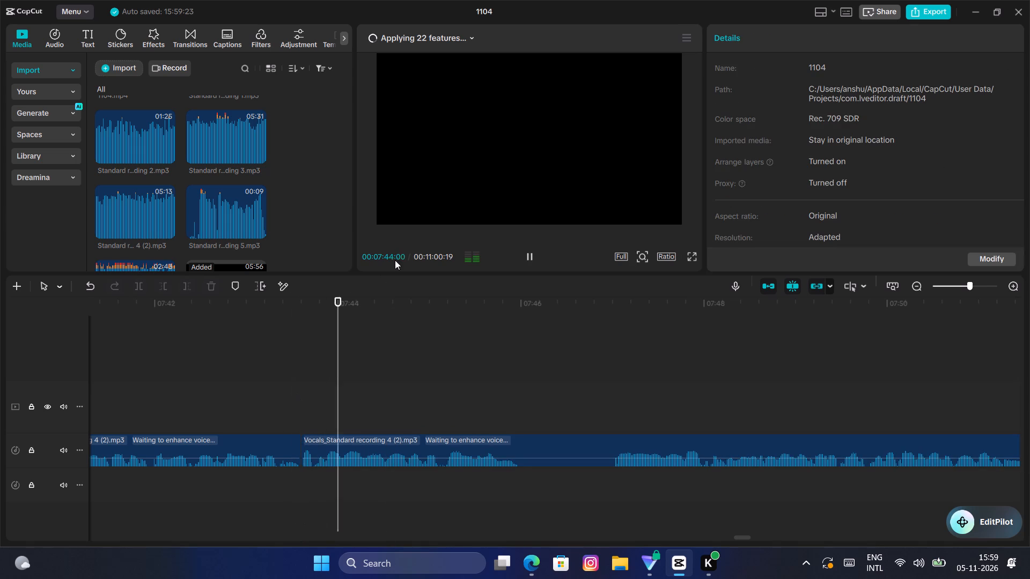
key("space")
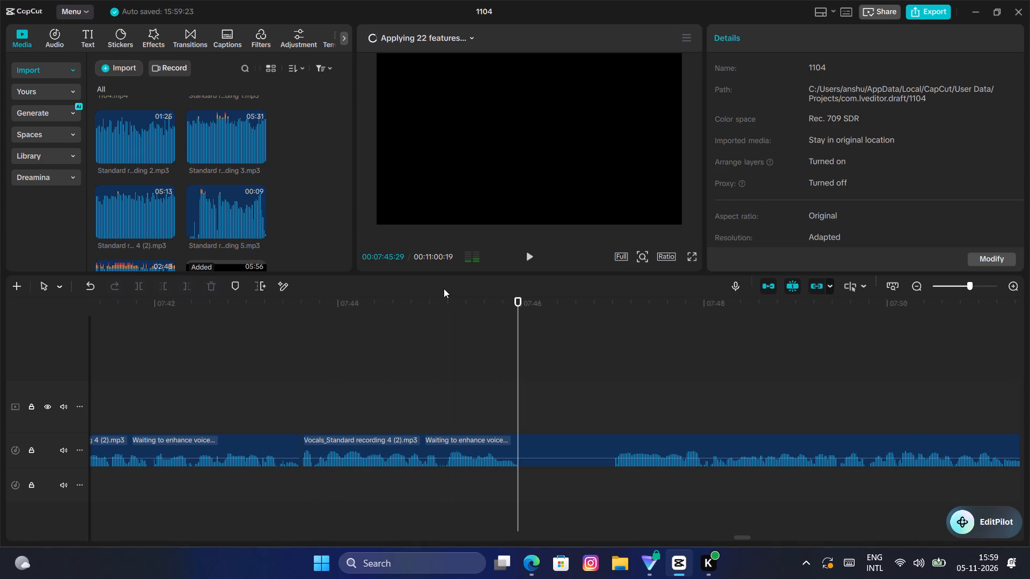
left_click(452, 438)
left_click(452, 448)
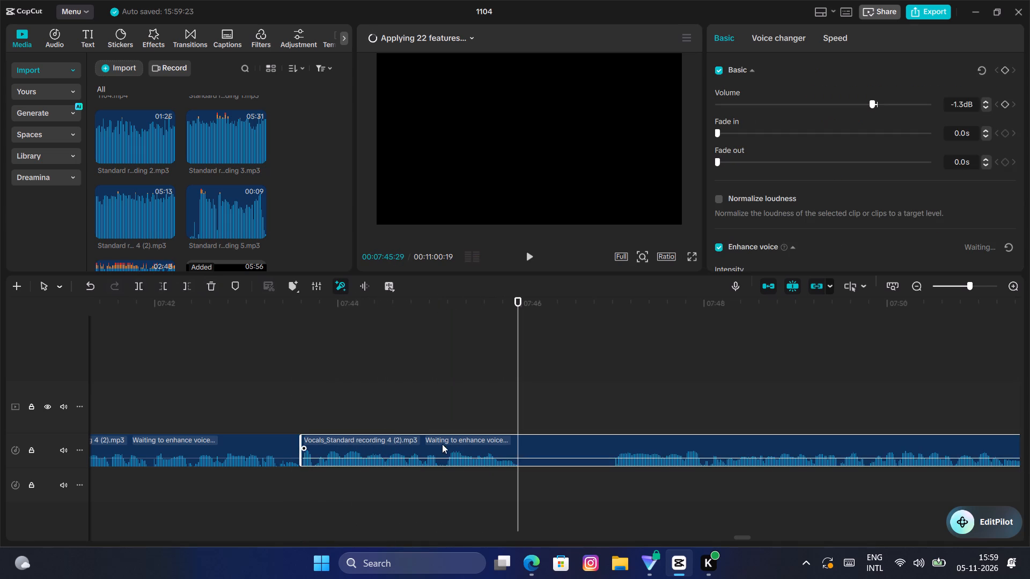
left_click(137, 291)
Cut out the silent stretch from 00:07:45:29 to 00:07:47:00 and move the following piece back against the preceding piece.
key("space")
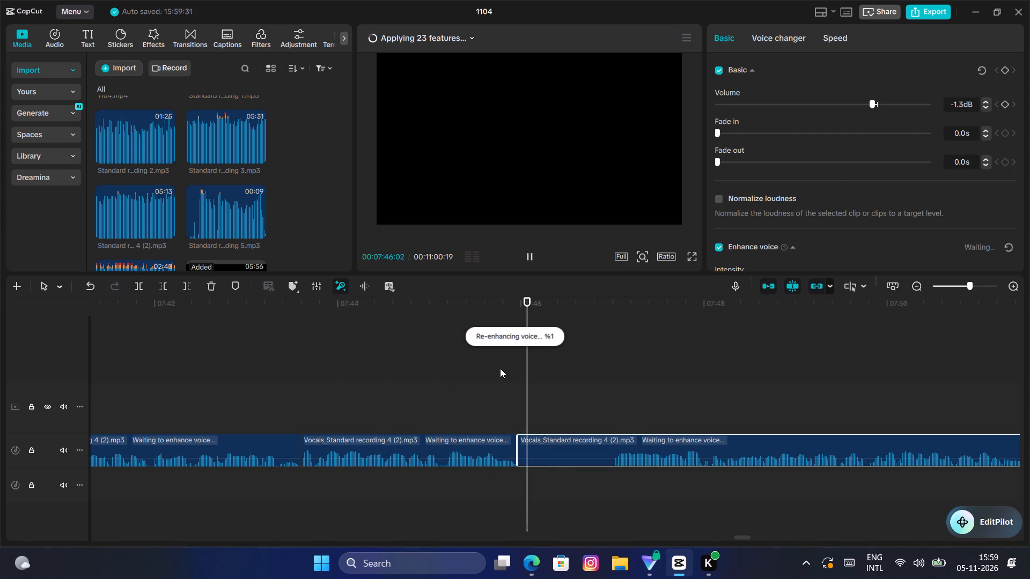
key("space")
double_click(615, 410)
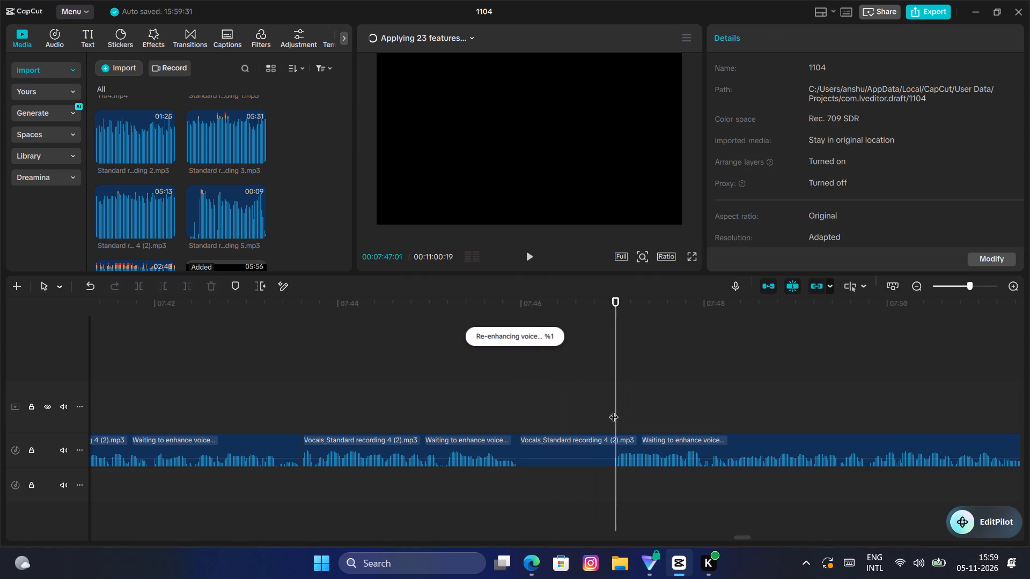
left_click(639, 449)
key("q")
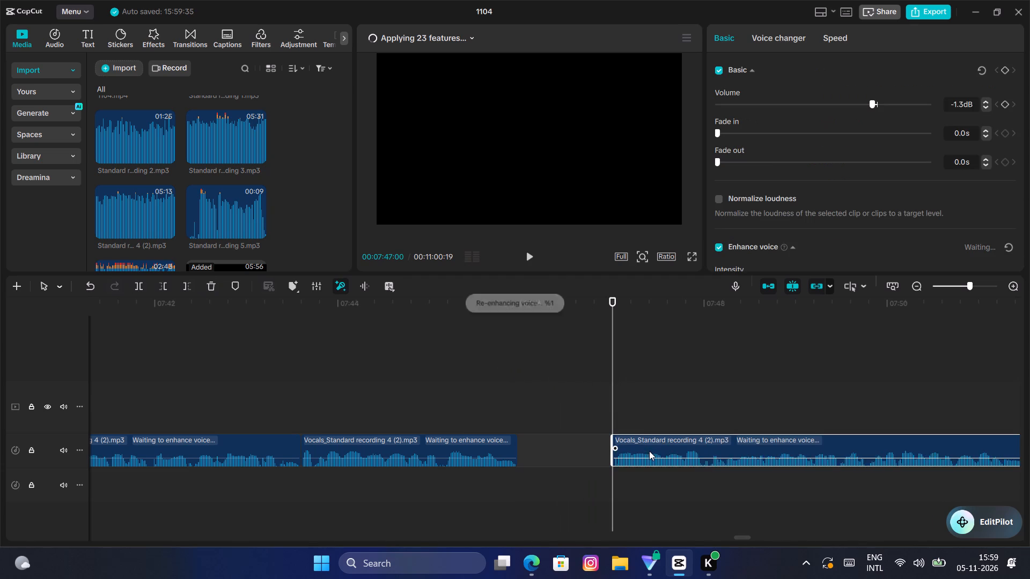
left_click_drag(649, 451, 557, 452)
Listen on past the 00:07:45:29 join, cut the unwanted speech from there to 00:07:53:22, and move the remaining piece back against the preceding one.
left_click(457, 397)
key("space")
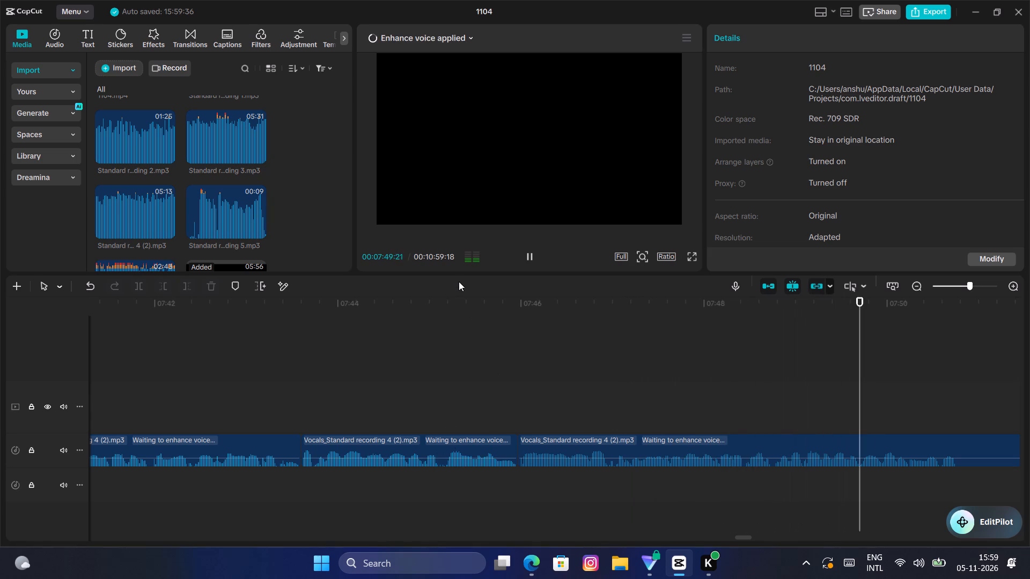
key("space")
key("space")
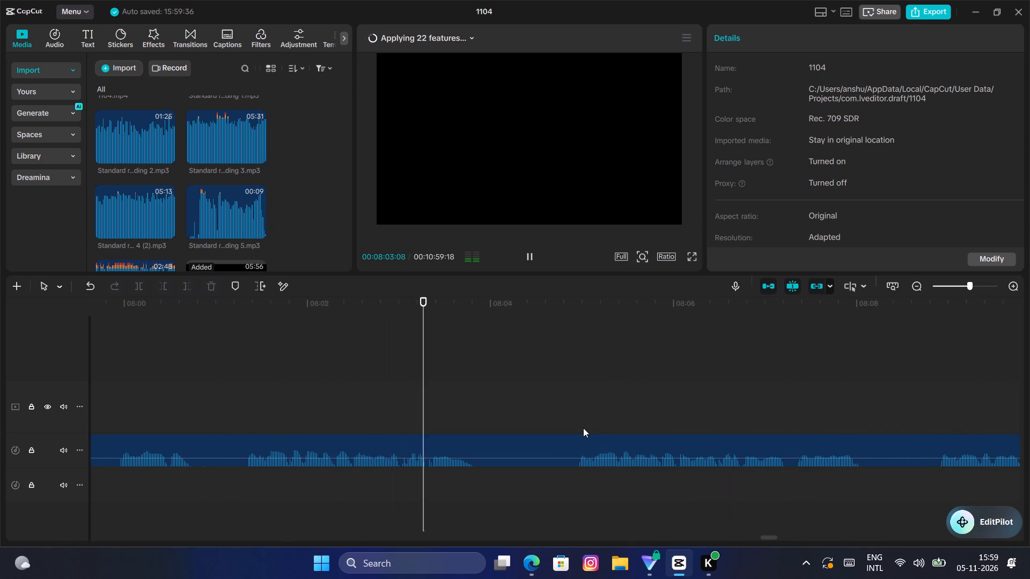
left_click(208, 411)
left_click_drag(209, 411, 72, 455)
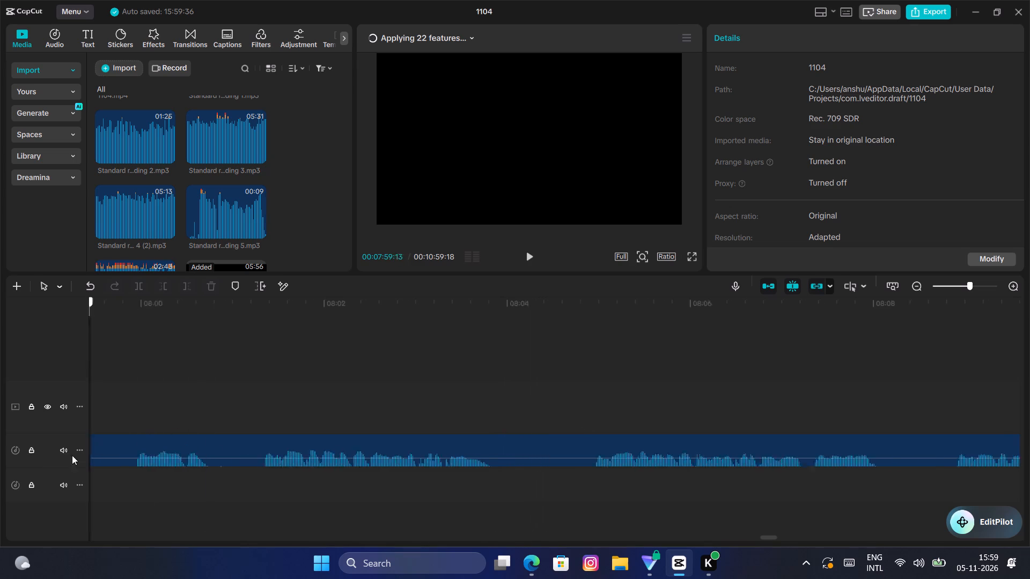
left_click_drag(72, 455, 481, 431)
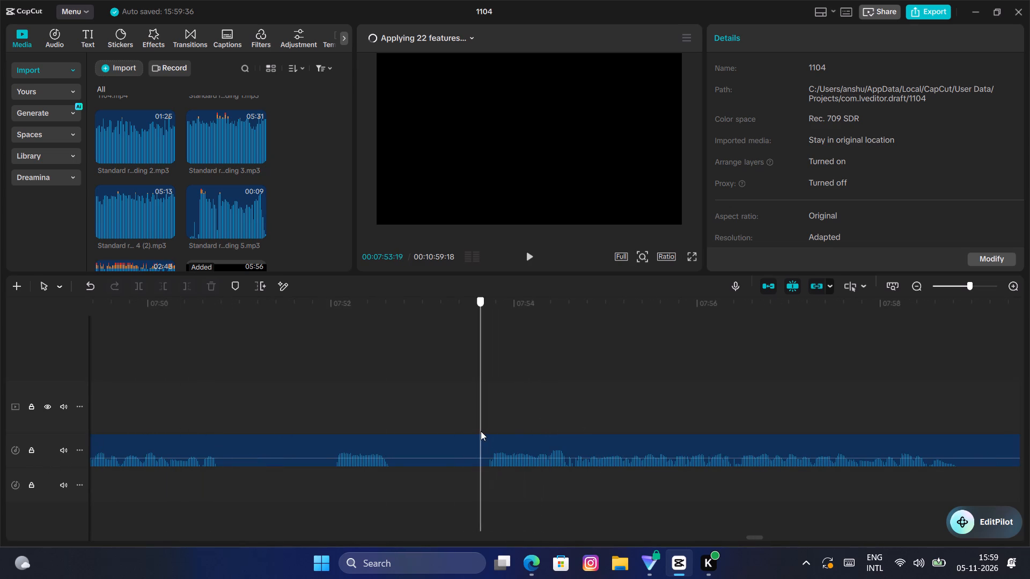
left_click_drag(481, 431, 484, 428)
key("space")
left_click(484, 412)
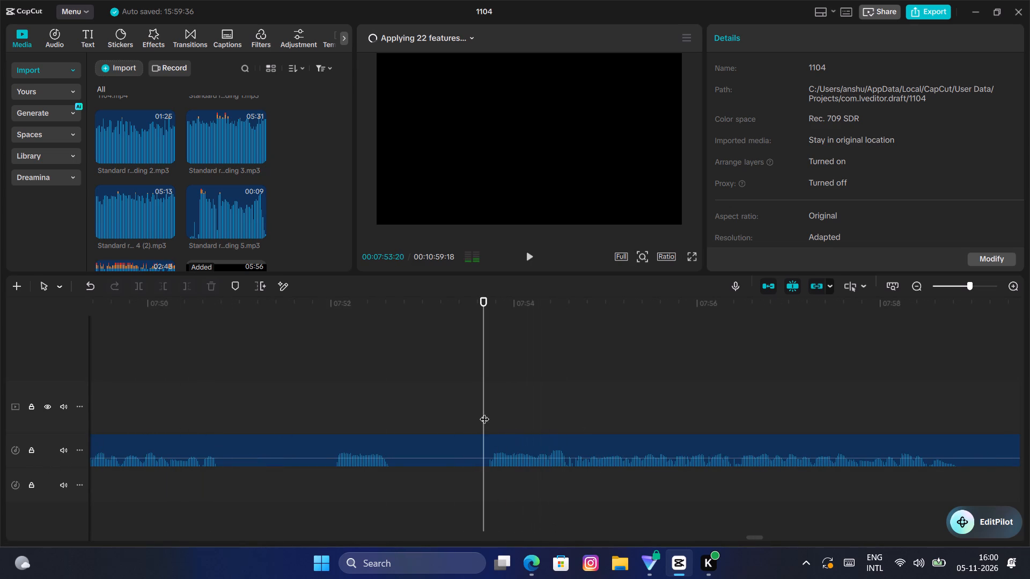
left_click_drag(484, 412, 490, 413)
left_click(484, 453)
key("q")
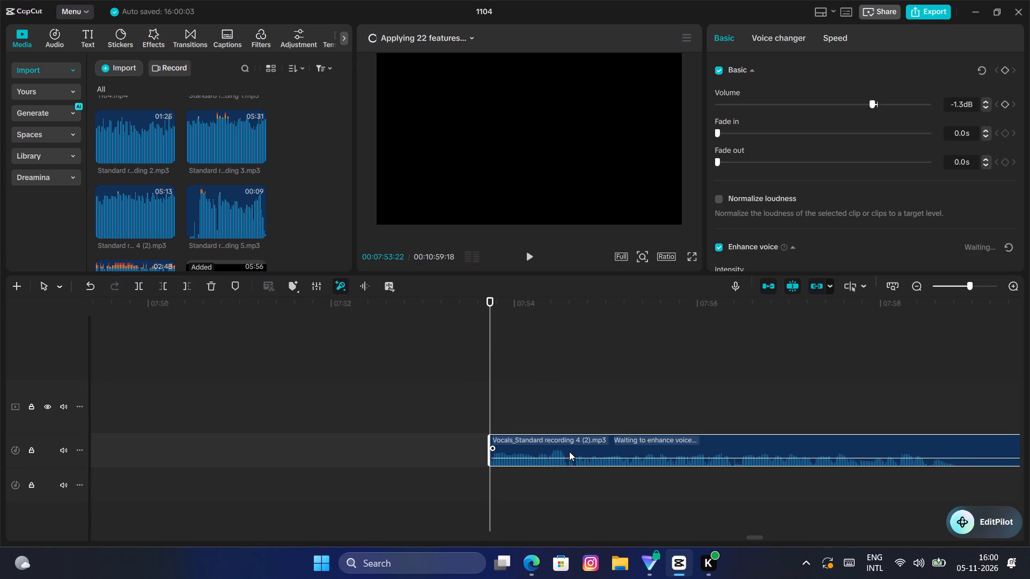
left_click_drag(573, 445, 371, 458)
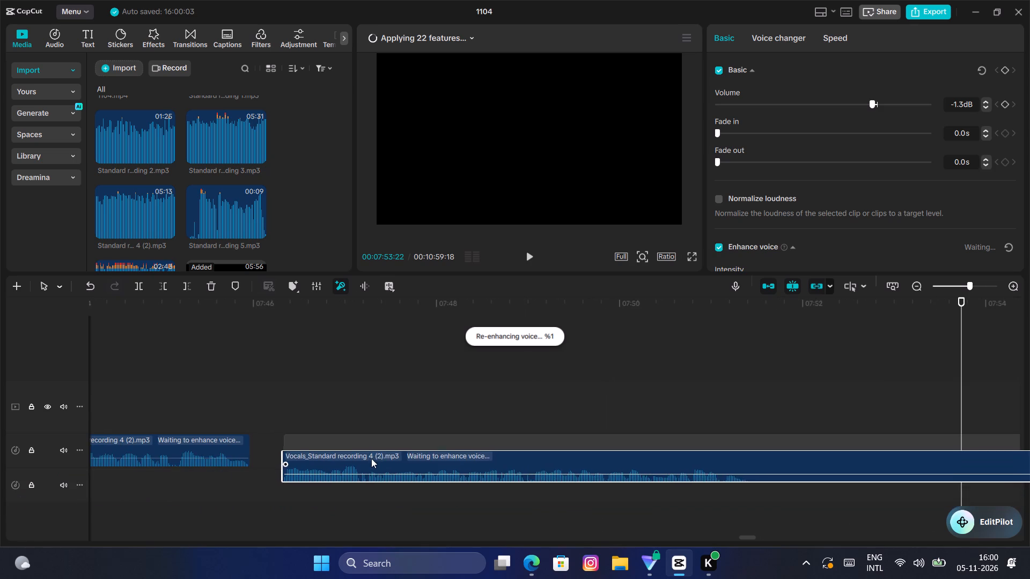
left_click_drag(371, 458, 336, 450)
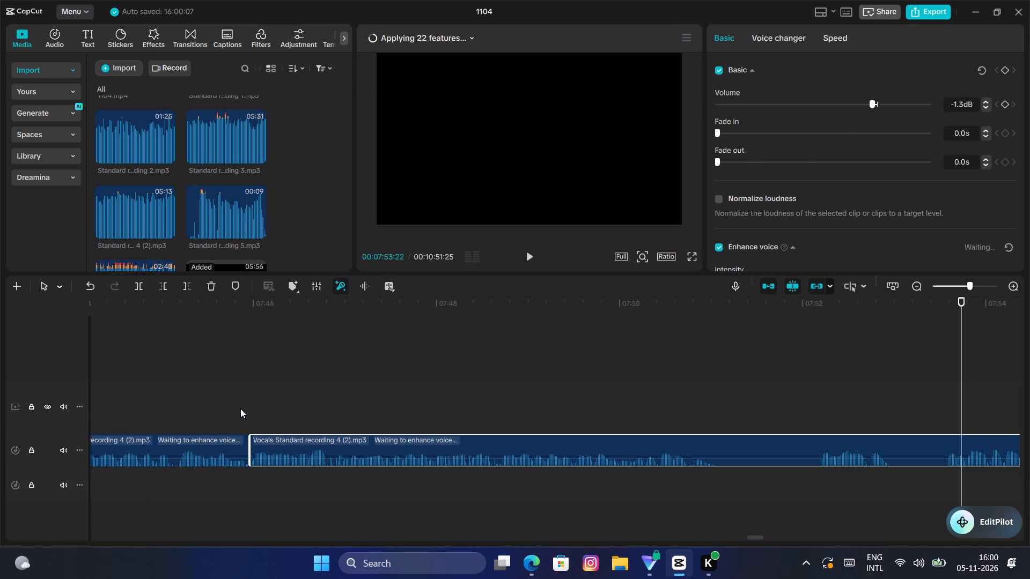
Play on past the 00:07:45:29 join, replay the end of the phrase, and split the piece at 00:07:51:02, where the speech ends.
left_click(240, 409)
key("space")
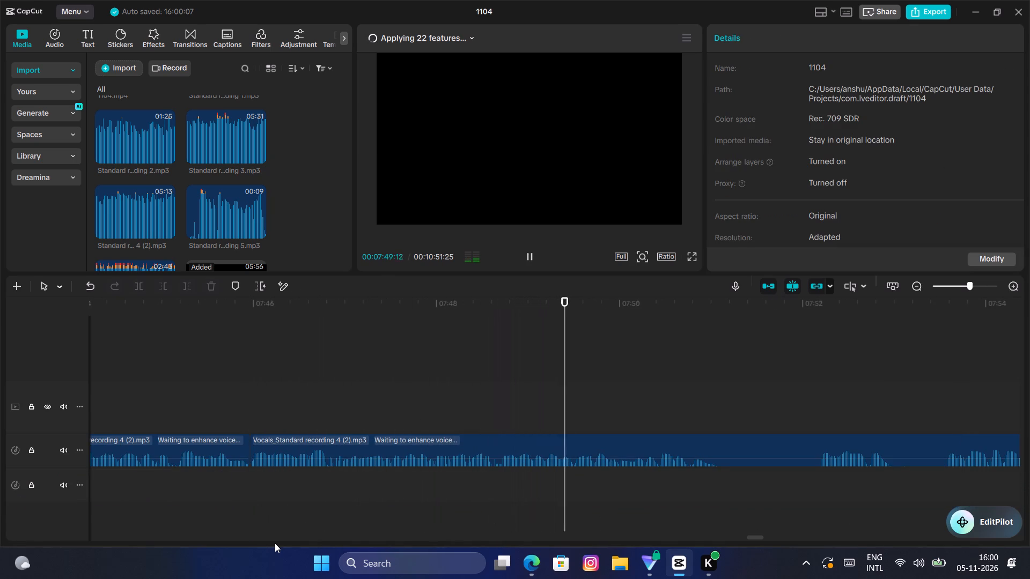
key("space")
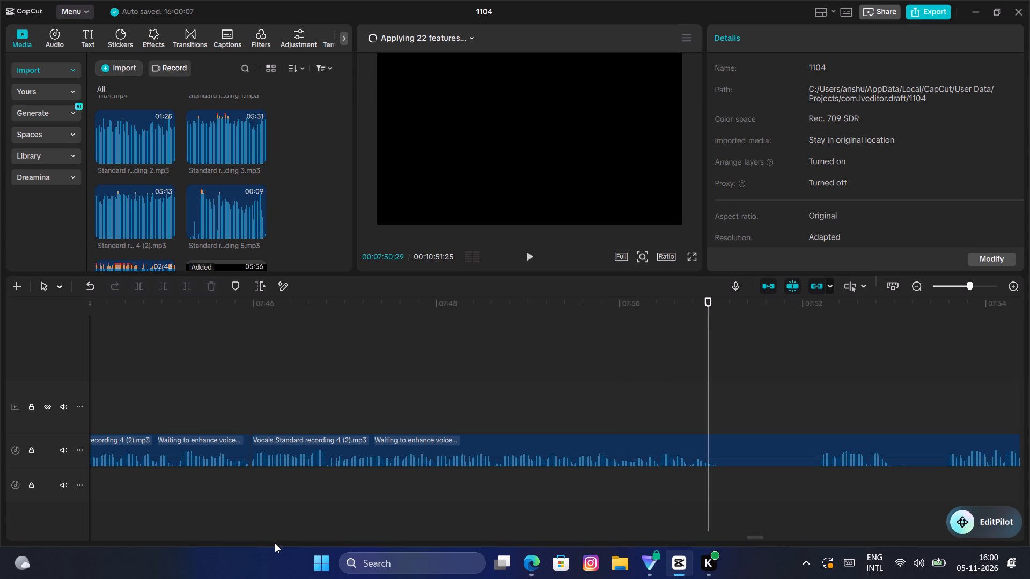
double_click(716, 406)
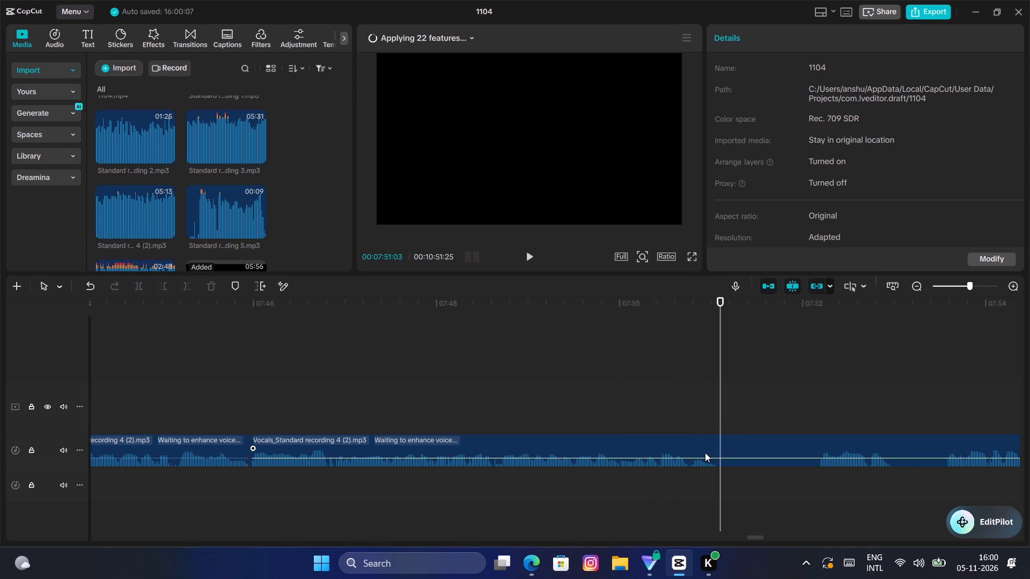
key("Left")
left_click(713, 441)
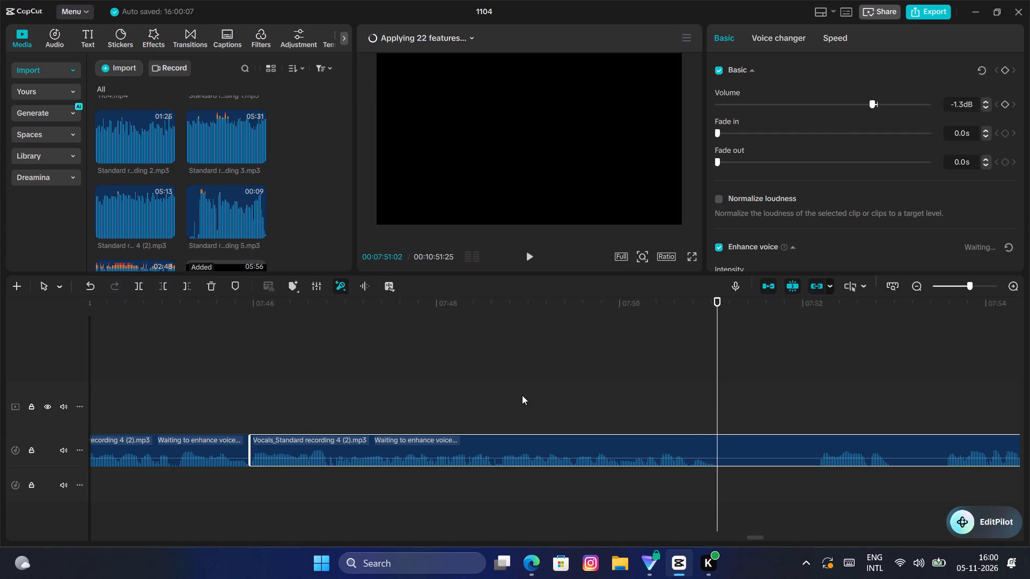
left_click(130, 289)
left_click(516, 382)
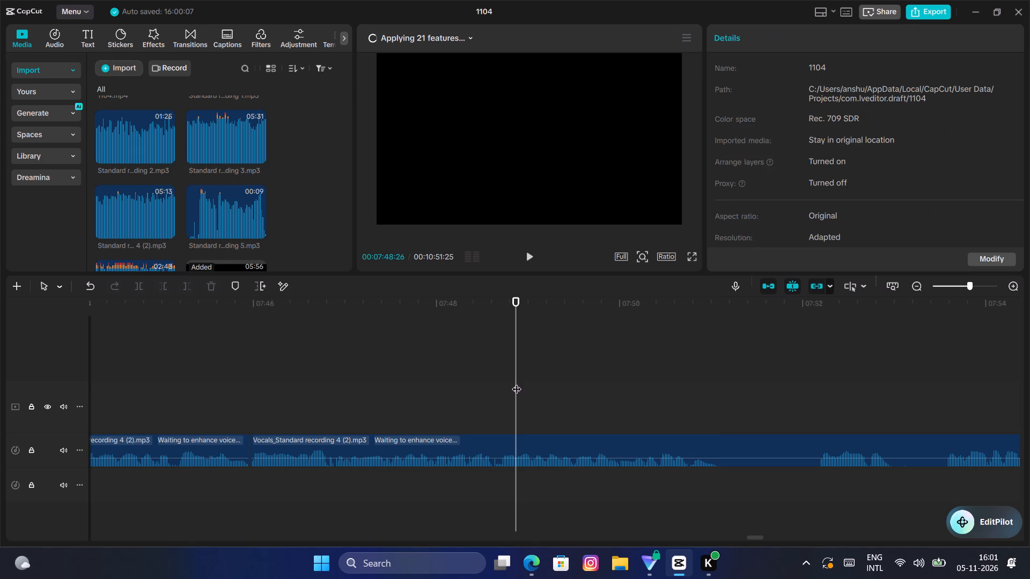
key("space")
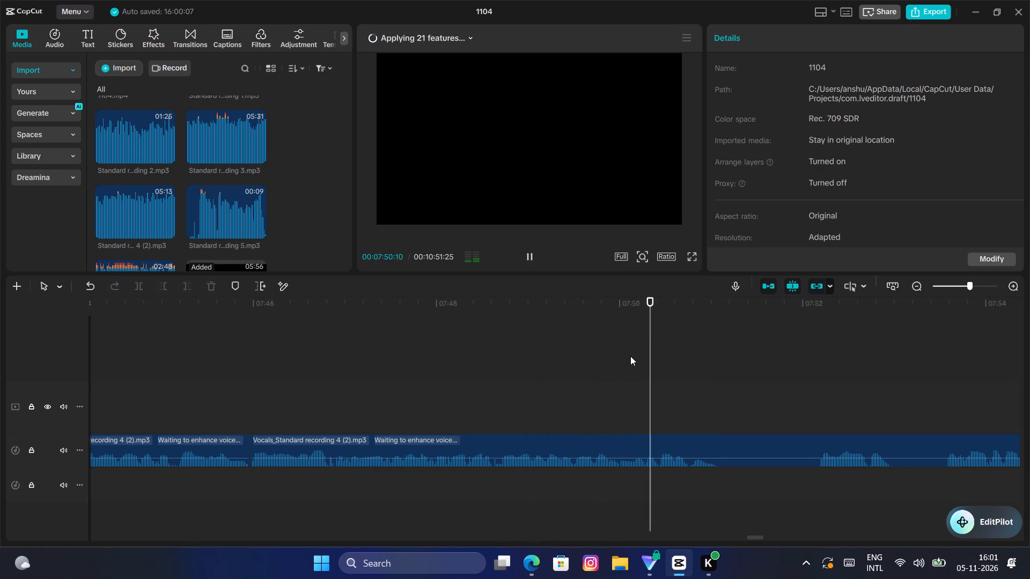
key("space")
left_click(715, 361)
left_click_drag(714, 362, 716, 366)
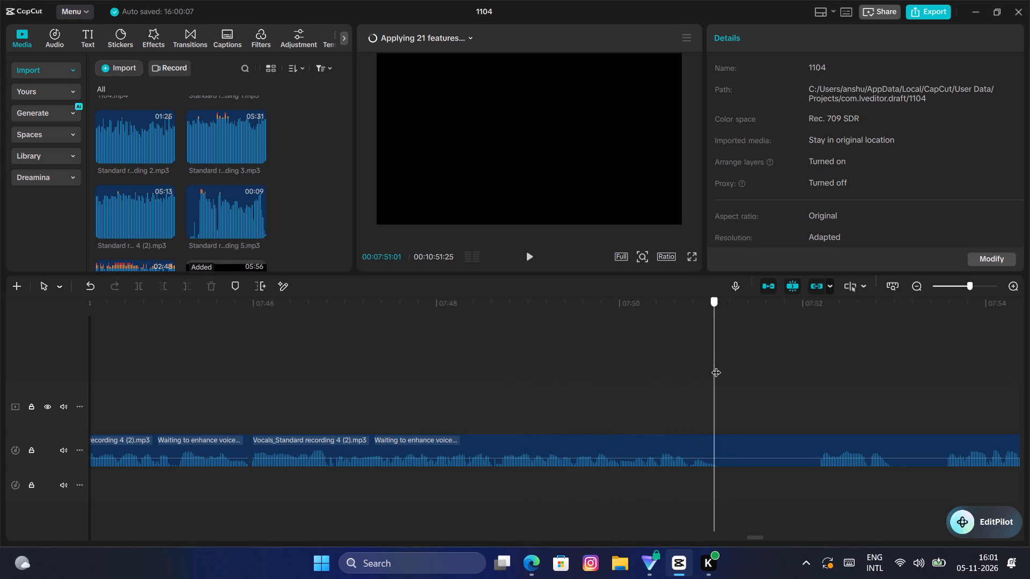
left_click_drag(716, 366, 716, 370)
left_click(705, 452)
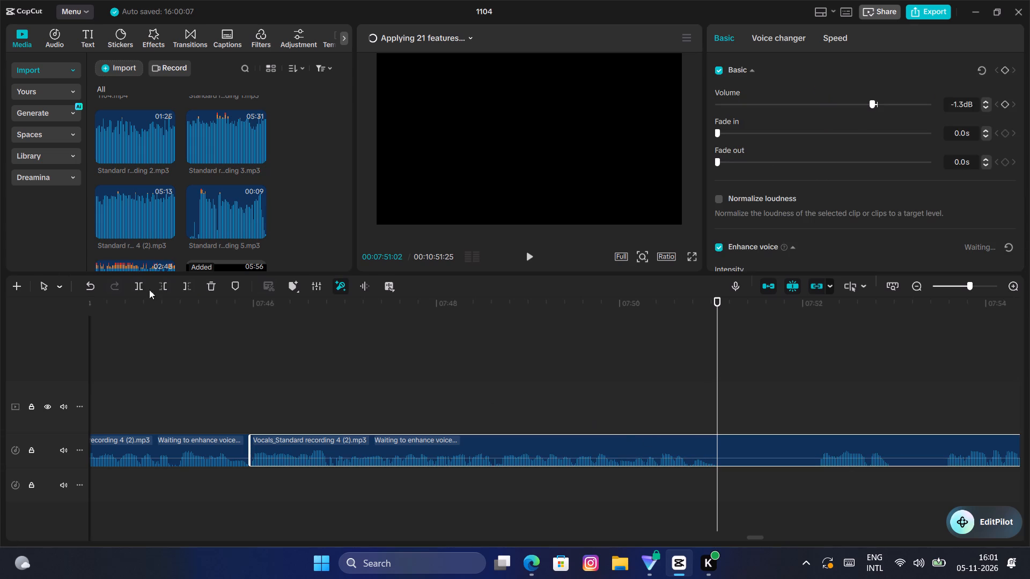
left_click(139, 290)
Cut out the silent stretch from 00:07:51:02 to 00:07:52:05 and move the following piece back against the preceding piece, leaving no gap.
key("space")
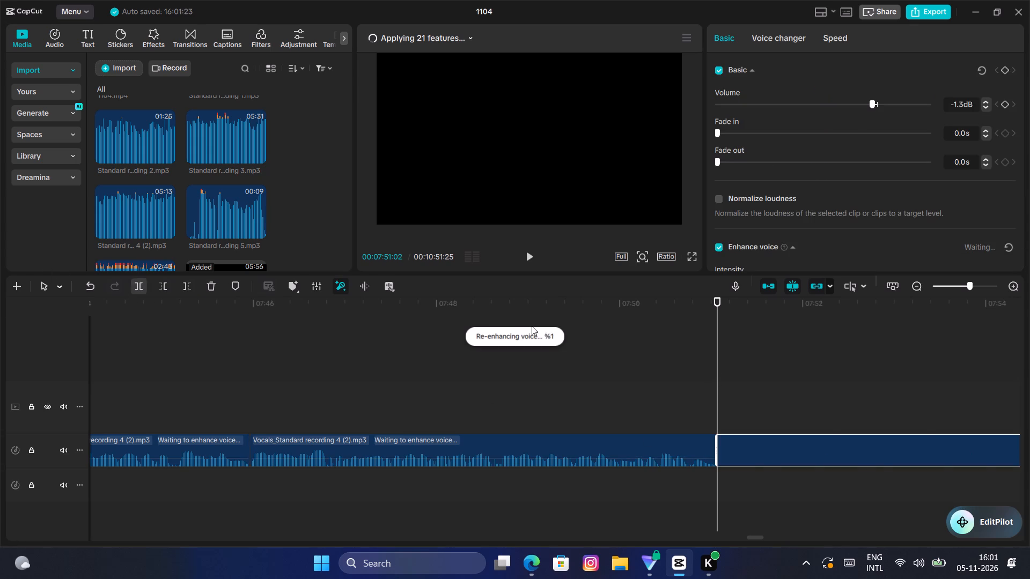
left_click(823, 404)
left_click_drag(823, 404, 817, 406)
left_click(828, 459)
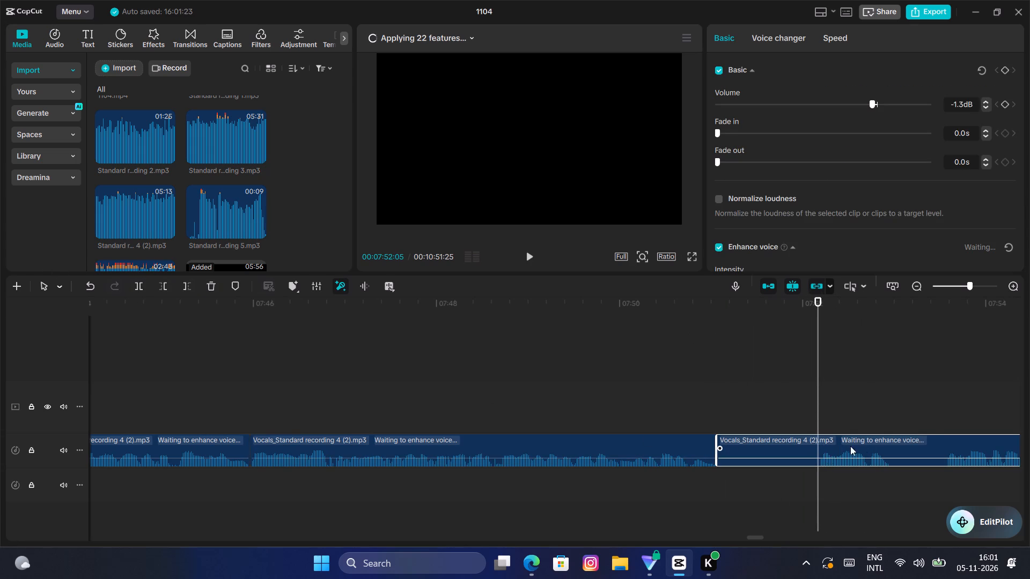
key("q")
left_click_drag(866, 443, 770, 446)
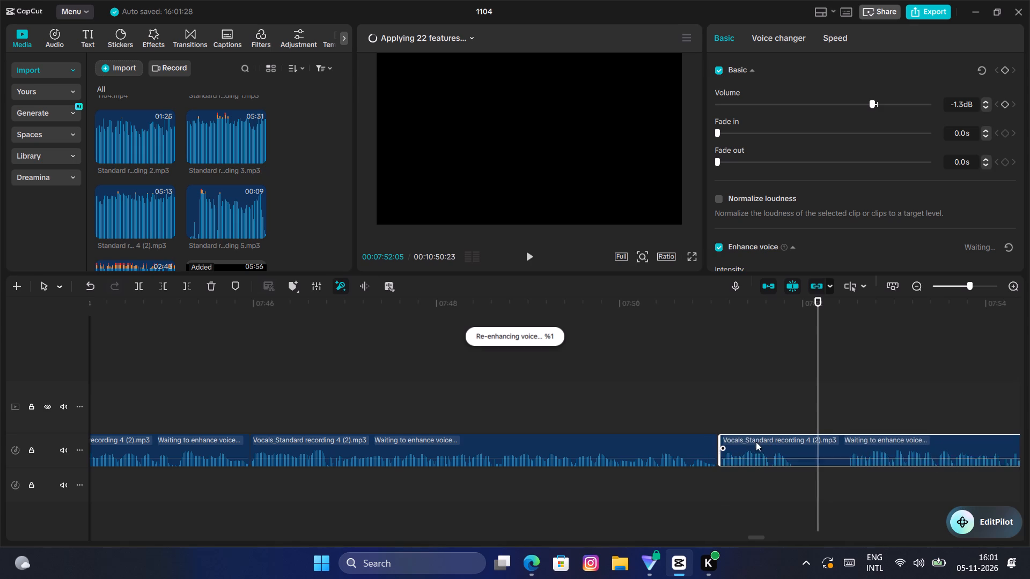
left_click(678, 399)
key("space")
double_click(818, 447)
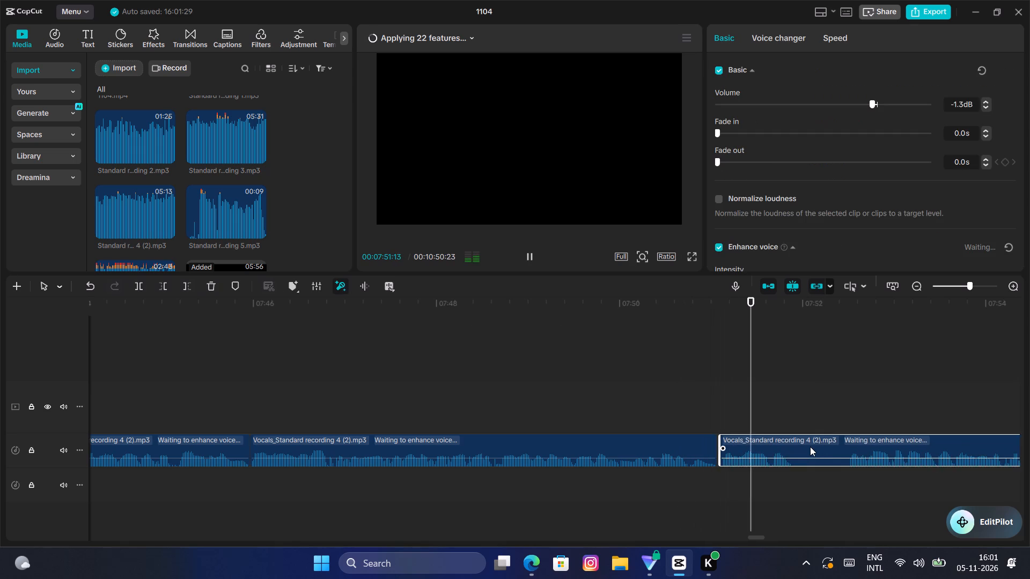
Listen on past the 00:07:51:02 join, cut the piece from there to 00:08:17:09, and move the remainder back against the preceding piece.
left_click(712, 400)
key("space")
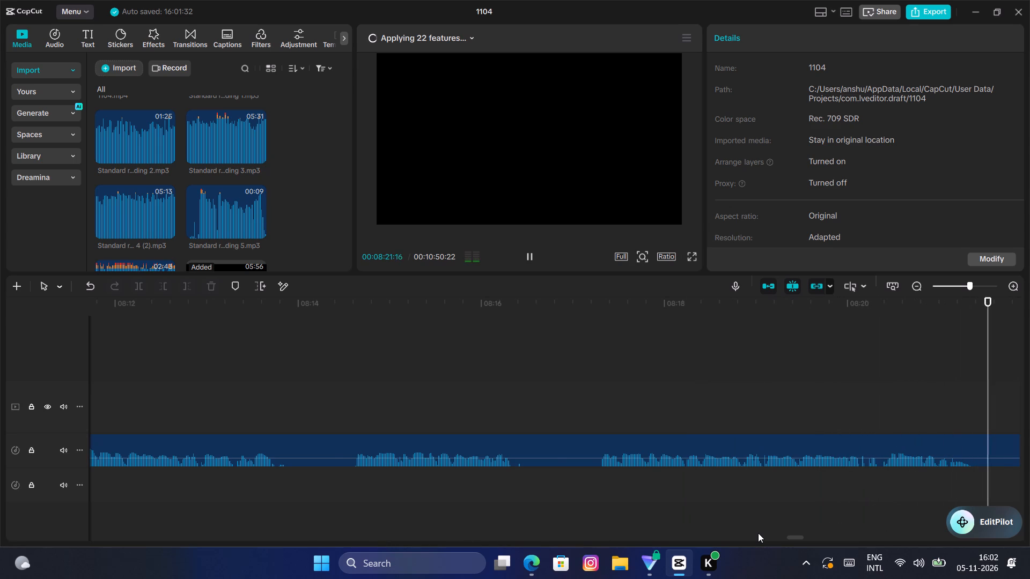
key("space")
key("space")
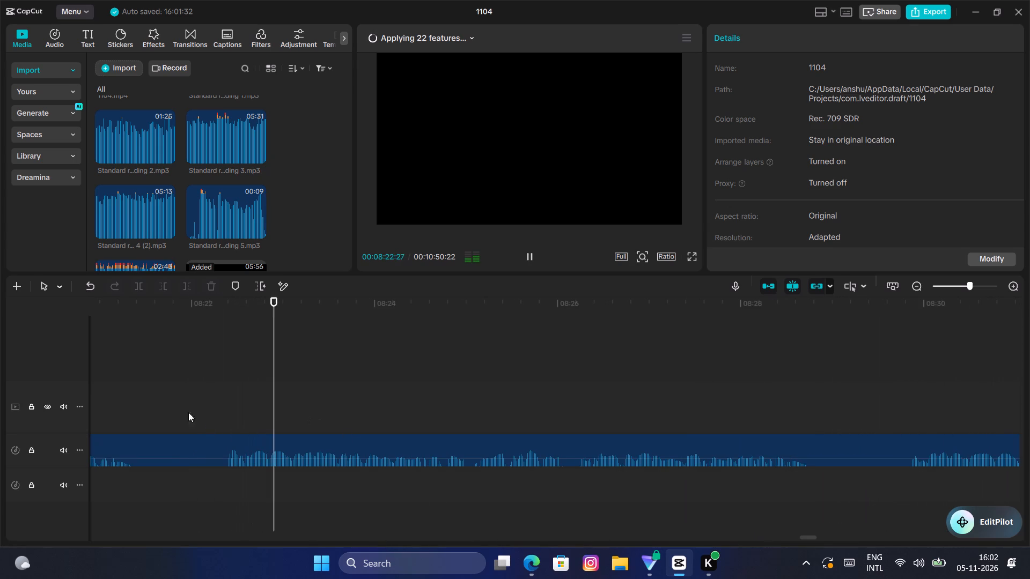
left_click(169, 405)
left_click_drag(170, 404, 112, 440)
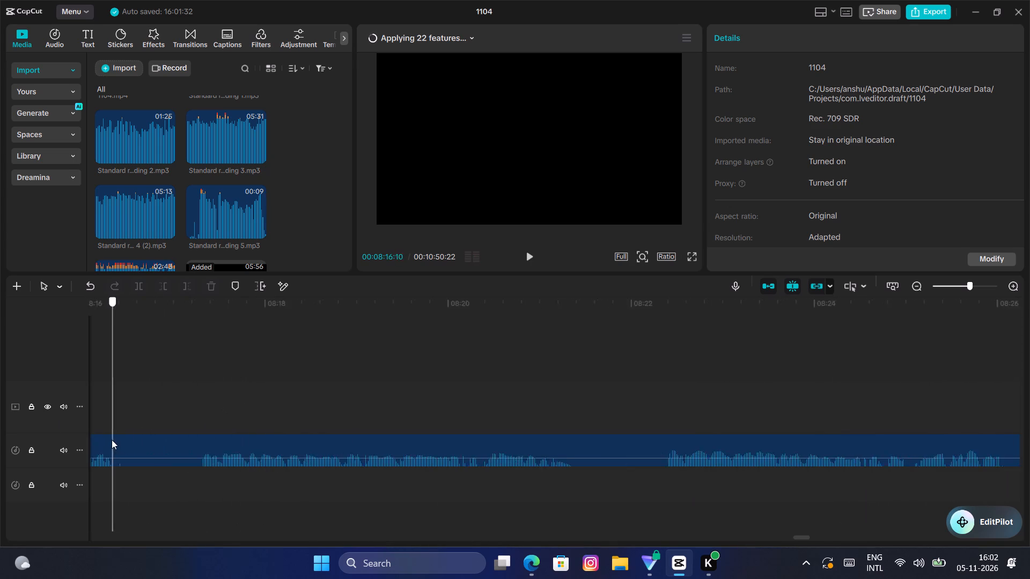
left_click_drag(112, 440, 242, 419)
left_click(232, 456)
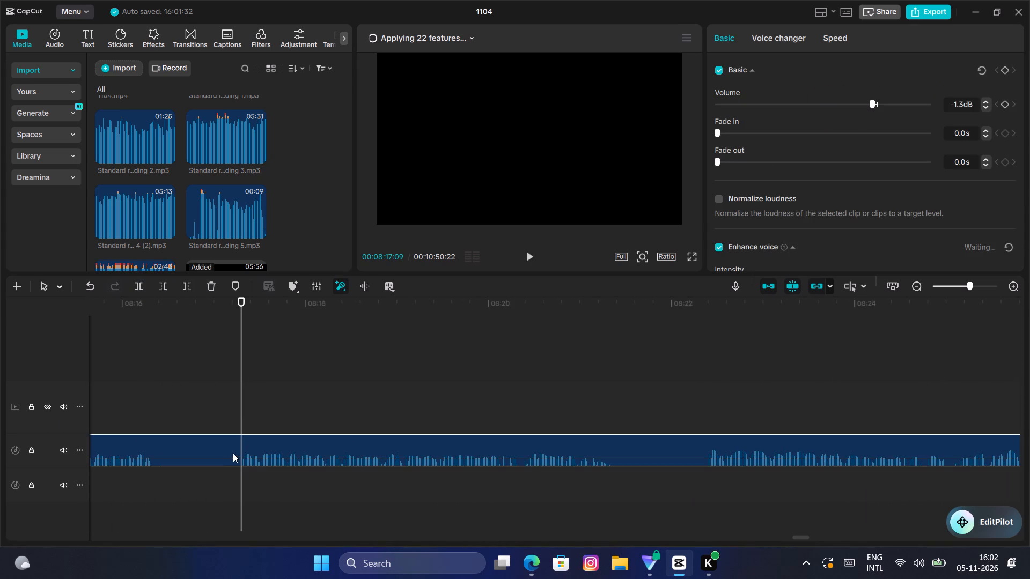
key("q")
left_click_drag(371, 448, 0, 517)
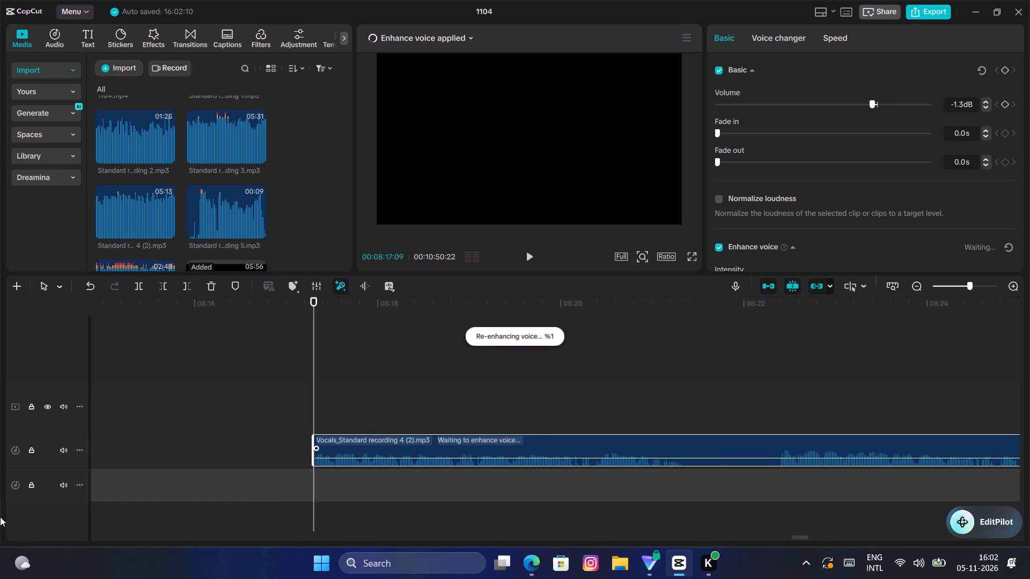
left_click_drag(0, 517, 503, 513)
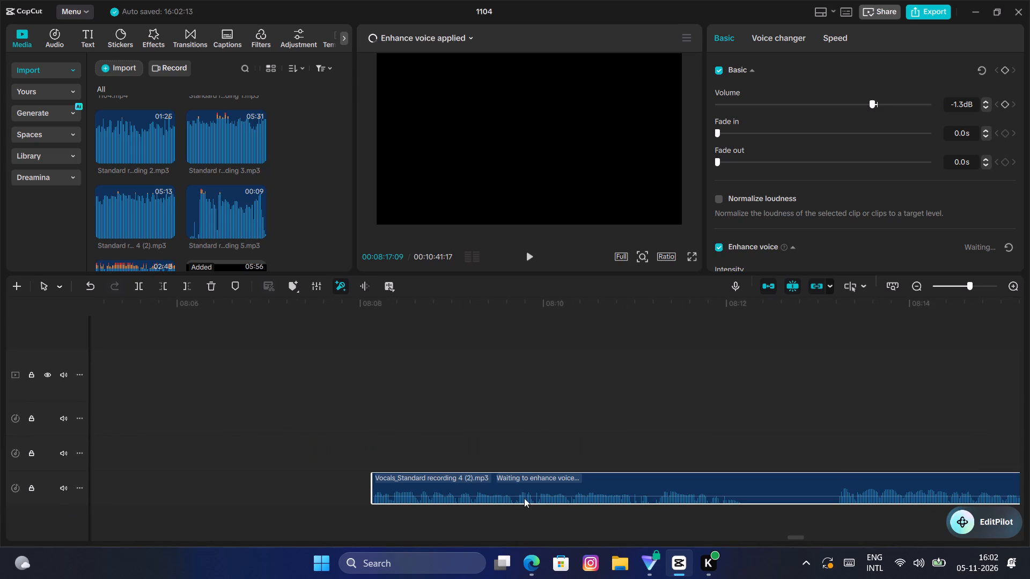
left_click_drag(541, 484, 0, 404)
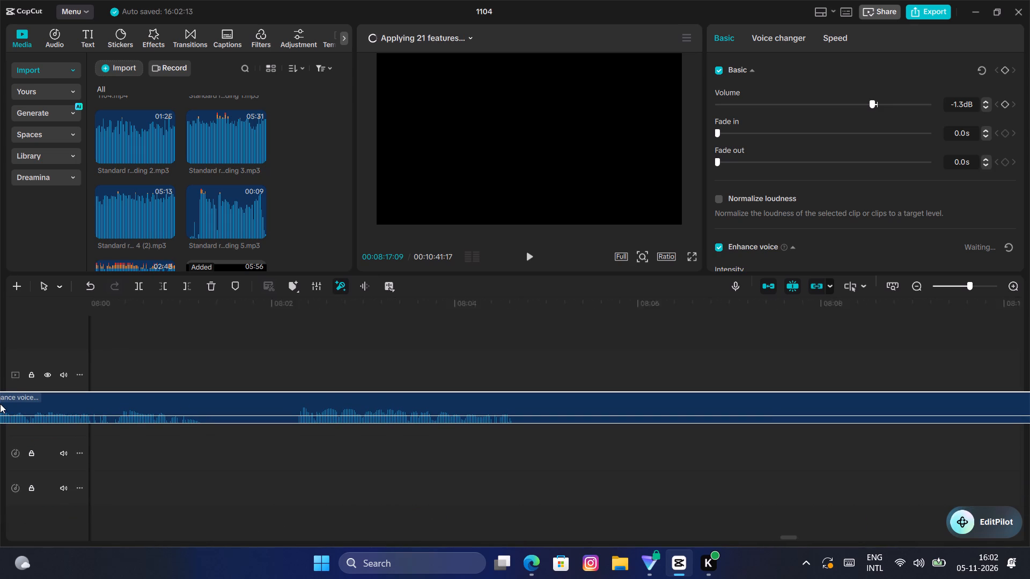
left_click_drag(0, 404, 792, 421)
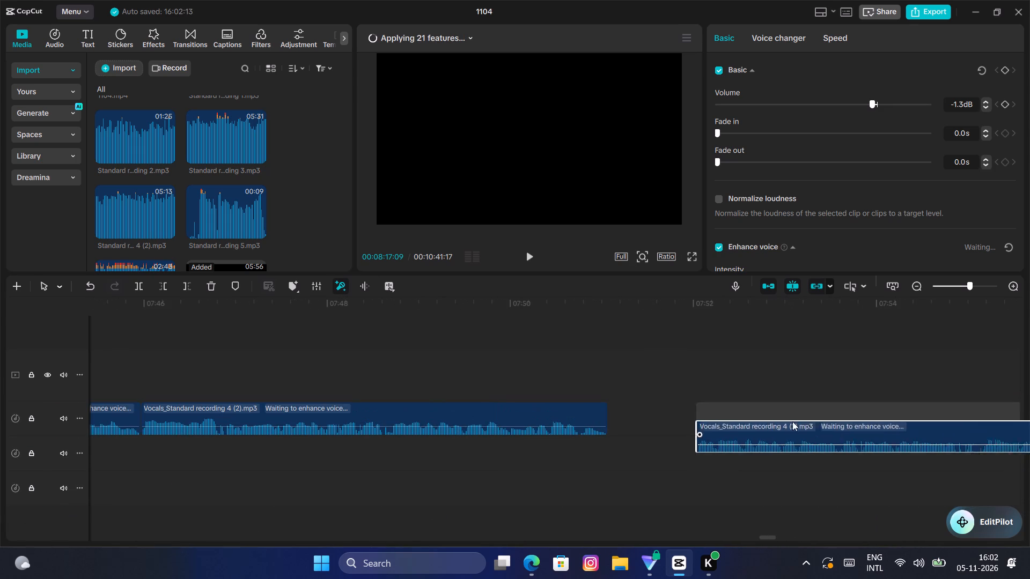
left_click_drag(792, 421, 779, 419)
Play on from about 00:07:52:20 and split the piece at 00:08:02:15, where the phrase ends.
left_click(777, 395)
left_click_drag(777, 395, 807, 397)
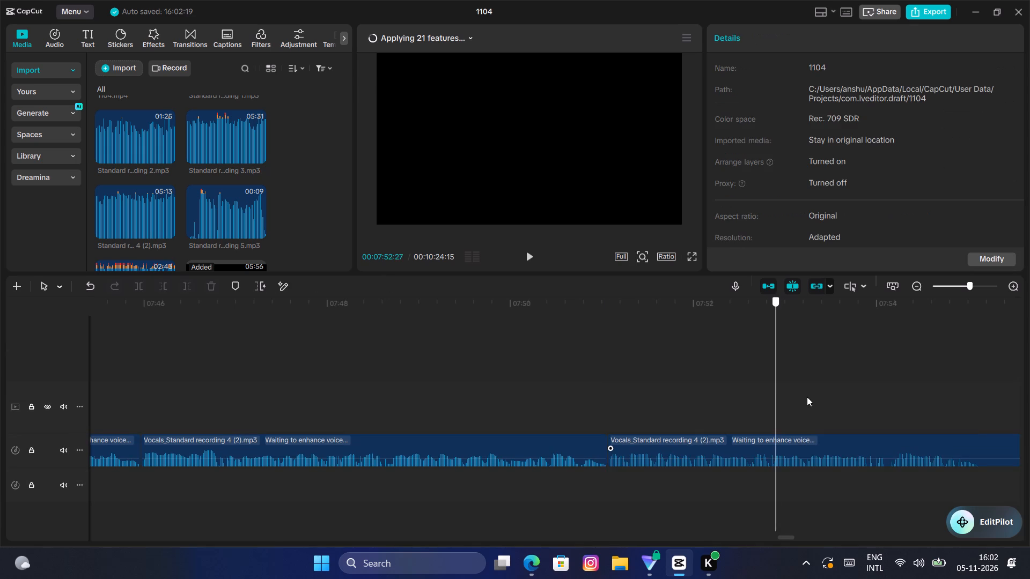
left_click_drag(807, 397, 760, 398)
key("space")
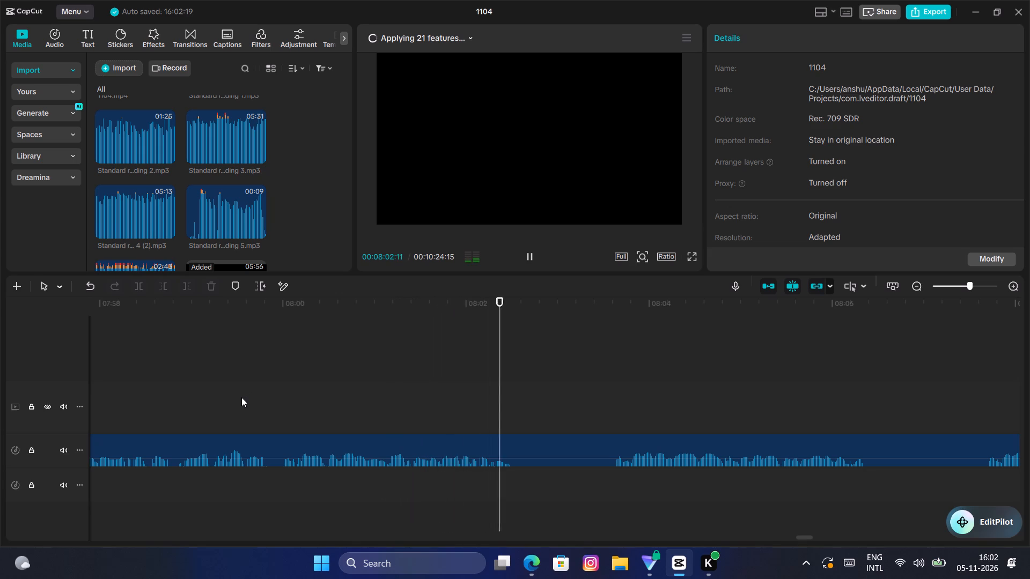
key("space")
left_click_drag(520, 362, 511, 369)
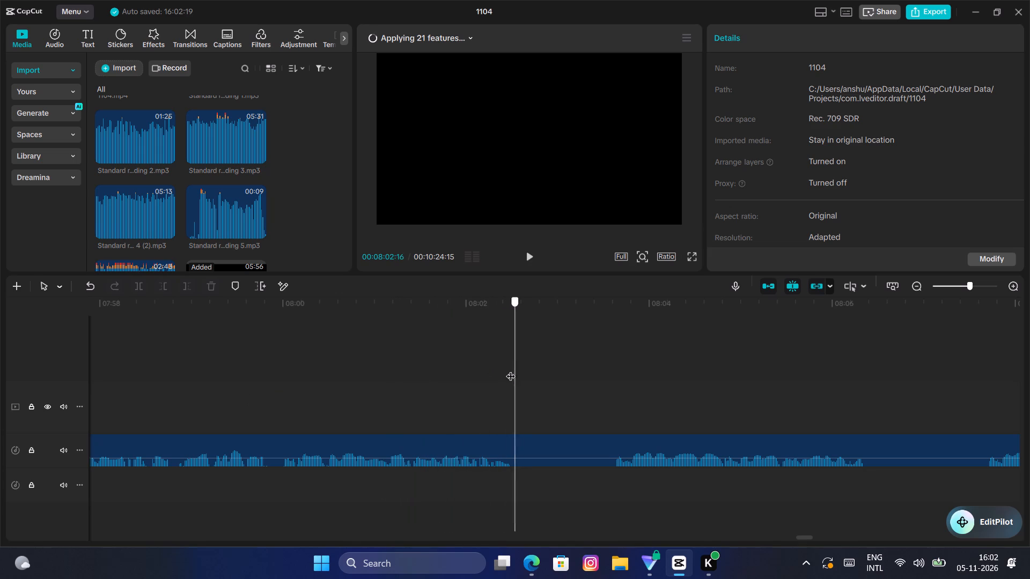
left_click_drag(511, 369, 511, 372)
left_click(496, 441)
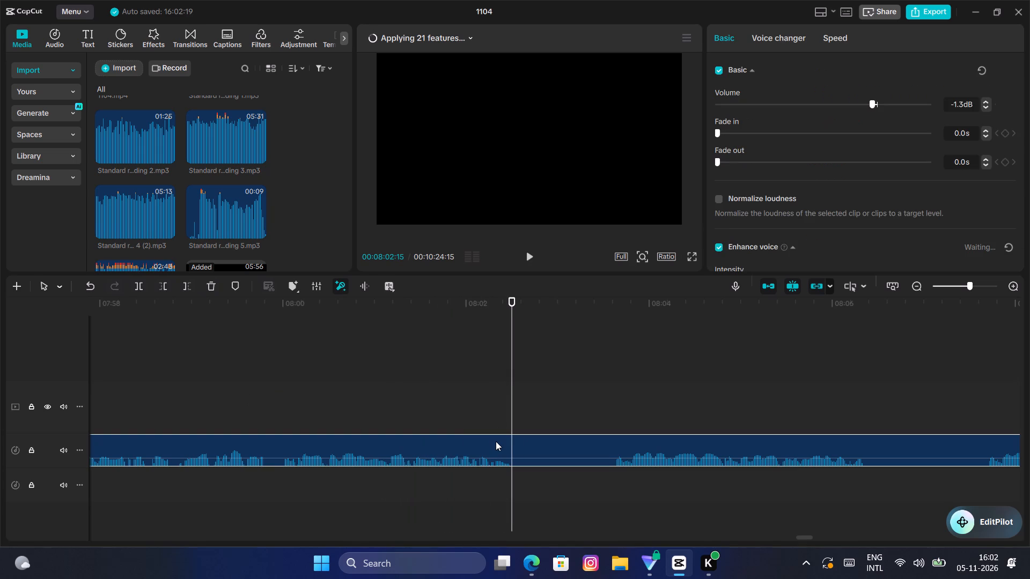
left_click(145, 288)
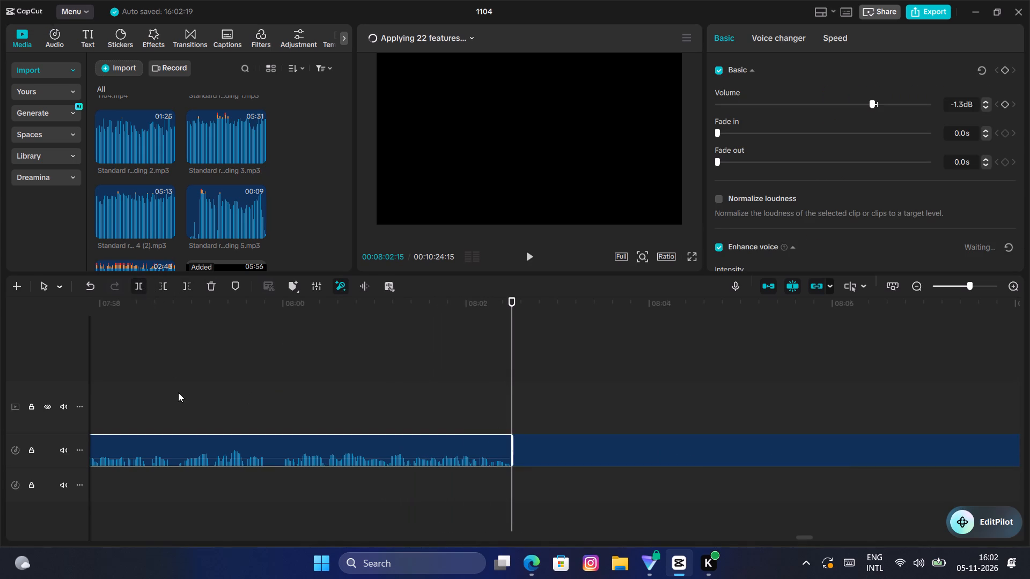
Cut out the silent stretch from 00:07:55:04 to 00:07:56:04 and move the two following pieces back to close the gaps.
left_click(189, 374)
left_click_drag(188, 375, 261, 412)
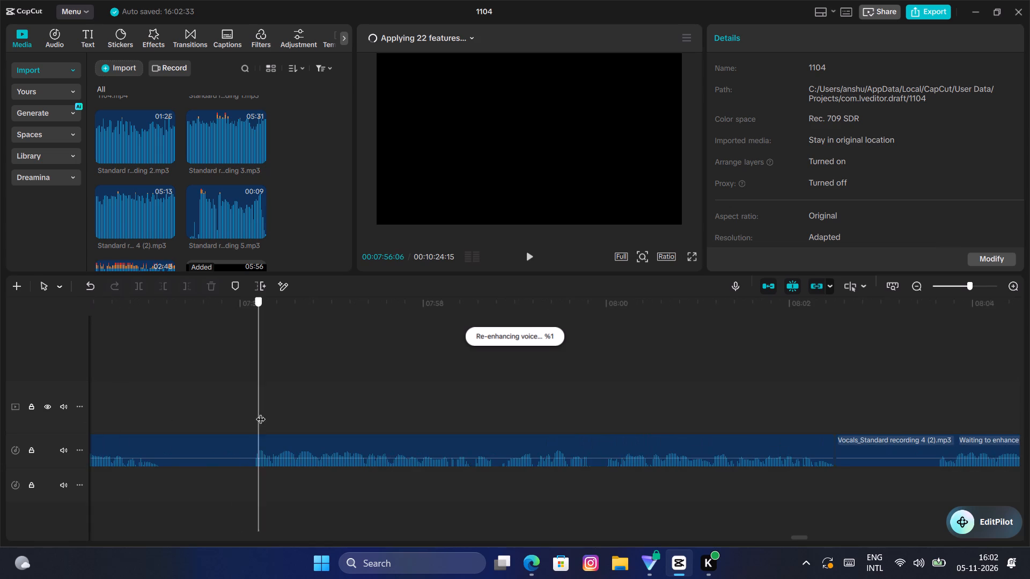
left_click_drag(261, 412, 252, 415)
left_click(243, 445)
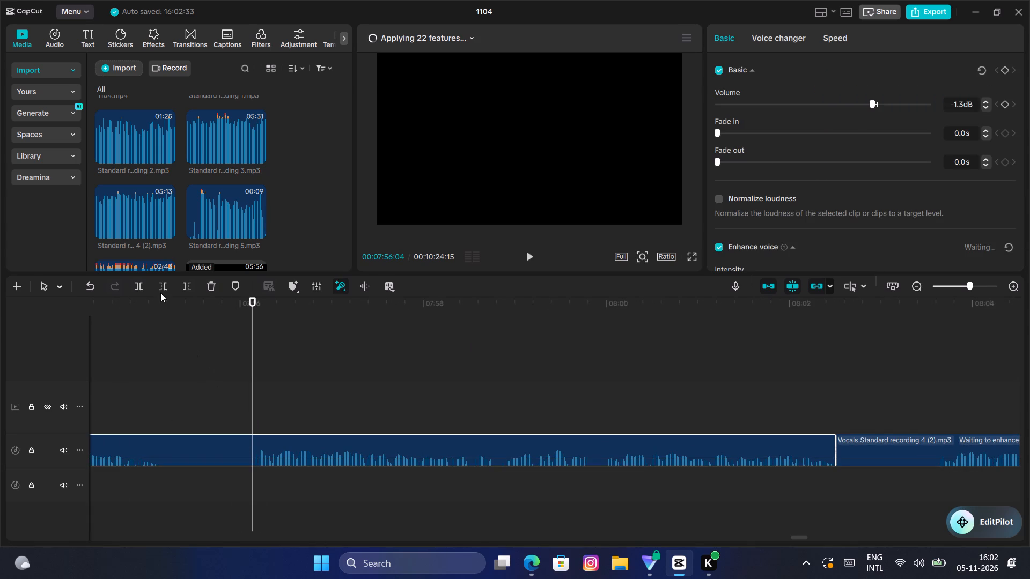
left_click(137, 287)
left_click(168, 384)
left_click_drag(167, 383, 162, 392)
left_click(167, 437)
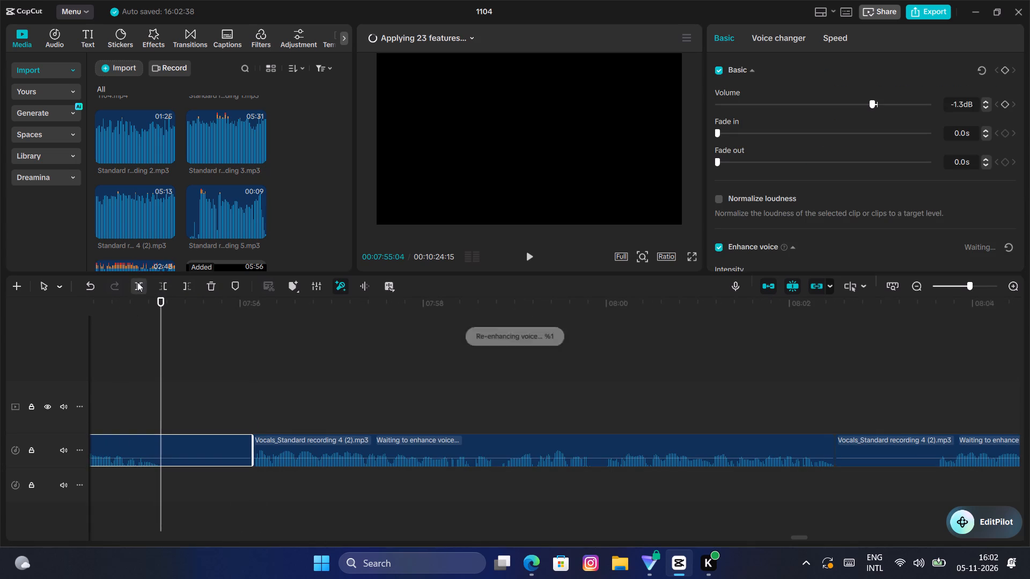
key("w")
left_click_drag(286, 444, 201, 442)
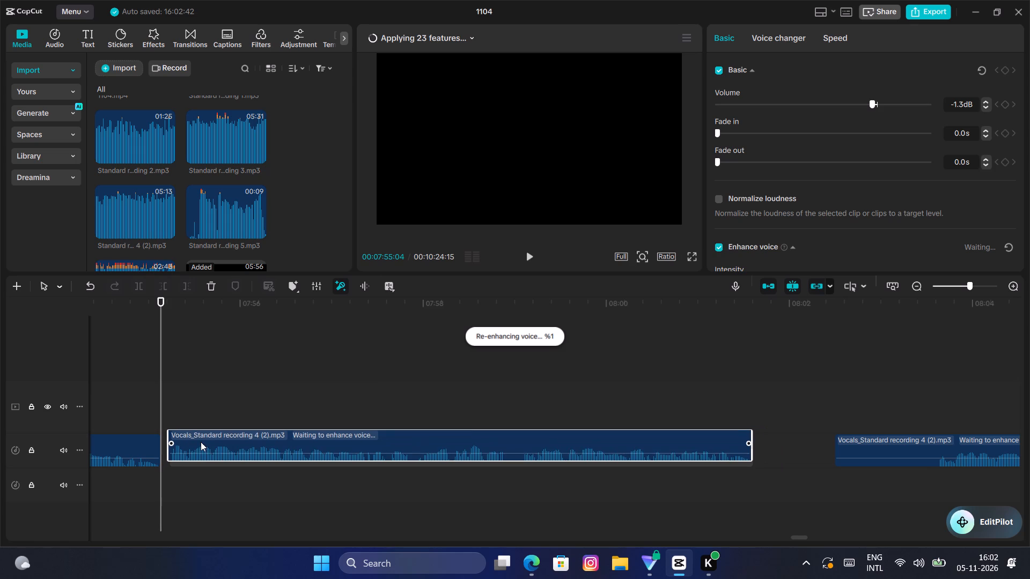
left_click_drag(201, 442, 197, 447)
left_click(856, 445)
left_click_drag(855, 446, 781, 449)
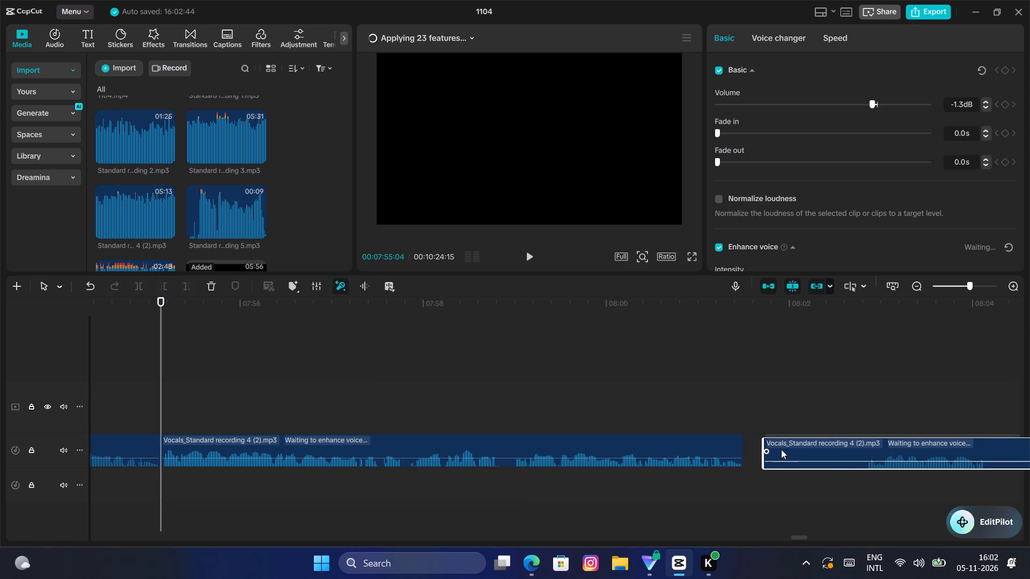
left_click_drag(781, 449, 763, 449)
Split the piece at 00:07:58:25, at the start of the short pause between phrases.
left_click(556, 361)
left_click(514, 372)
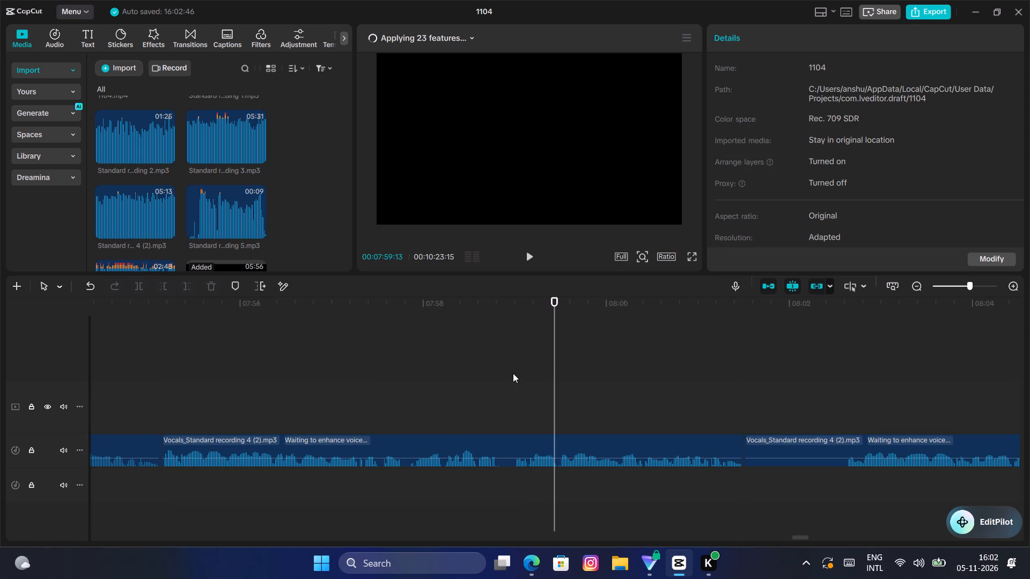
left_click_drag(507, 373, 501, 381)
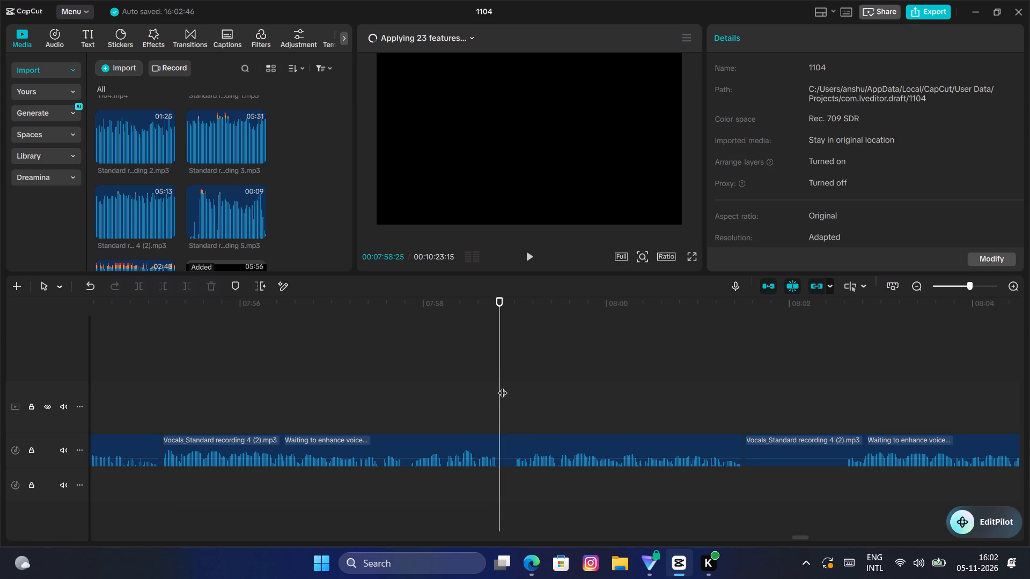
left_click(514, 452)
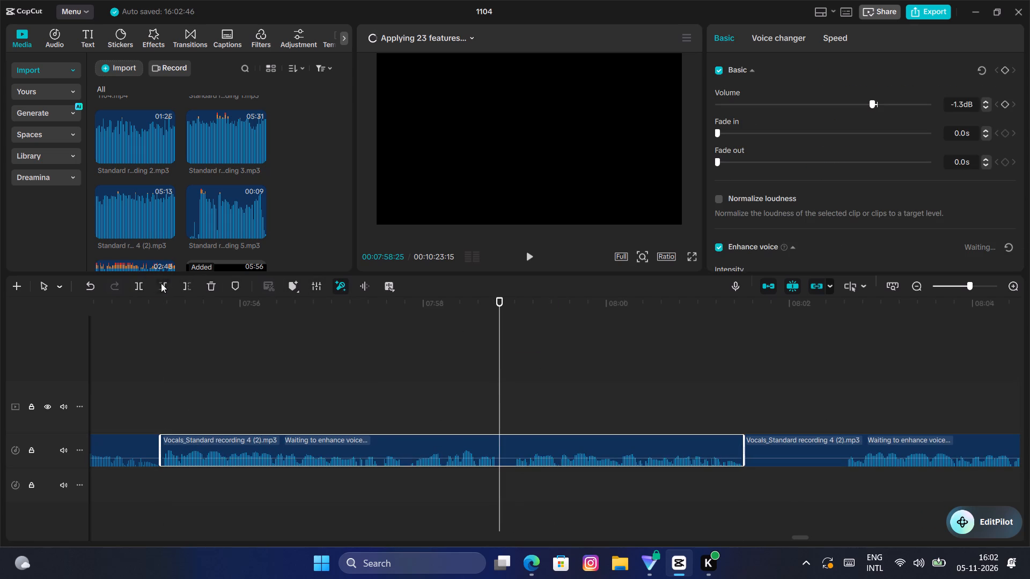
left_click(135, 288)
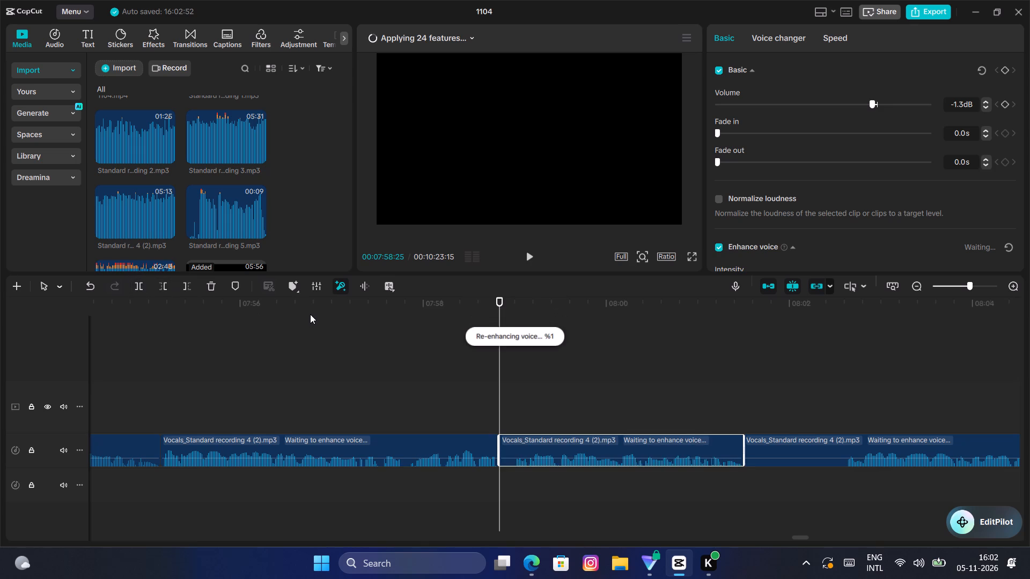
Trim the start of the piece after the 00:07:58:25 split to 00:07:59:00 and move it back against the preceding piece.
key("Right")
key("Right")
key("Right")
key("Right")
key("Right")
key("Right")
key("Right")
left_click(310, 314)
left_click(520, 405)
left_click_drag(520, 405, 497, 412)
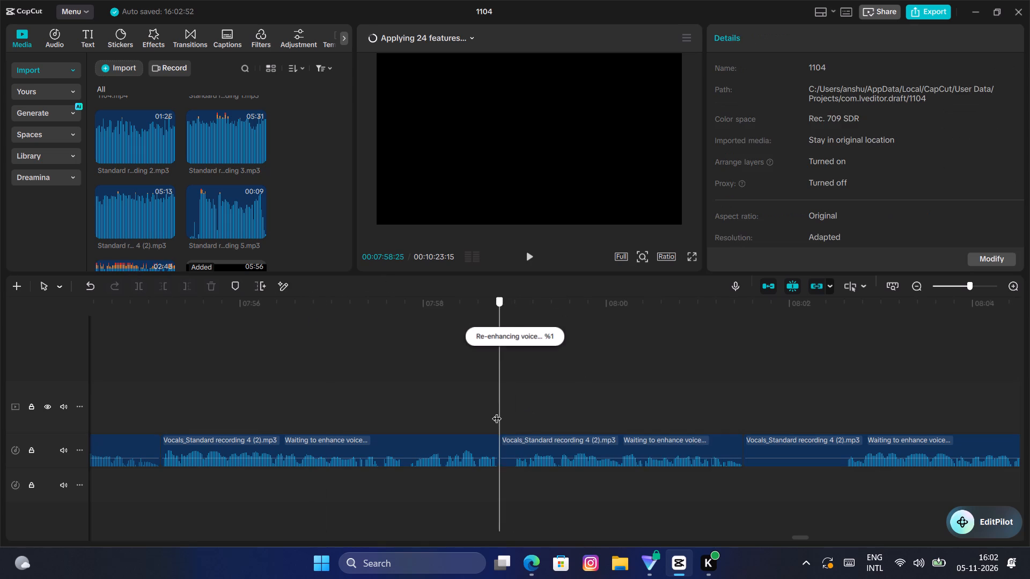
left_click_drag(497, 412, 514, 412)
left_click(513, 437)
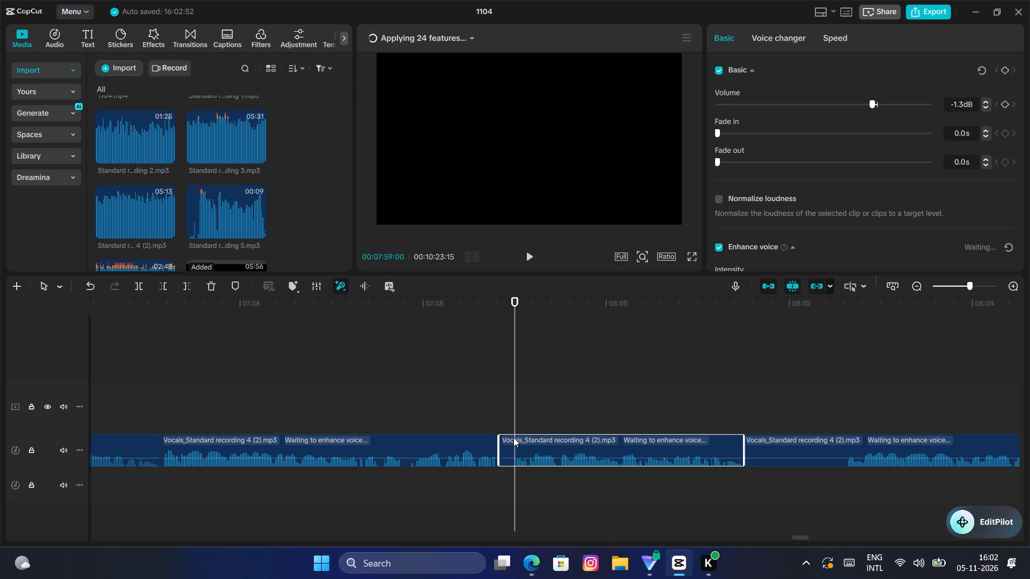
key("q")
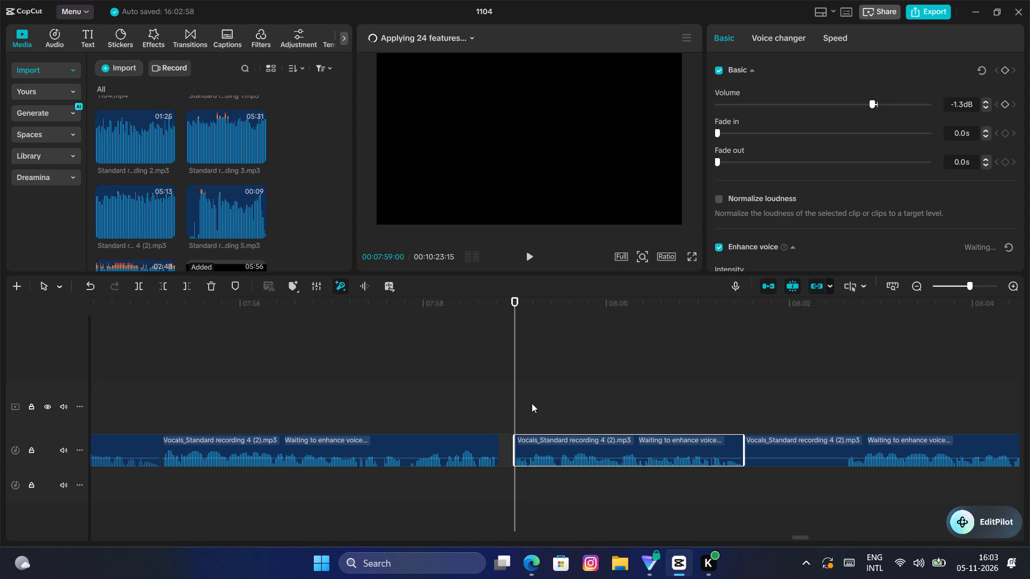
left_click_drag(576, 448, 561, 450)
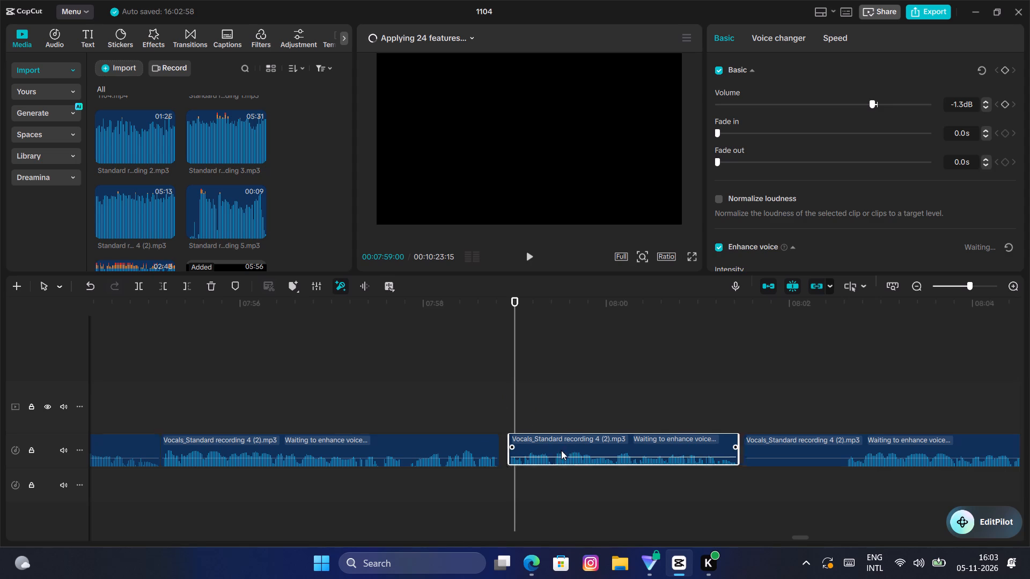
left_click_drag(561, 450, 561, 451)
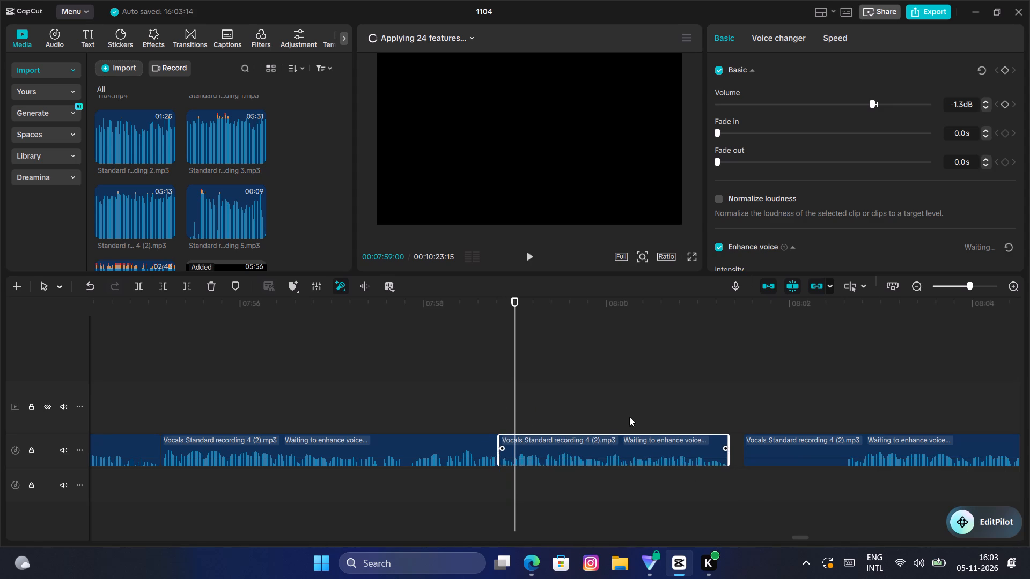
Listen through the recording from 00:07:59:00 to about 00:08:12:25, then return to the phrase start at 00:08:06:20.
left_click(623, 398)
key("space")
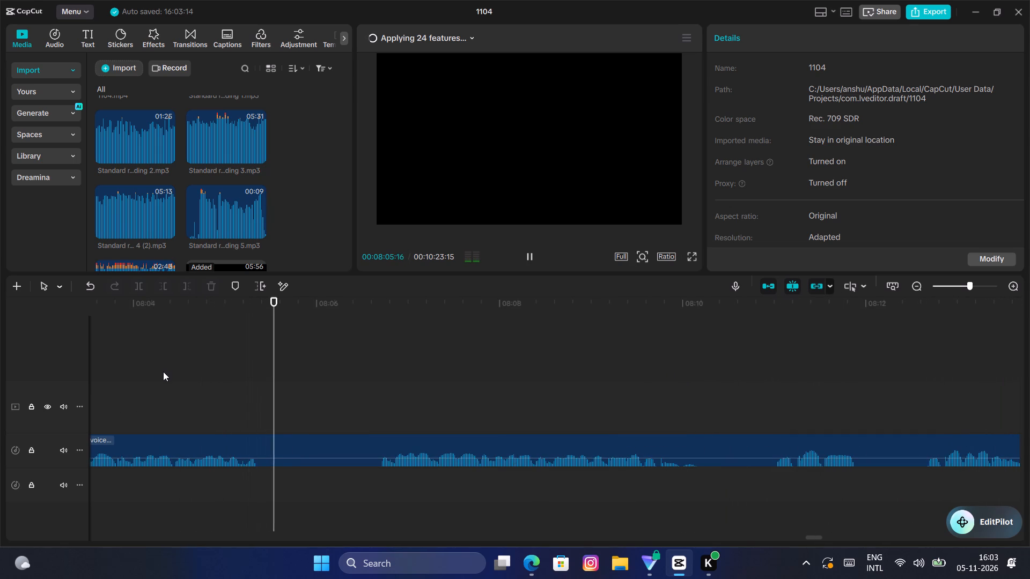
left_click(179, 377)
left_click_drag(174, 384, 127, 428)
left_click(184, 411)
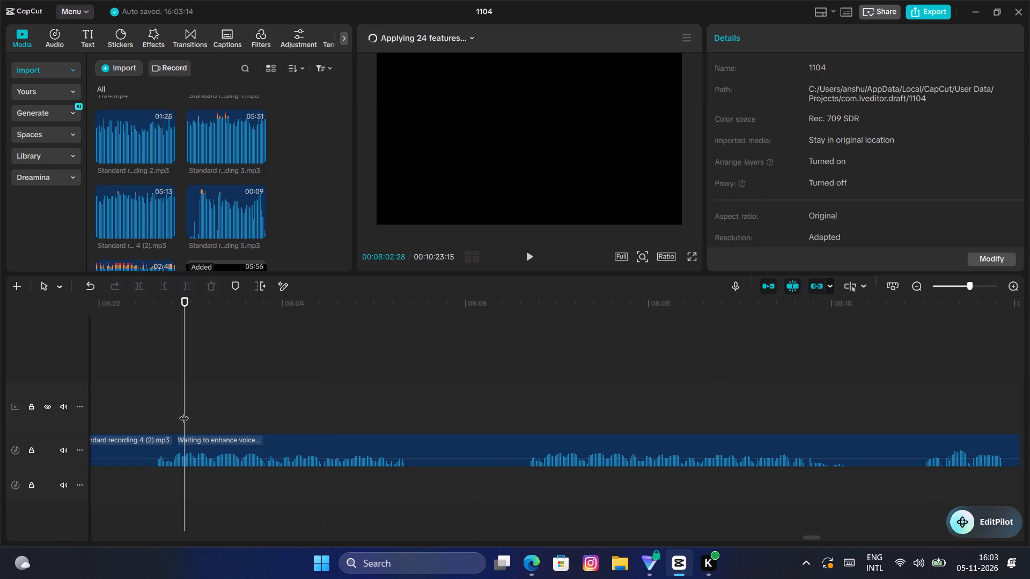
left_click_drag(181, 412, 250, 413)
key("space")
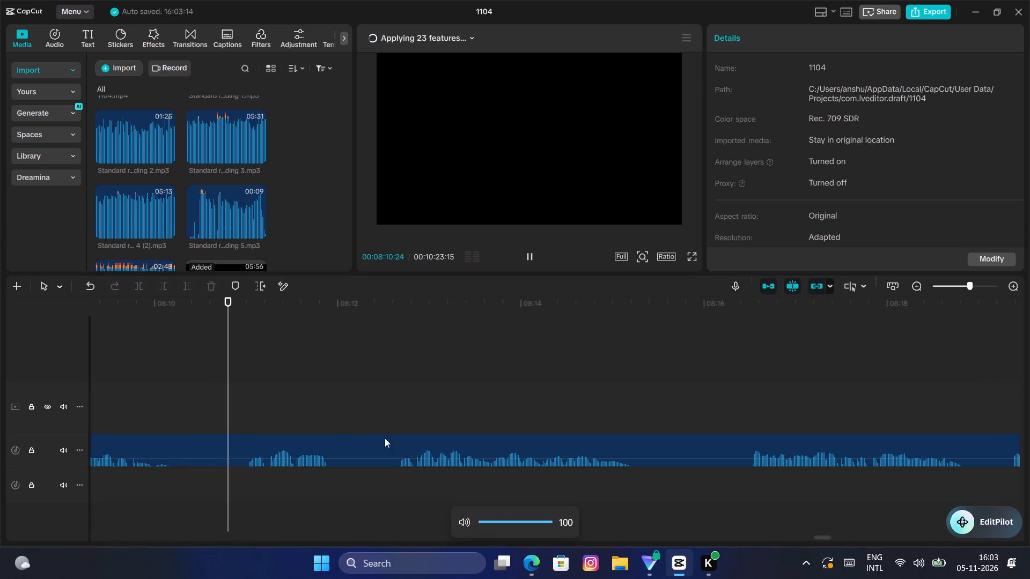
left_click(217, 417)
left_click_drag(216, 418, 0, 434)
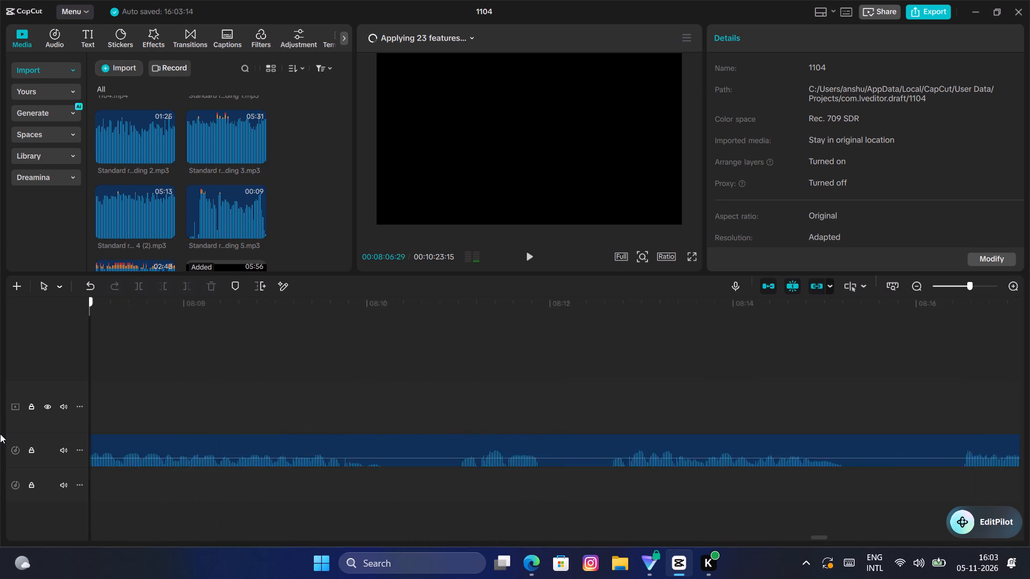
left_click_drag(0, 434, 723, 448)
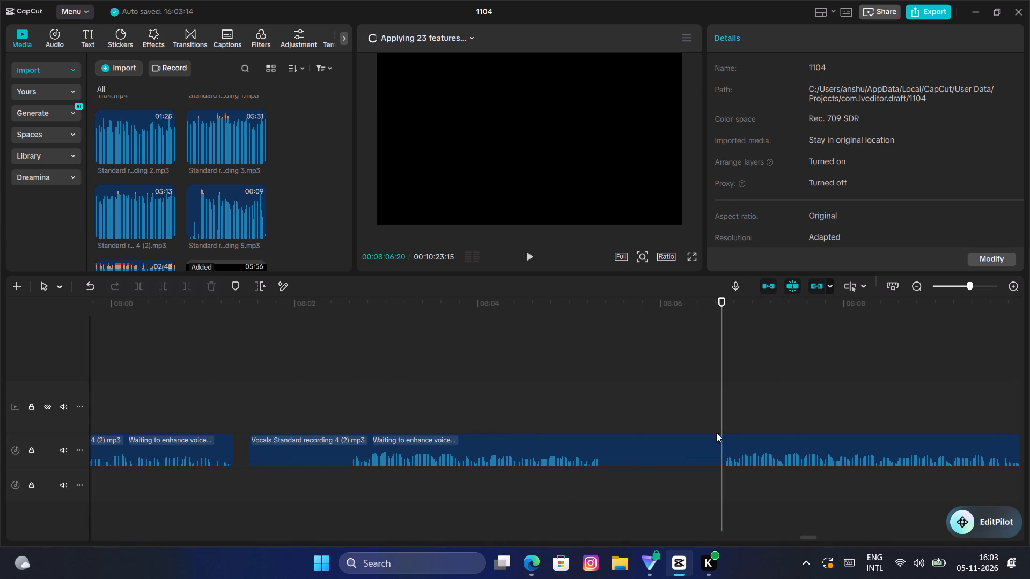
Play on from 00:08:06:20 and split the piece at 00:08:10:05, where the phrase ends.
key("space")
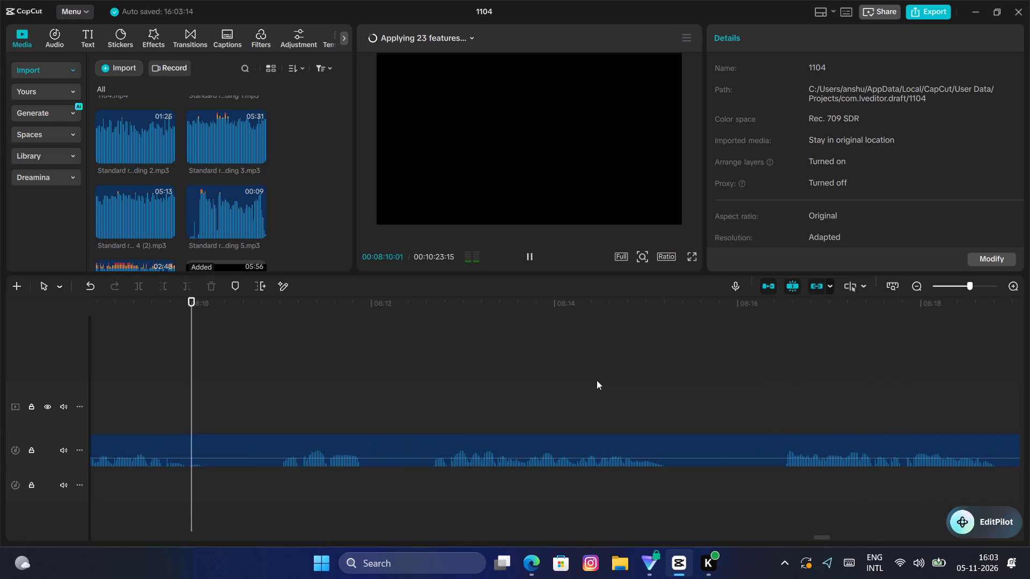
key("space")
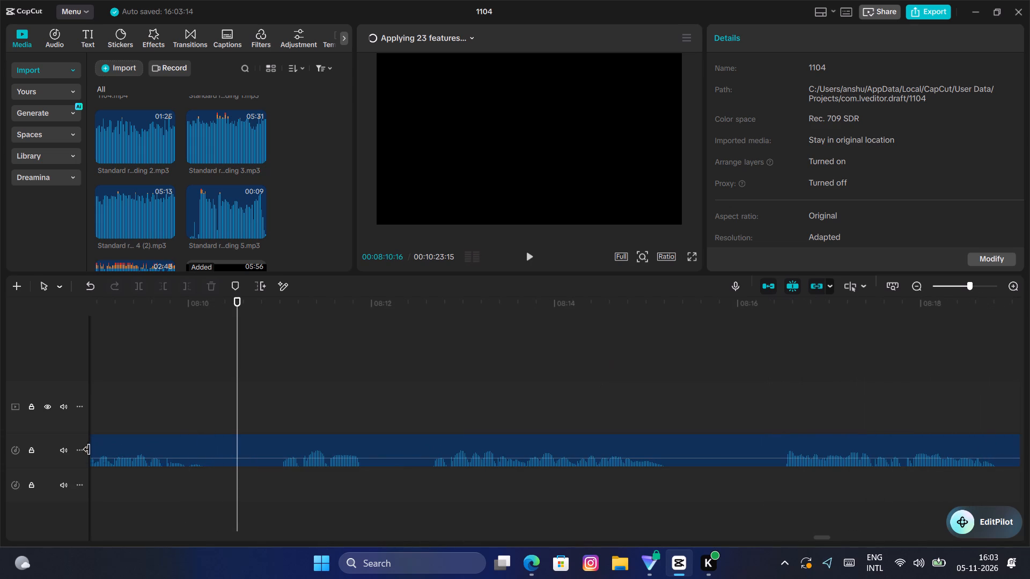
left_click(174, 422)
left_click_drag(173, 422, 212, 414)
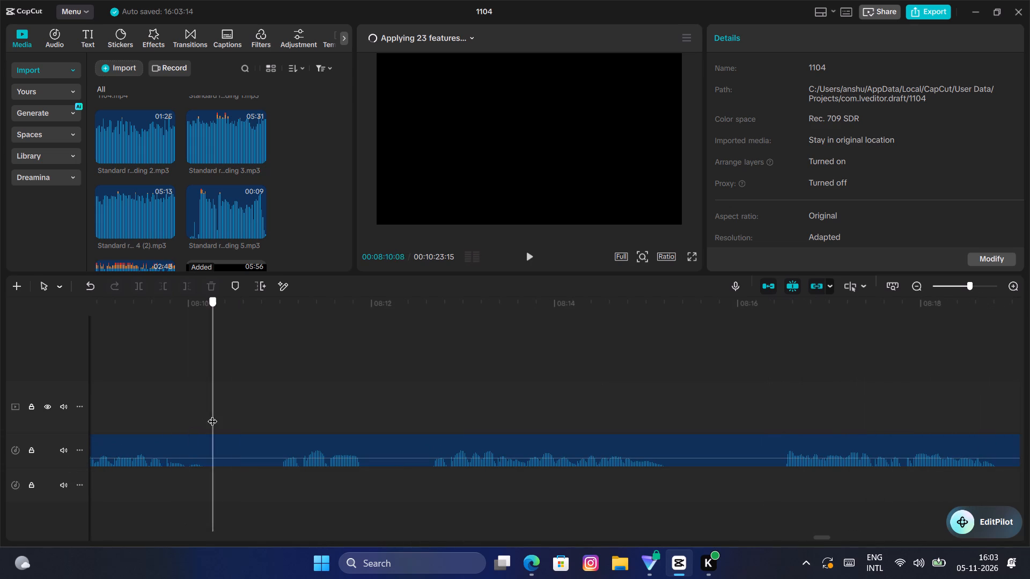
left_click_drag(212, 414, 204, 419)
left_click(205, 449)
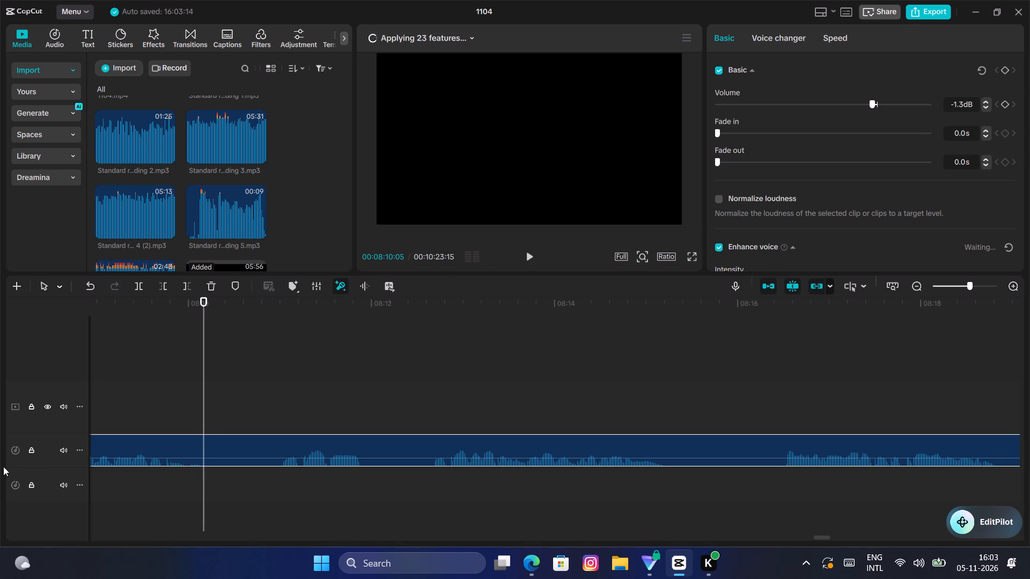
left_click(138, 282)
Split at 00:08:06:21, delete the piece before it, and move the following phrase back against the preceding piece.
left_click(187, 374)
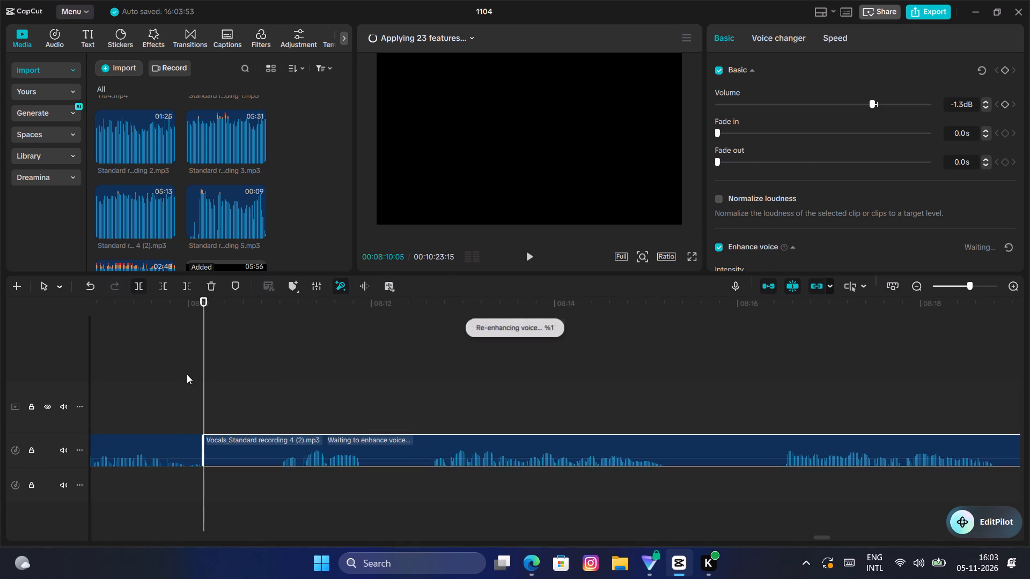
left_click_drag(187, 374, 374, 396)
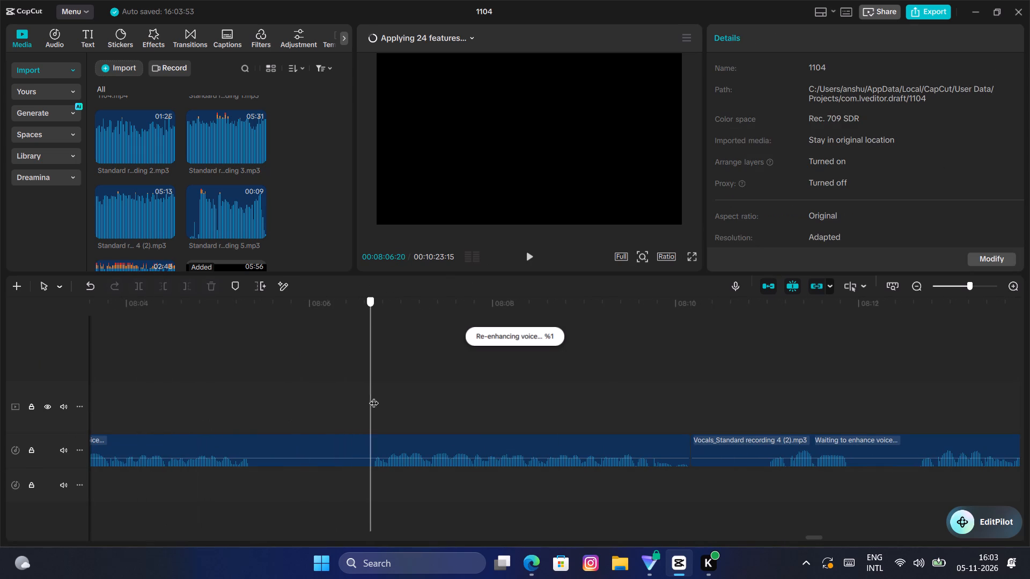
left_click_drag(374, 396, 375, 395)
left_click(280, 436)
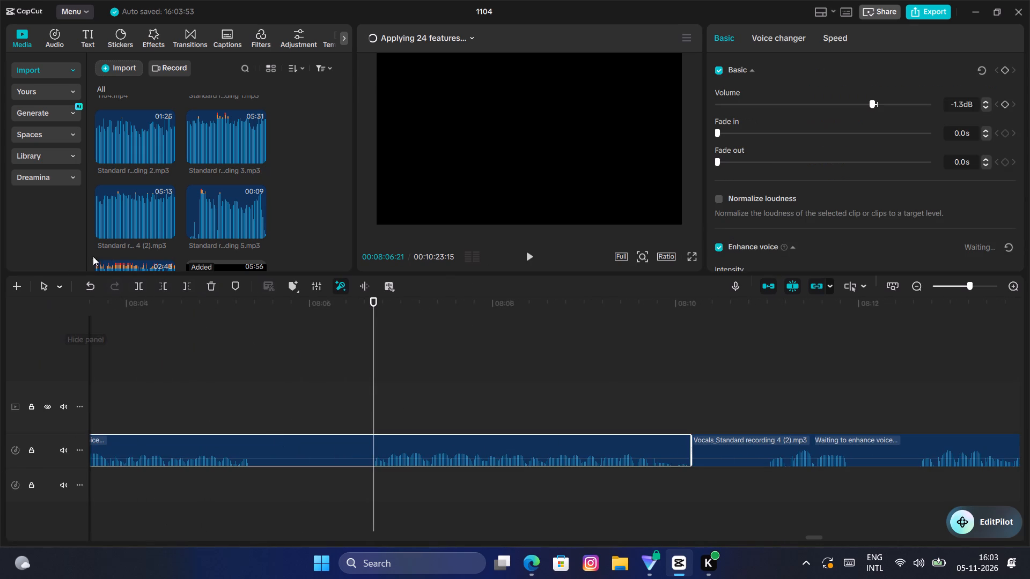
left_click(131, 283)
left_click(196, 442)
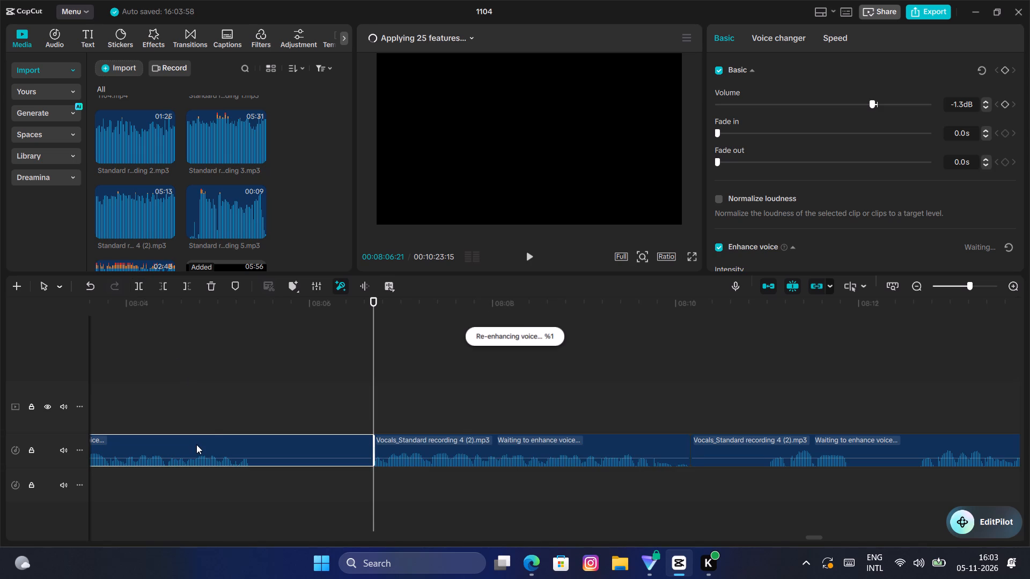
key("BackSpace")
left_click(441, 451)
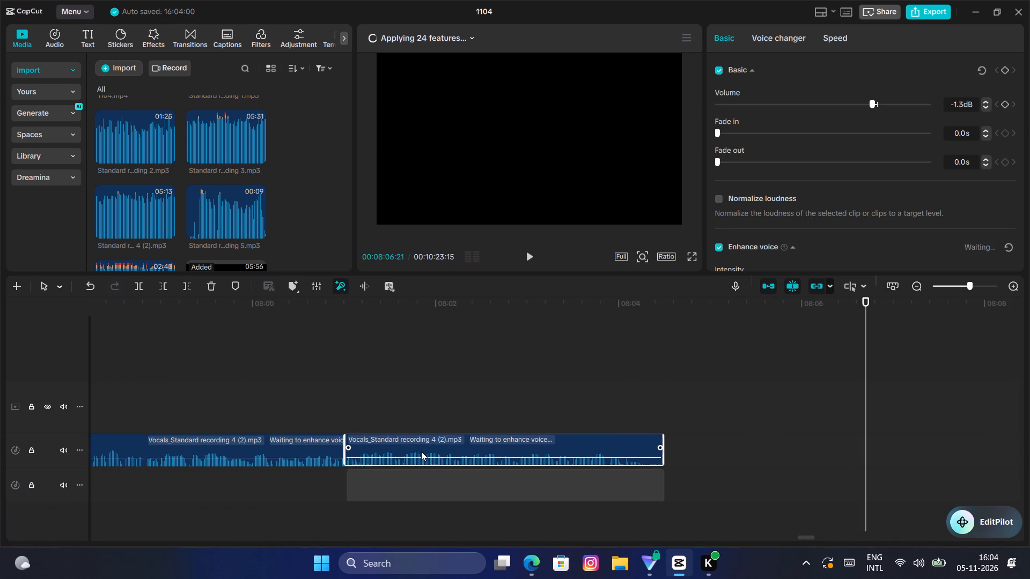
Play on from 00:08:10:28 and split the piece at 00:08:15:06, where the phrase ends.
left_click(728, 376)
left_click_drag(726, 376, 728, 377)
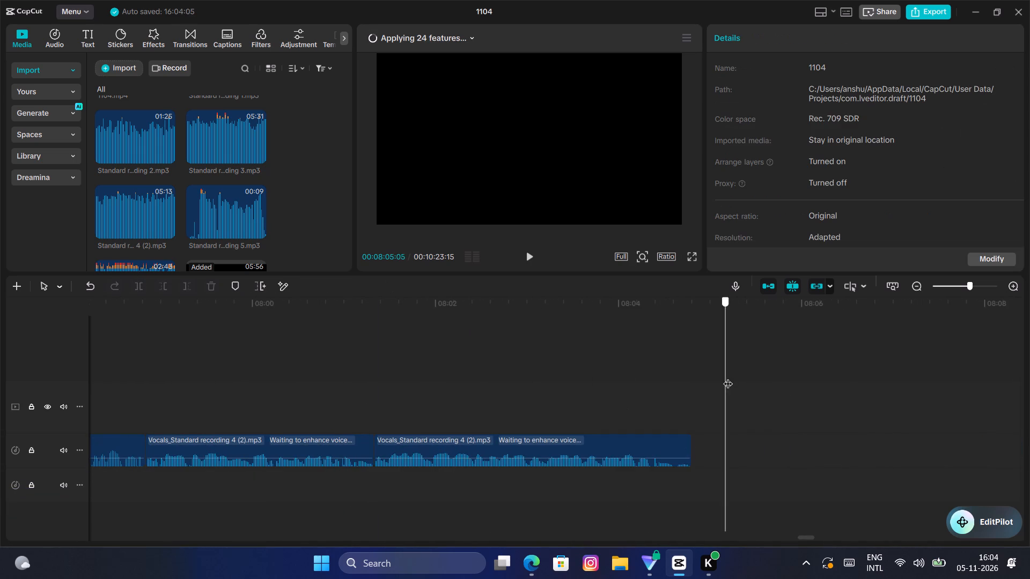
left_click_drag(728, 377, 981, 377)
left_click(768, 402)
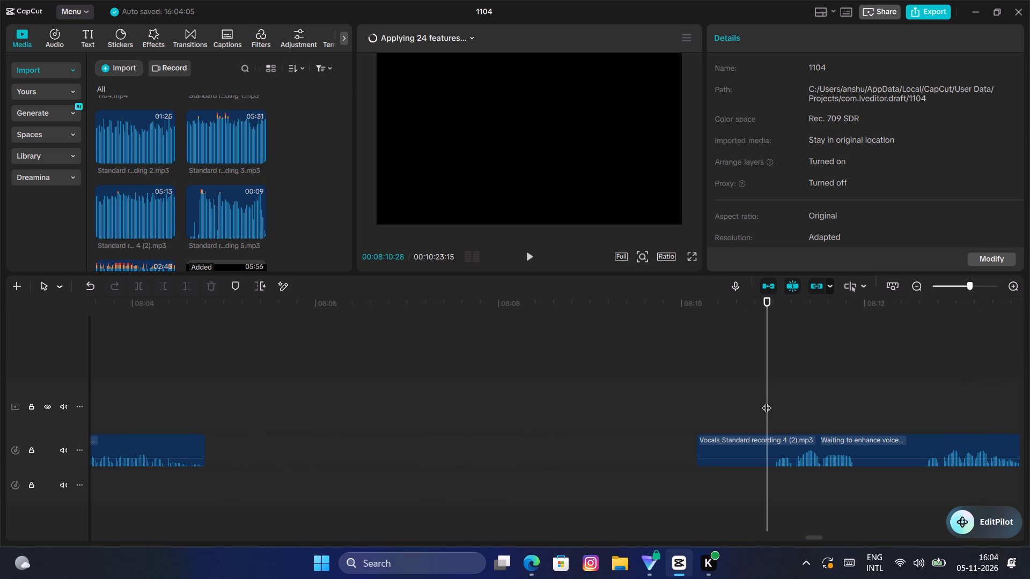
key("space")
key("space")
key("space")
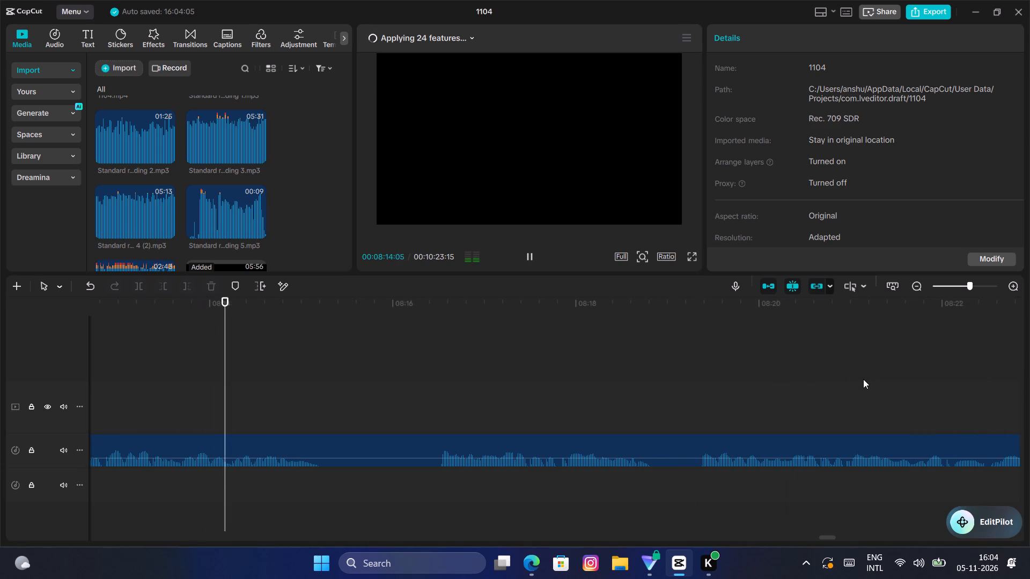
key("space")
left_click(308, 412)
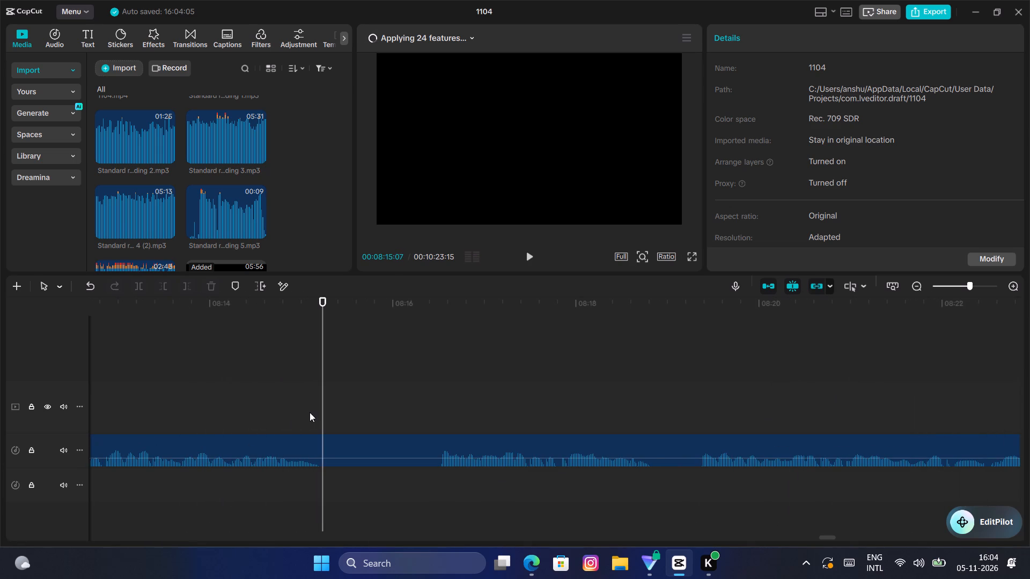
left_click_drag(310, 412, 319, 408)
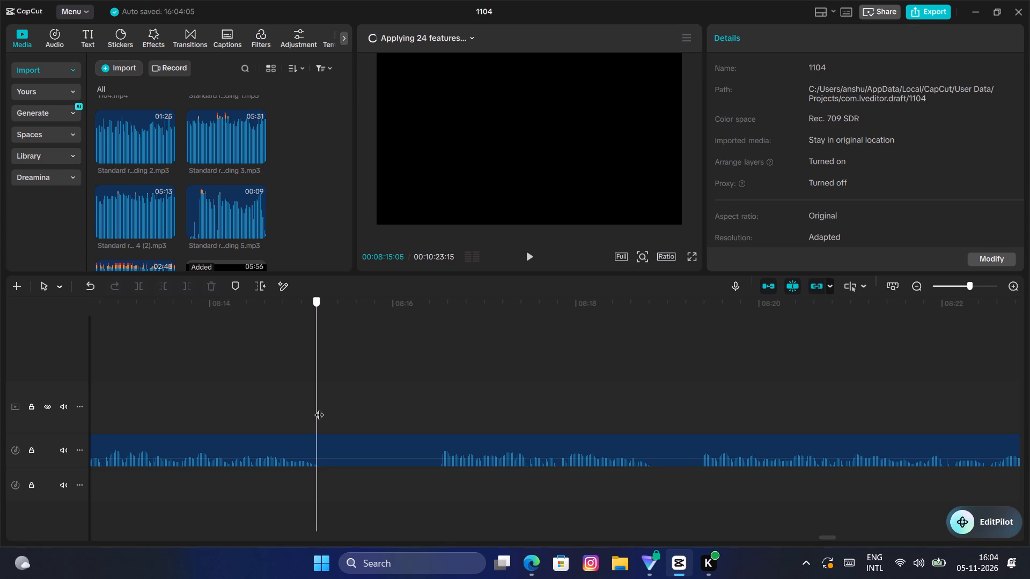
left_click_drag(319, 408, 320, 407)
left_click(327, 452)
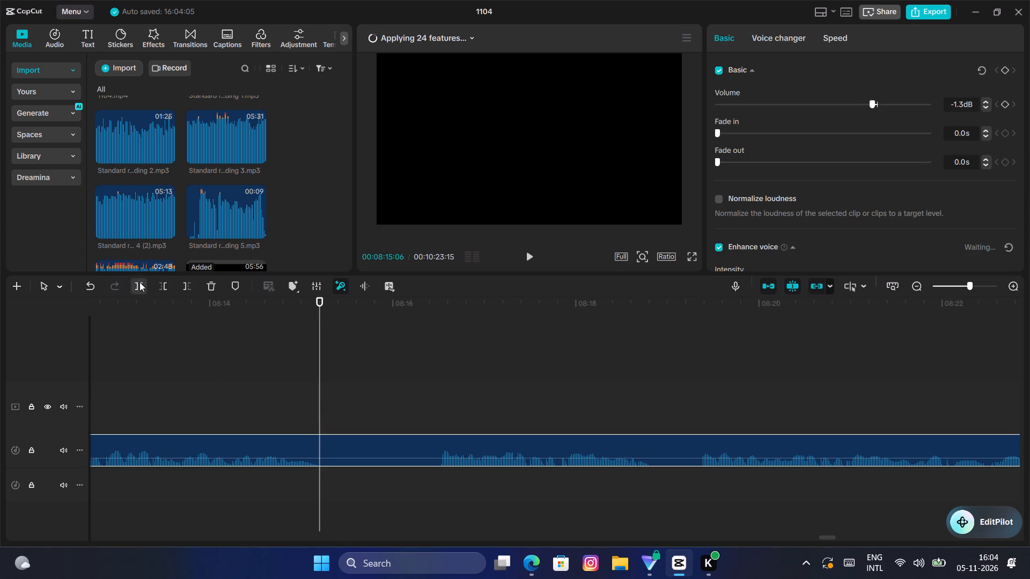
left_click(139, 282)
Cut out the part from 00:08:10:05 to 00:08:12:20 and move the following phrase back against the preceding piece.
left_click(156, 345)
left_click_drag(156, 346, 526, 385)
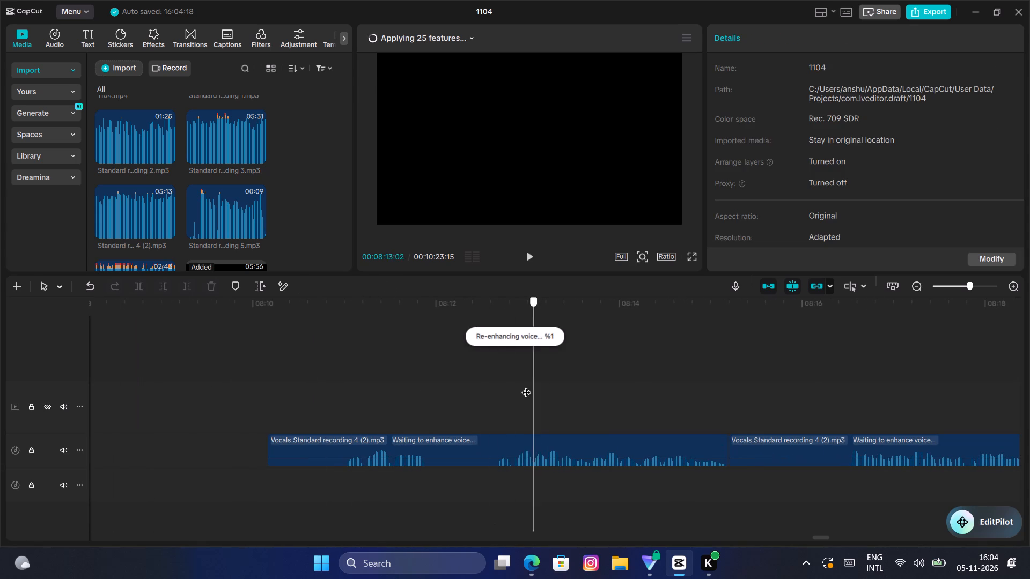
left_click_drag(526, 385, 498, 396)
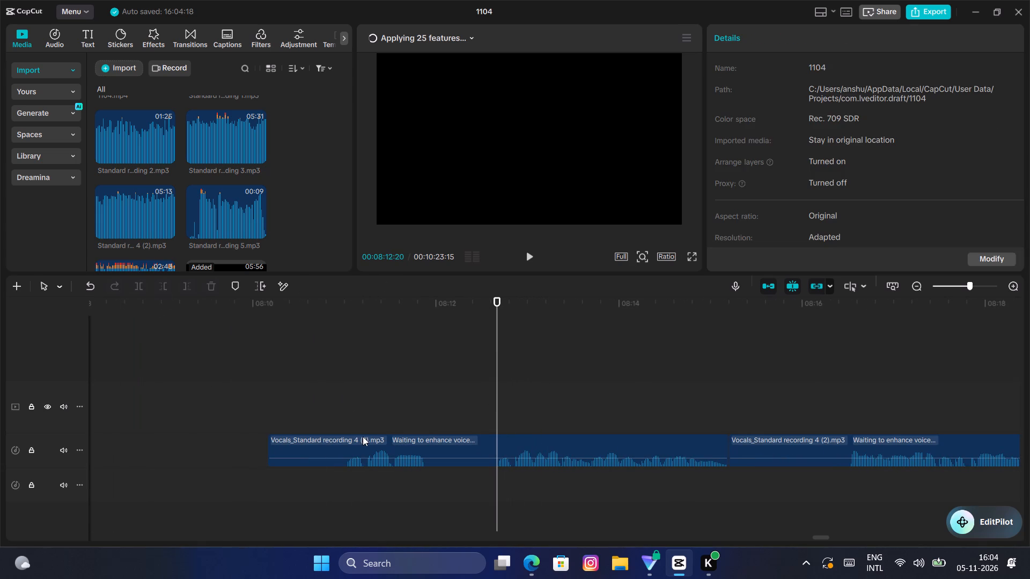
left_click(364, 436)
left_click(138, 288)
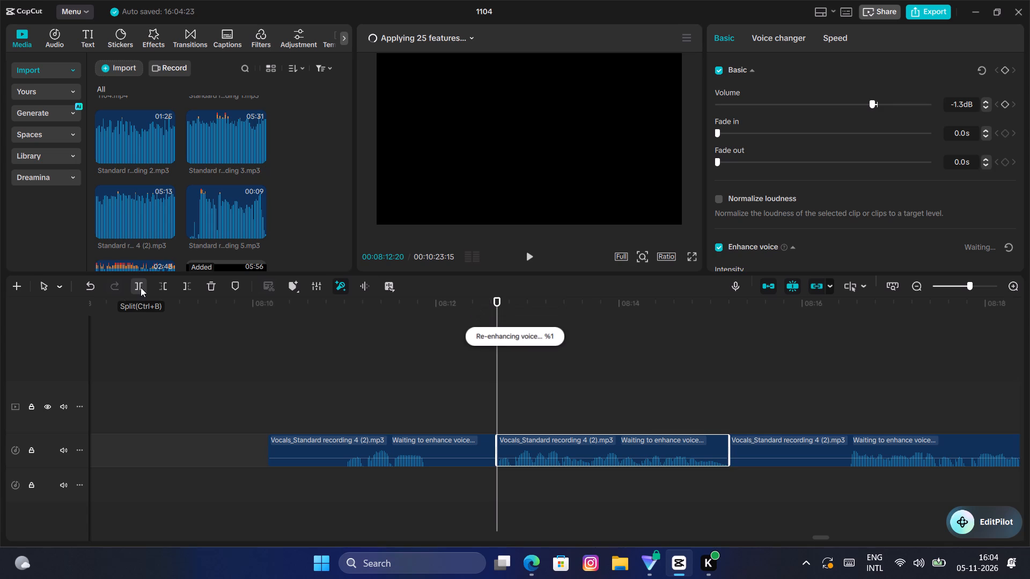
left_click(479, 442)
key("BackSpace")
left_click(520, 454)
left_click_drag(521, 454, 171, 473)
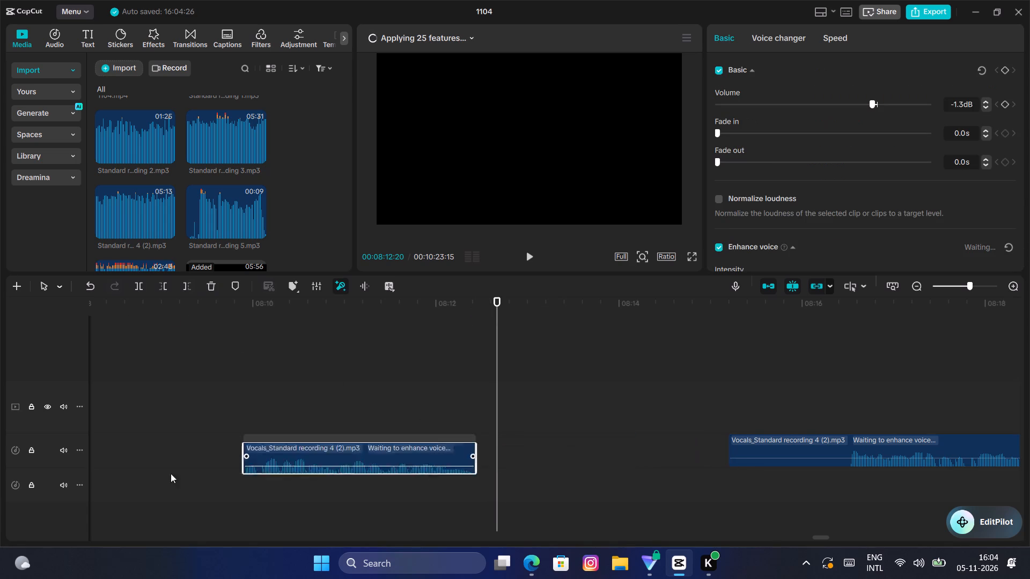
left_click_drag(171, 473, 234, 463)
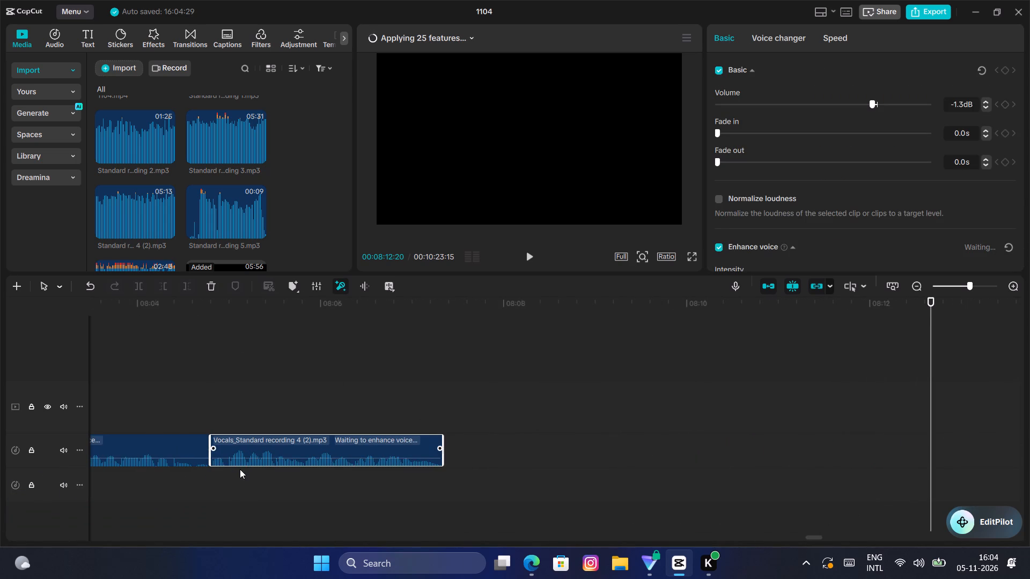
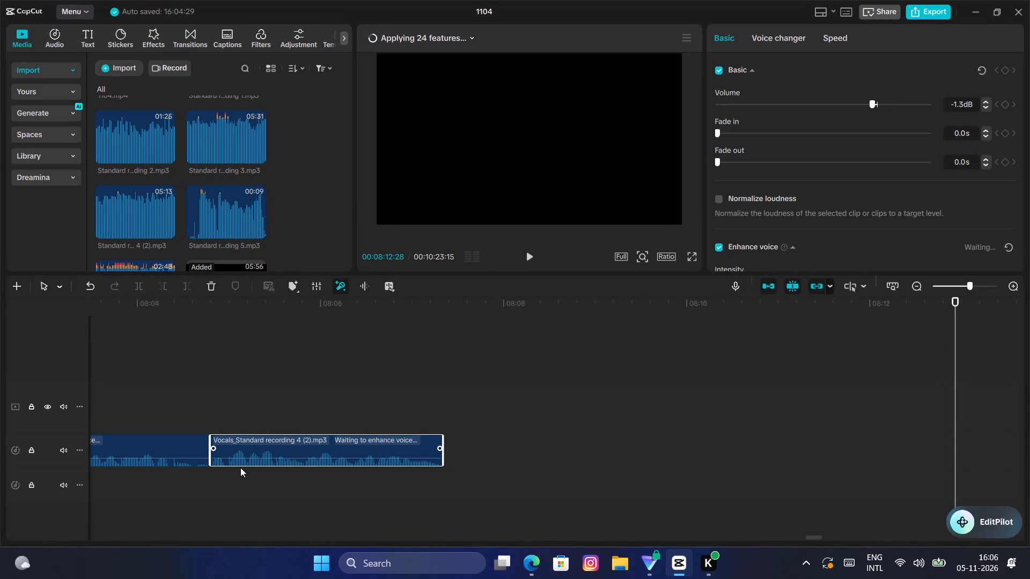
Play the recording from 00:08:05:22 and past 00:08:16 to find where the next phrase to keep begins.
left_click(247, 415)
key("space")
key("space")
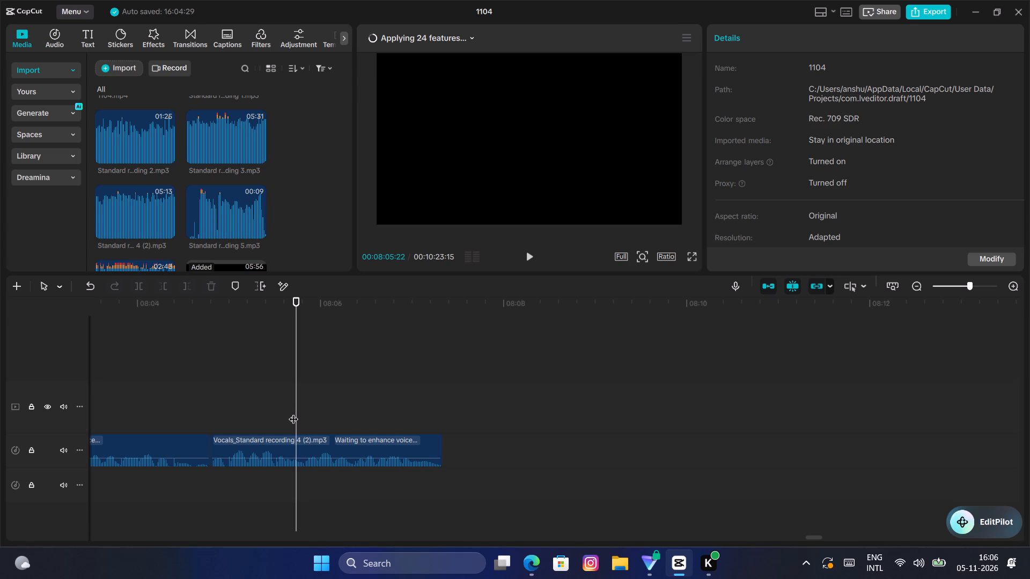
key("b")
key("space")
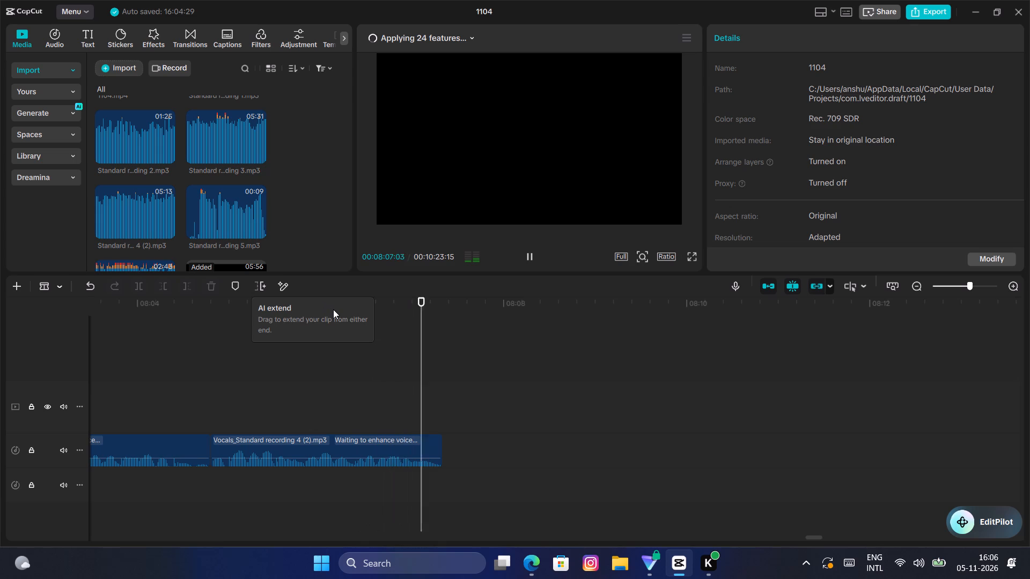
key("space")
left_click(683, 367)
left_click_drag(683, 367, 1026, 350)
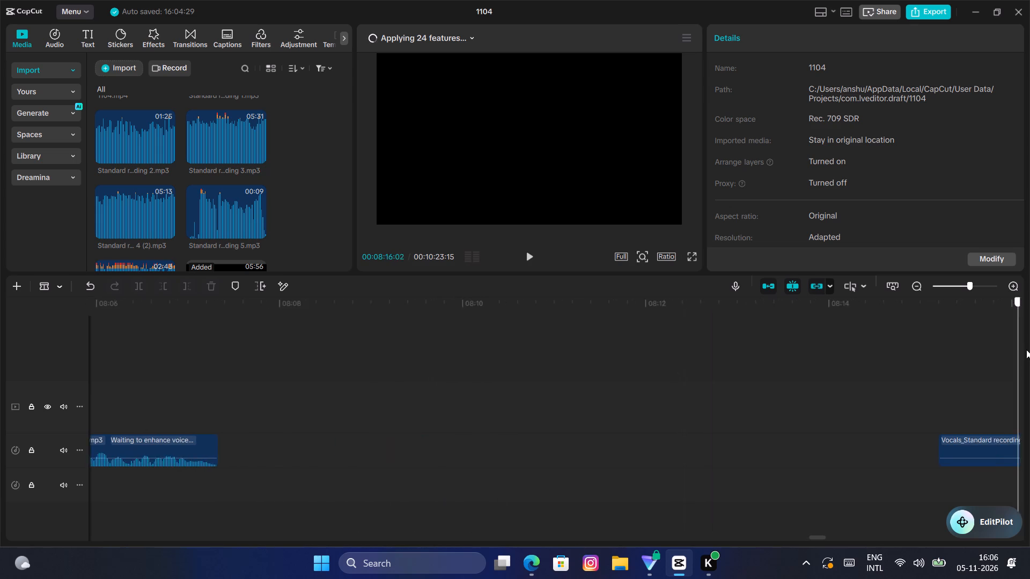
left_click_drag(1026, 350, 878, 346)
key("space")
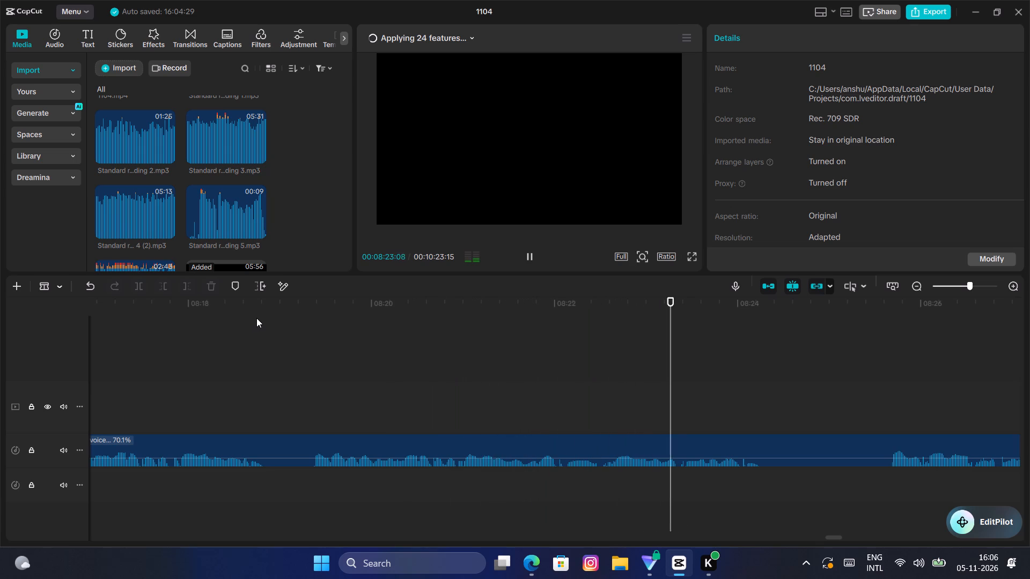
key("space")
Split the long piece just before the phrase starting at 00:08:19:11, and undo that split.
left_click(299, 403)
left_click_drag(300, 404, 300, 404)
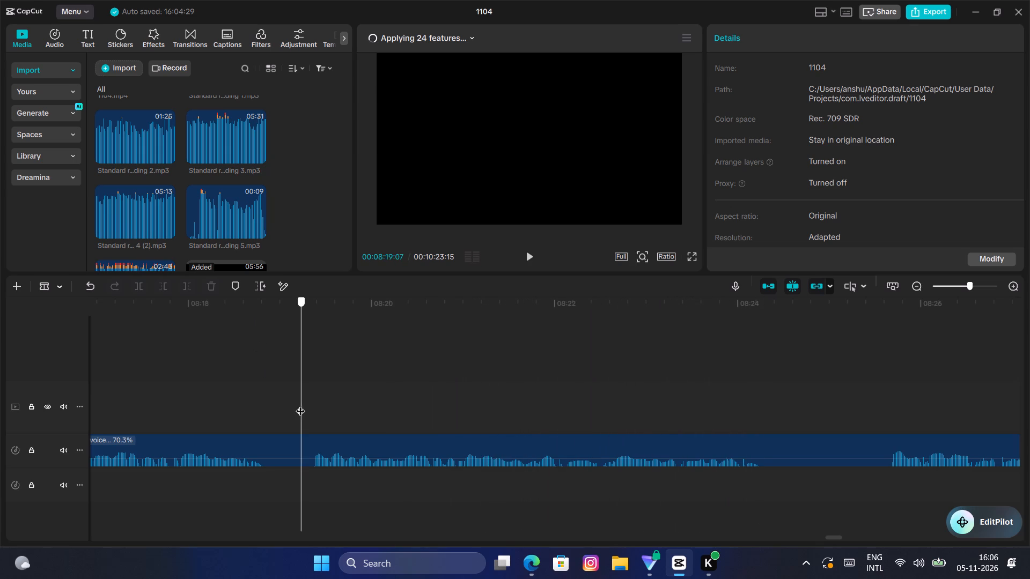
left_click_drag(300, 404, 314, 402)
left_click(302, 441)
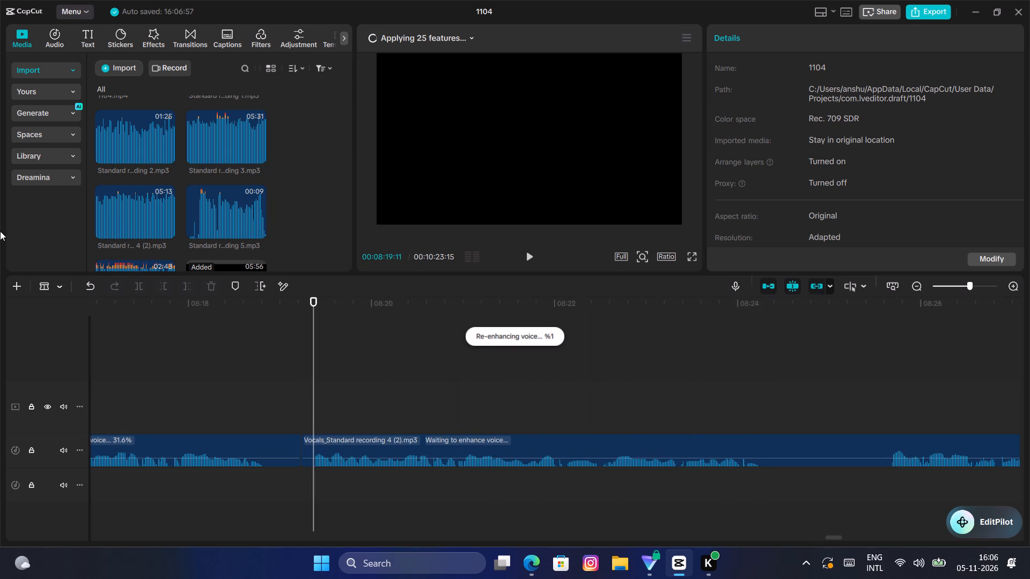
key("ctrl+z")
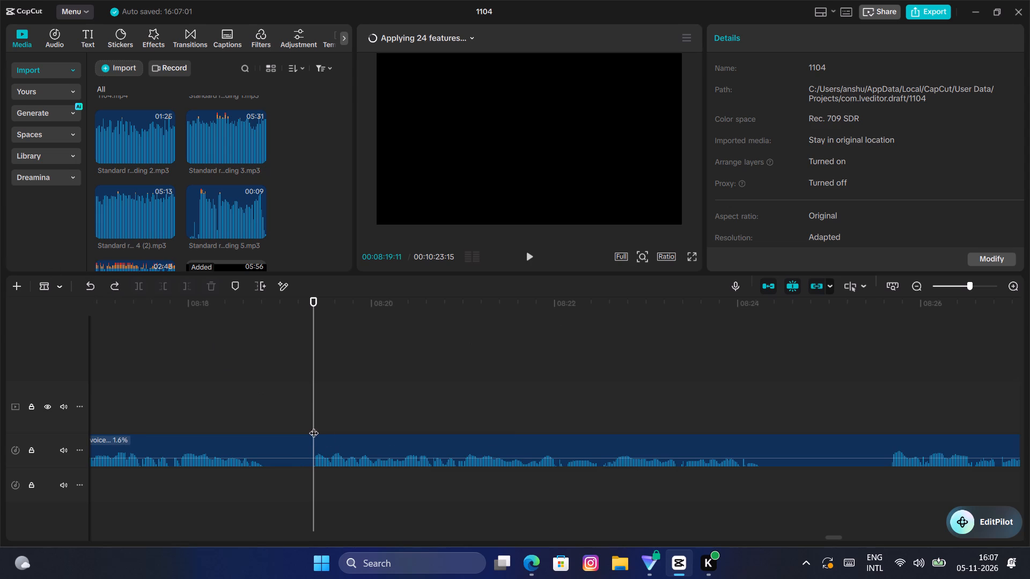
Return to the Select tool, recheck the phrase start, and trim away everything before 00:08:19:11 from the long piece.
key("space")
key("space")
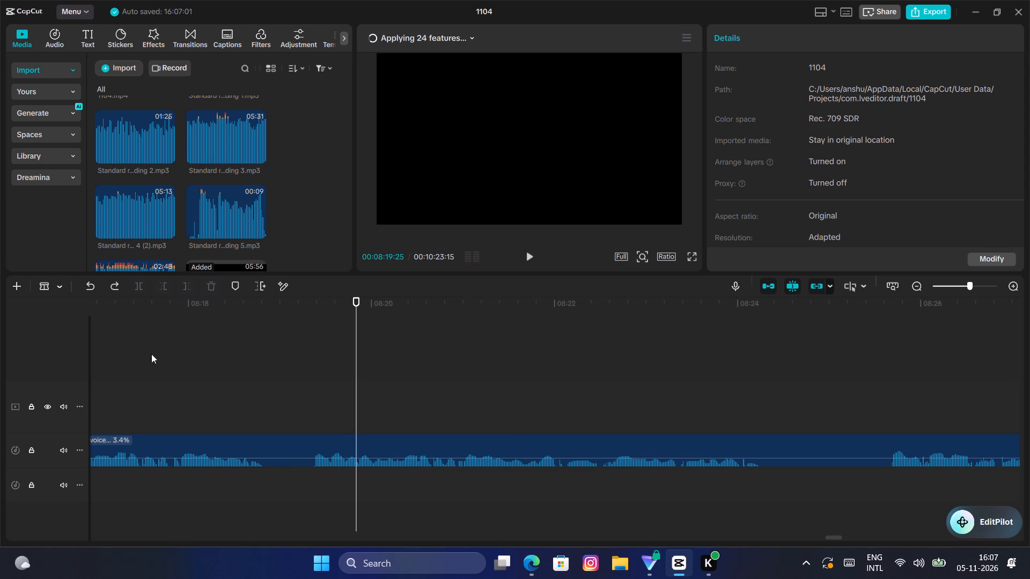
left_click(60, 286)
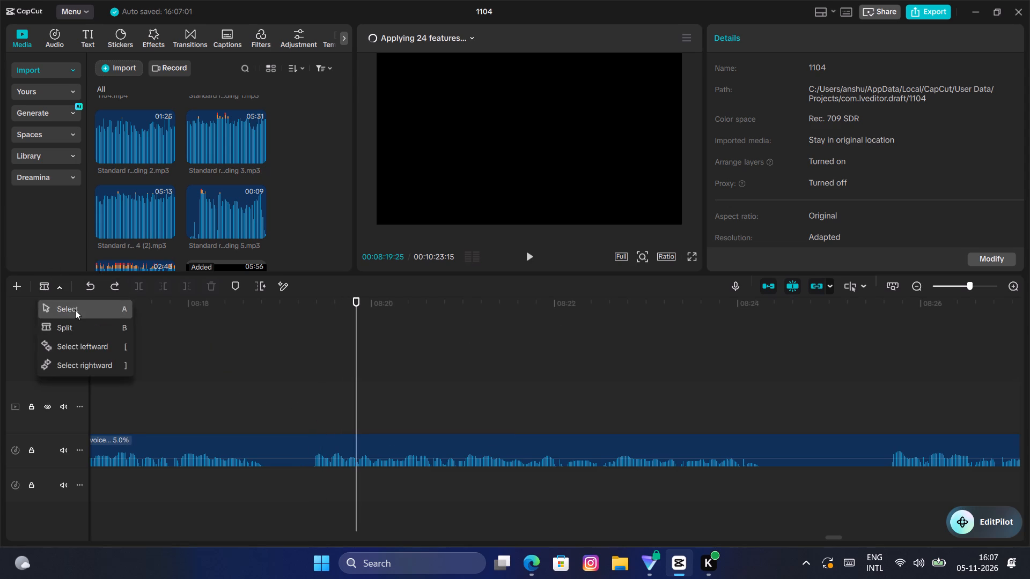
left_click(75, 310)
left_click(244, 398)
left_click_drag(246, 397, 229, 398)
key("space")
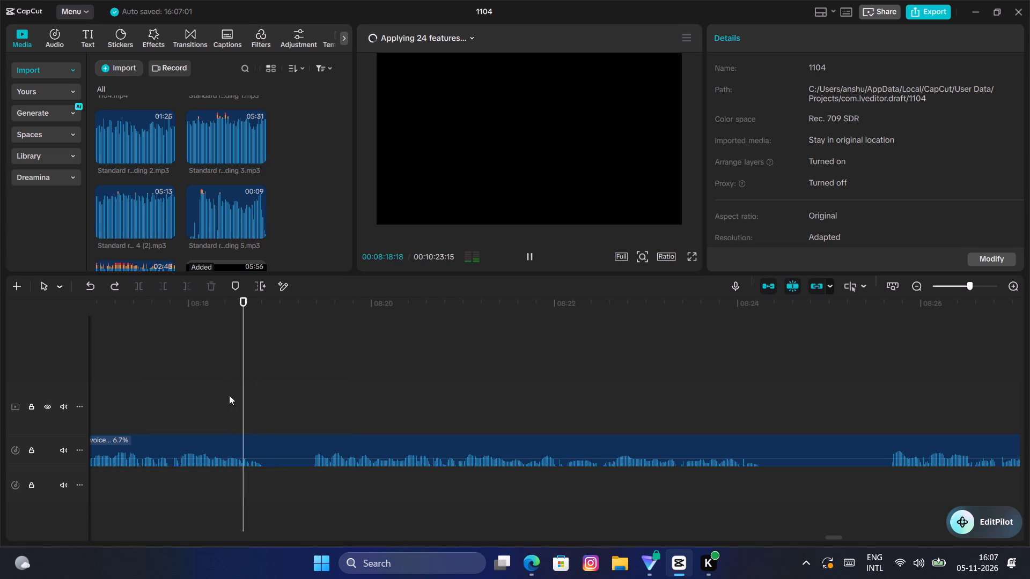
key("space")
key("Left")
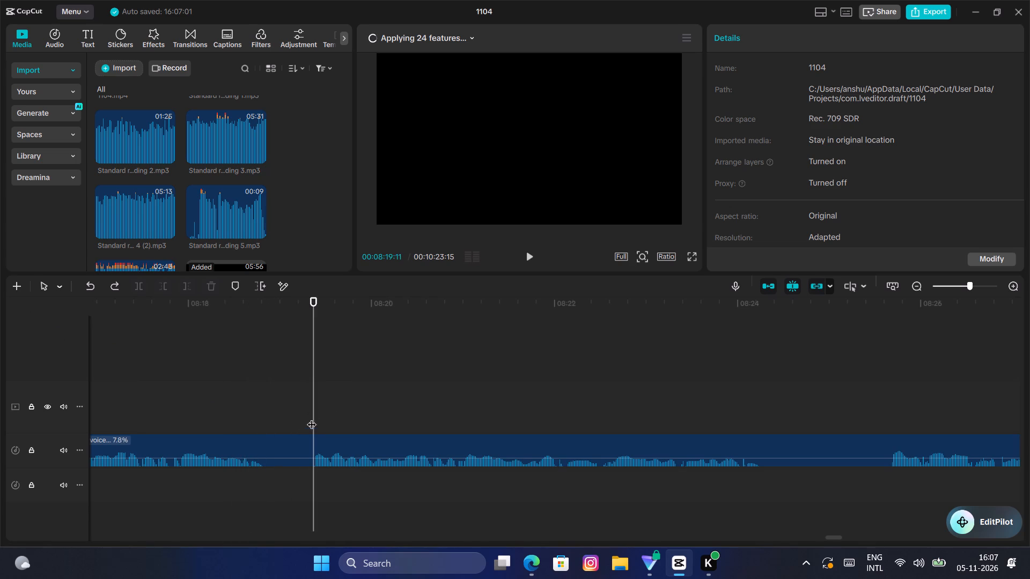
left_click(312, 432)
left_click(312, 437)
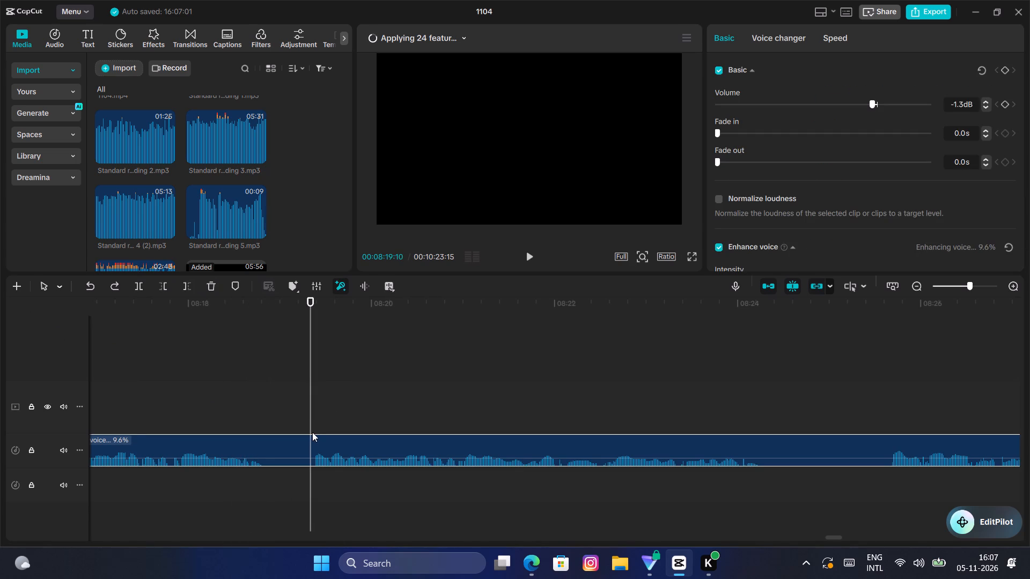
key("Right")
key("q")
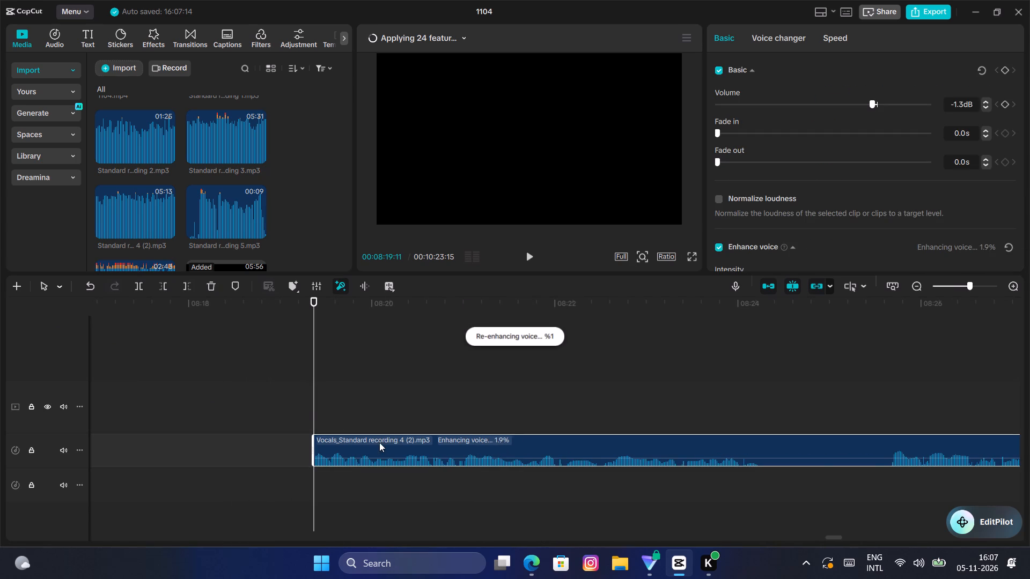
Move the trimmed piece back against the end of the preceding piece on the same audio track.
left_click_drag(378, 443, 313, 387)
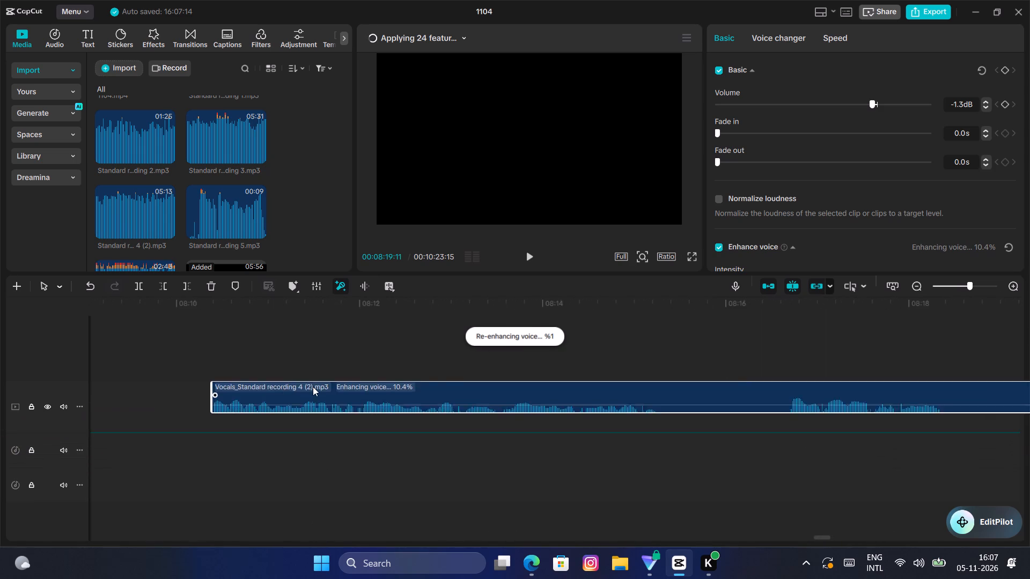
left_click_drag(313, 387, 386, 437)
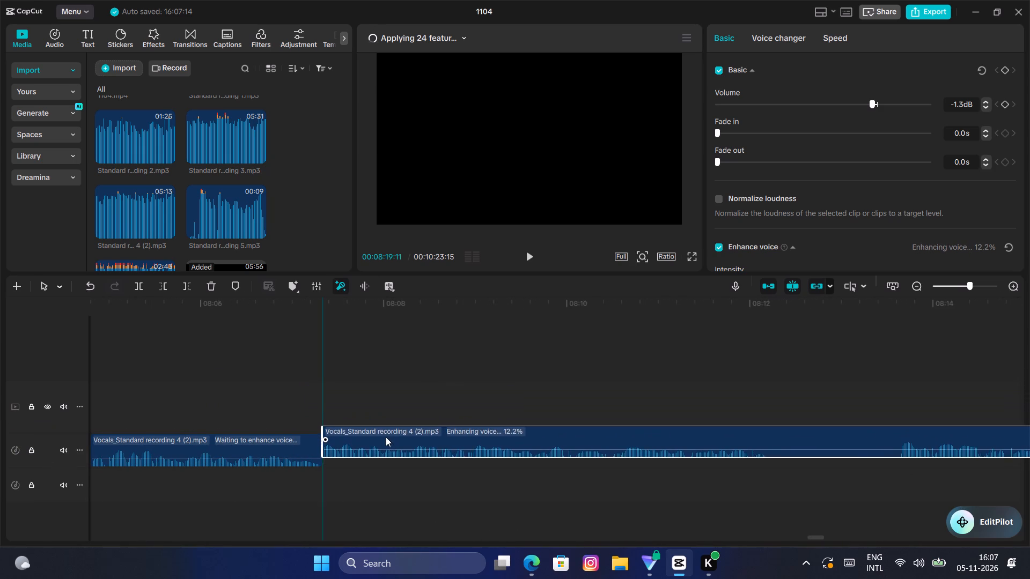
left_click_drag(386, 437, 387, 440)
left_click(308, 402)
Play across the new join and split the piece at 00:08:12:06, where the phrase ends.
left_click(214, 362)
key("space")
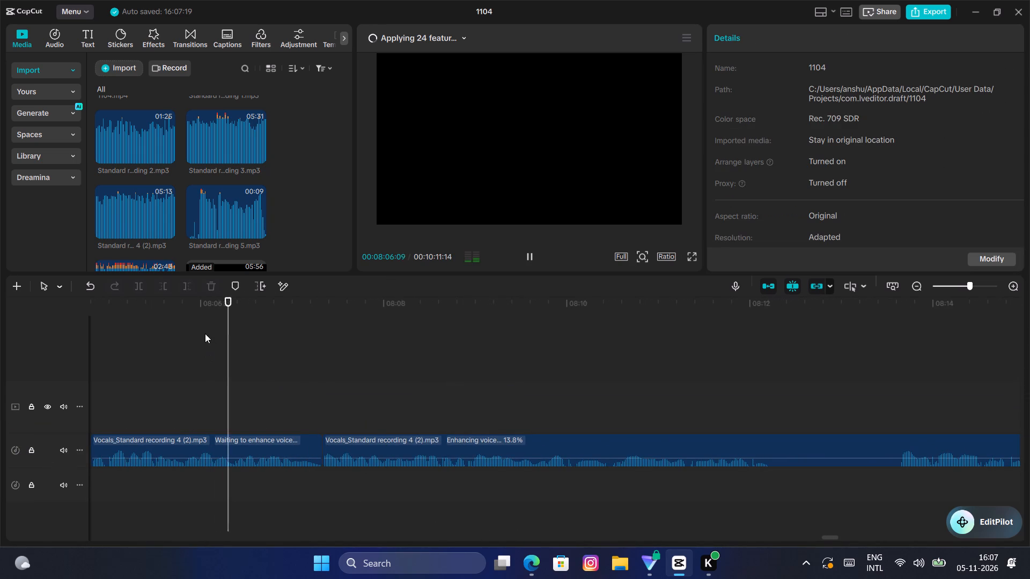
key("space")
key("space")
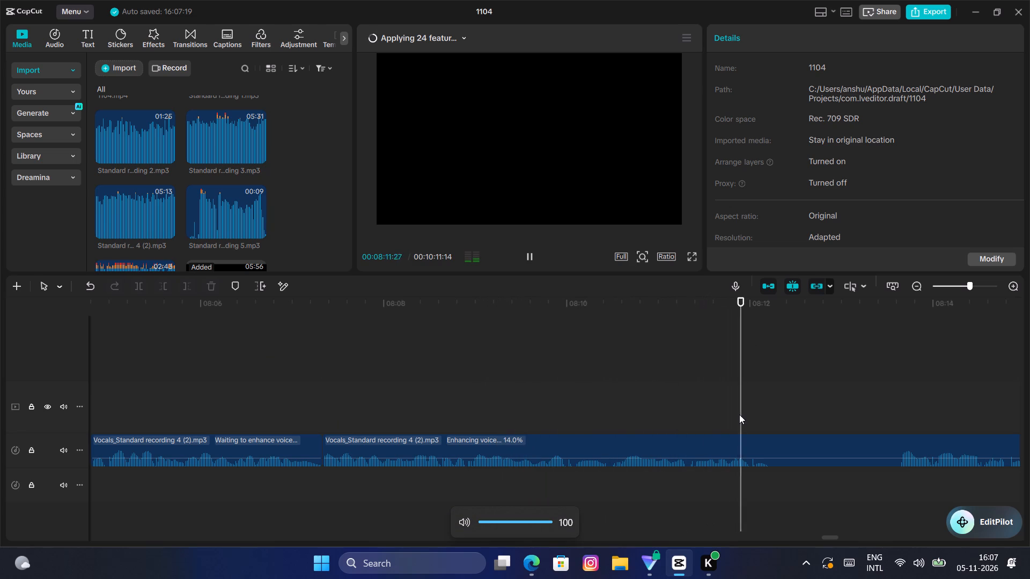
key("space")
key("Right")
left_click(761, 449)
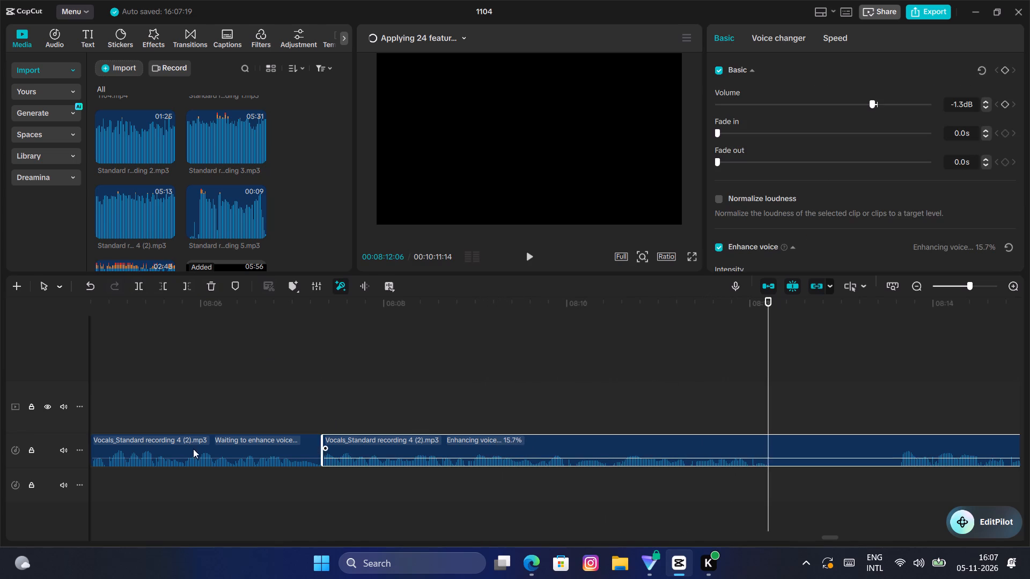
left_click(140, 284)
Play on from 00:08:12:06 and bring the playhead back to 00:08:13:19, where the next phrase starts.
key("space")
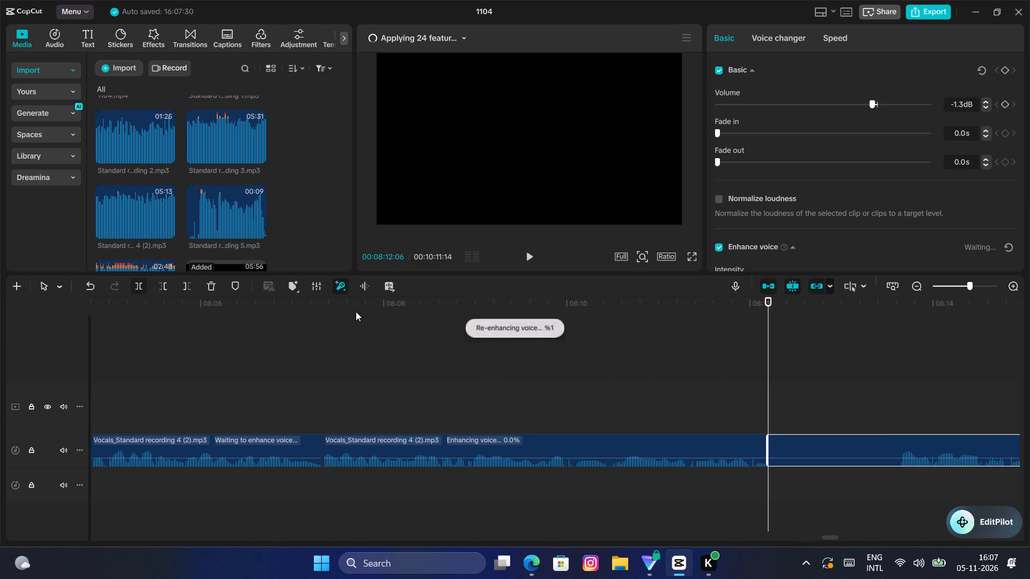
key("space")
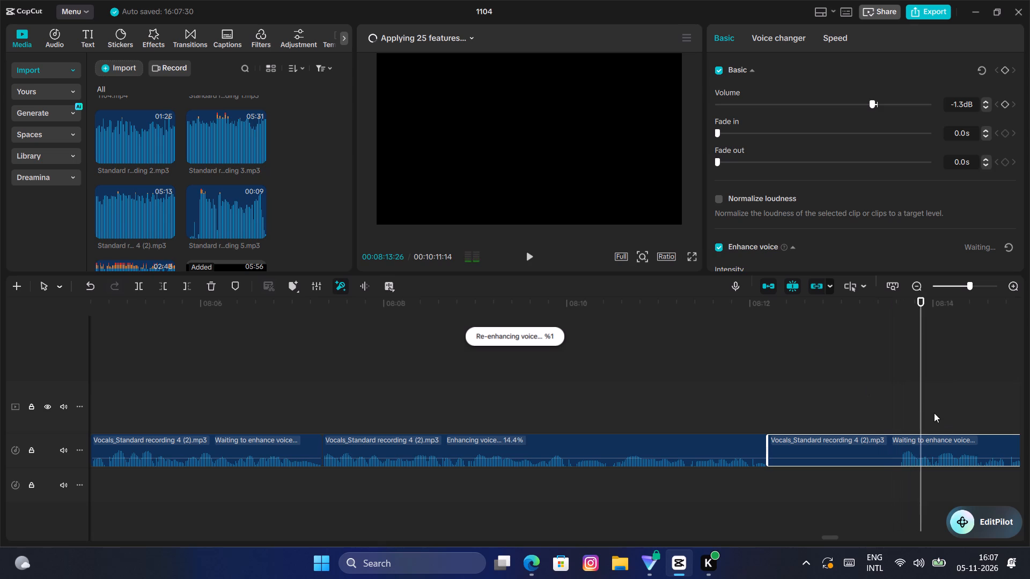
key("Left")
key("Left")
key("Left")
key("Left")
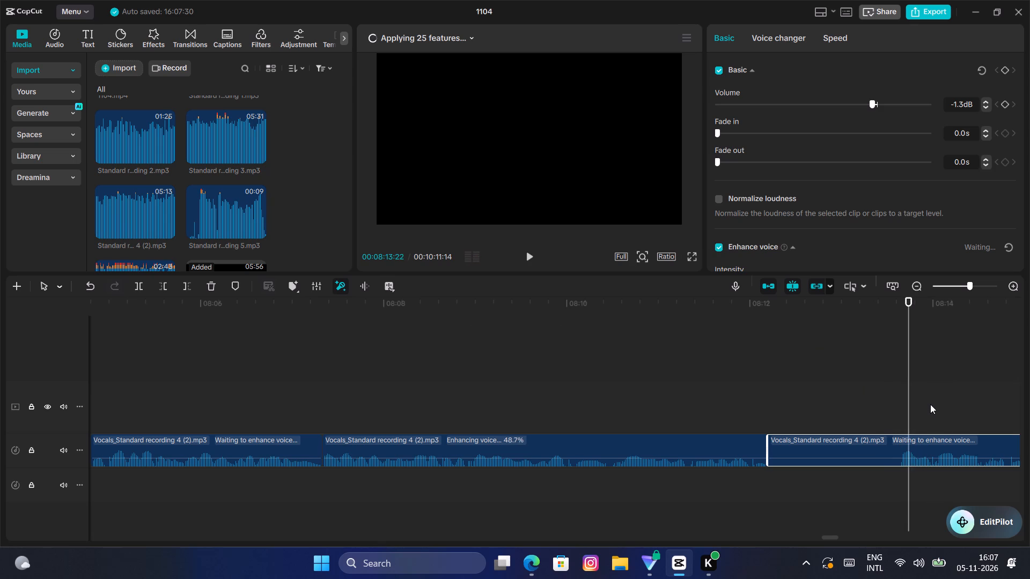
key("Left")
key("Left")
key("Left")
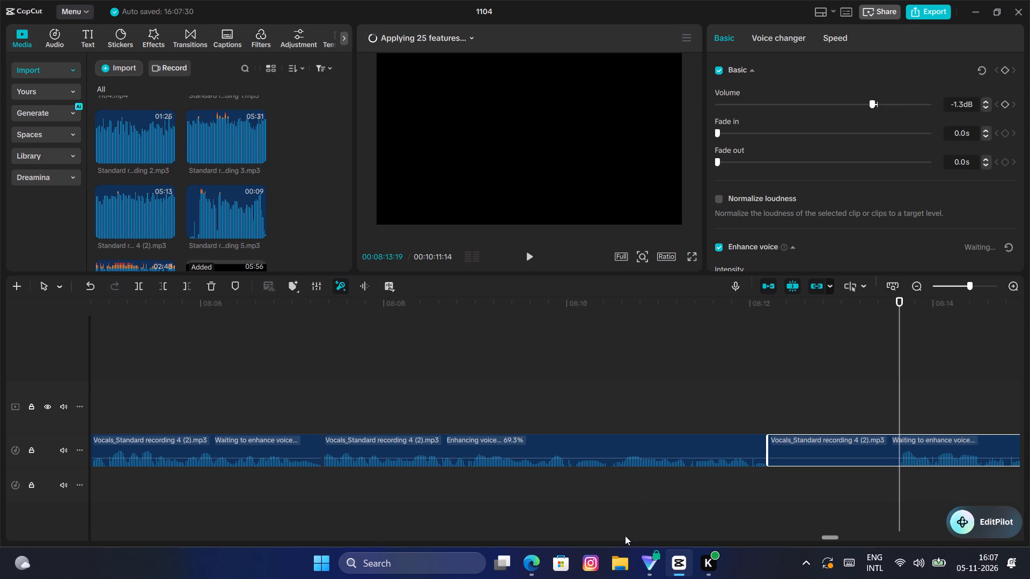
Set the volume of the piece ending at 00:08:12:06 to 0.0 dB.
left_click(683, 447)
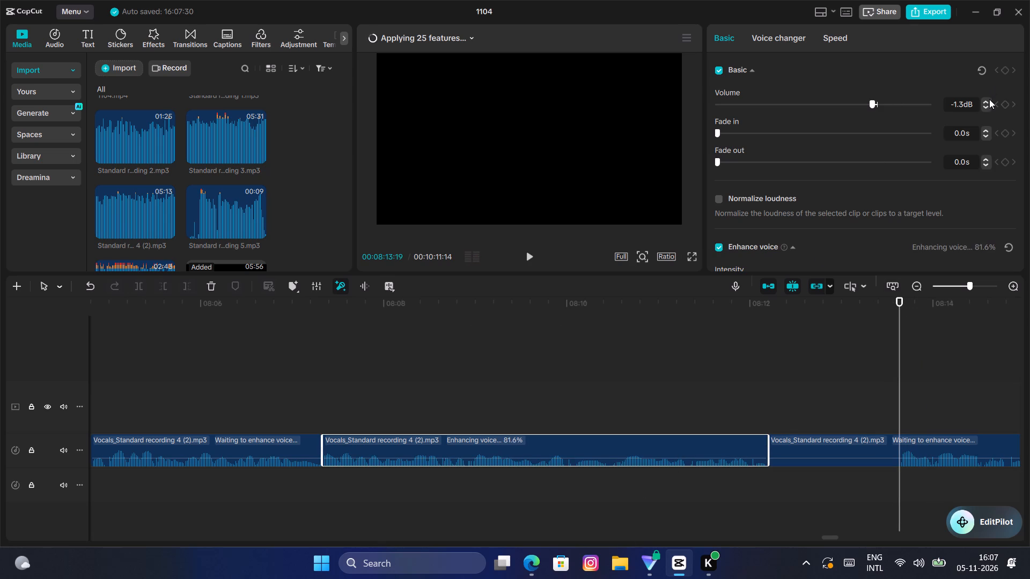
triple_click(988, 100)
triple_click(988, 99)
triple_click(988, 99)
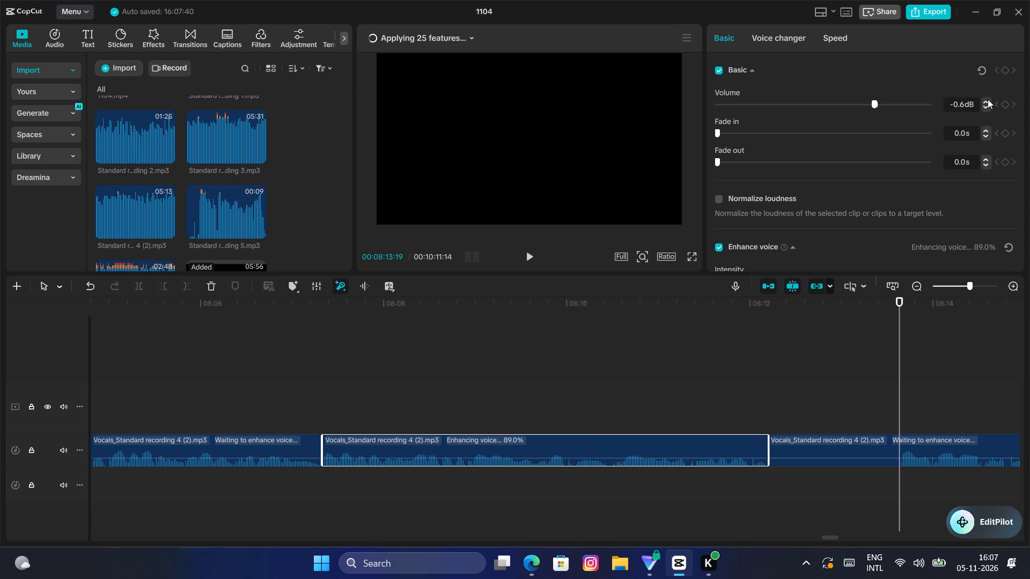
double_click(988, 97)
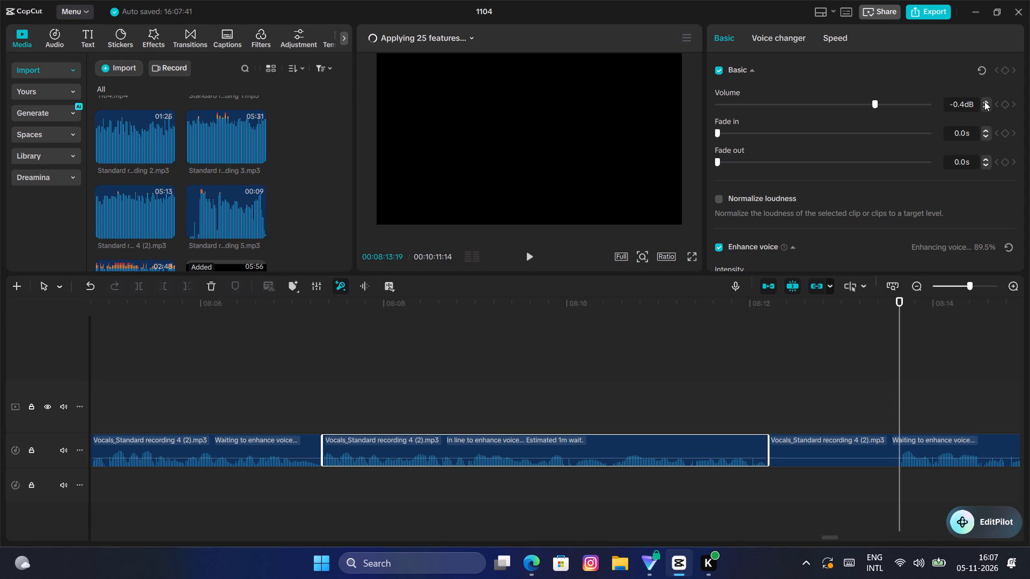
left_click(984, 101)
left_click(984, 101)
double_click(984, 101)
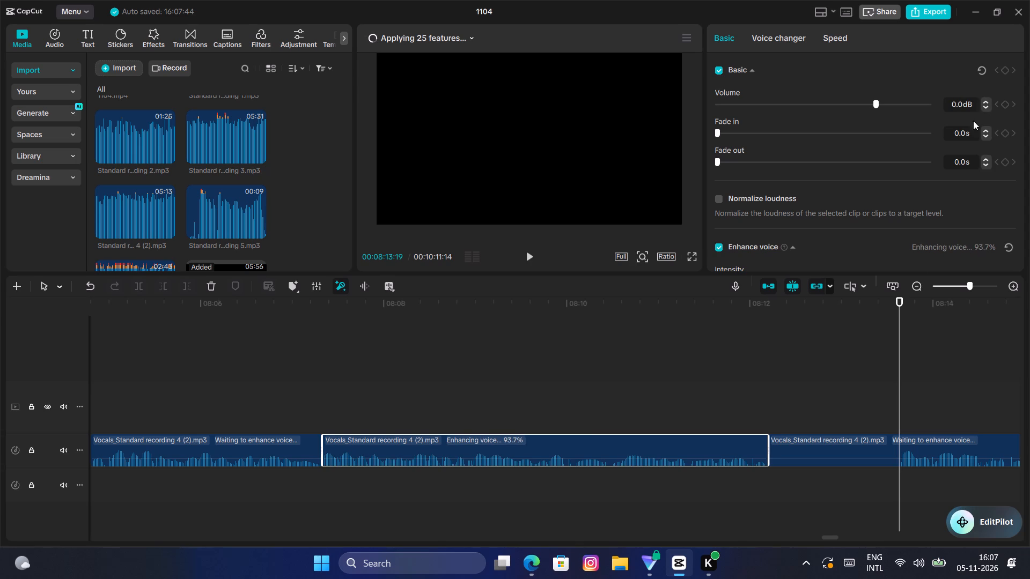
Set the volume of the piece starting at 00:08:12:06 to 0.0 dB.
left_click(873, 460)
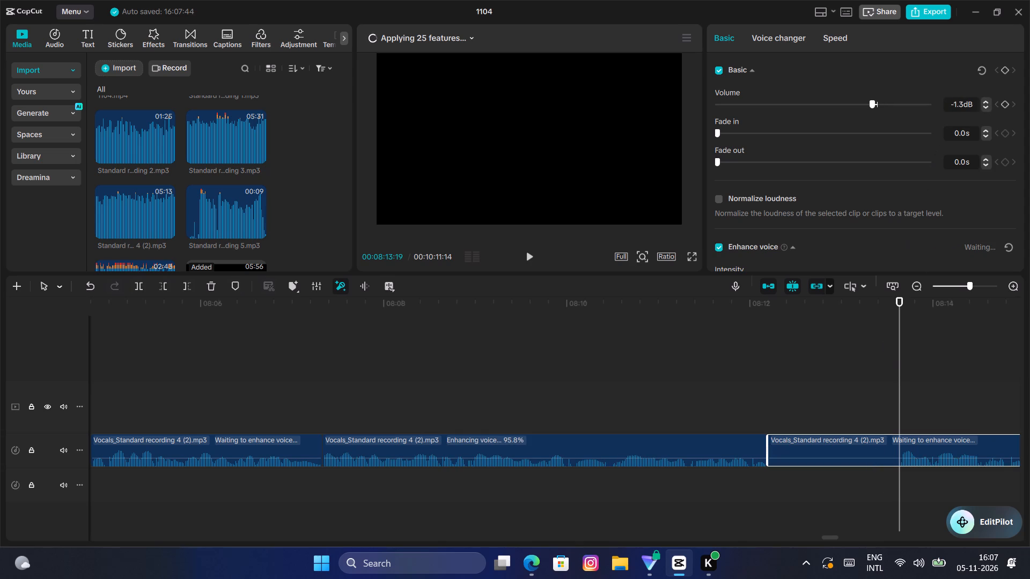
triple_click(988, 100)
triple_click(988, 100)
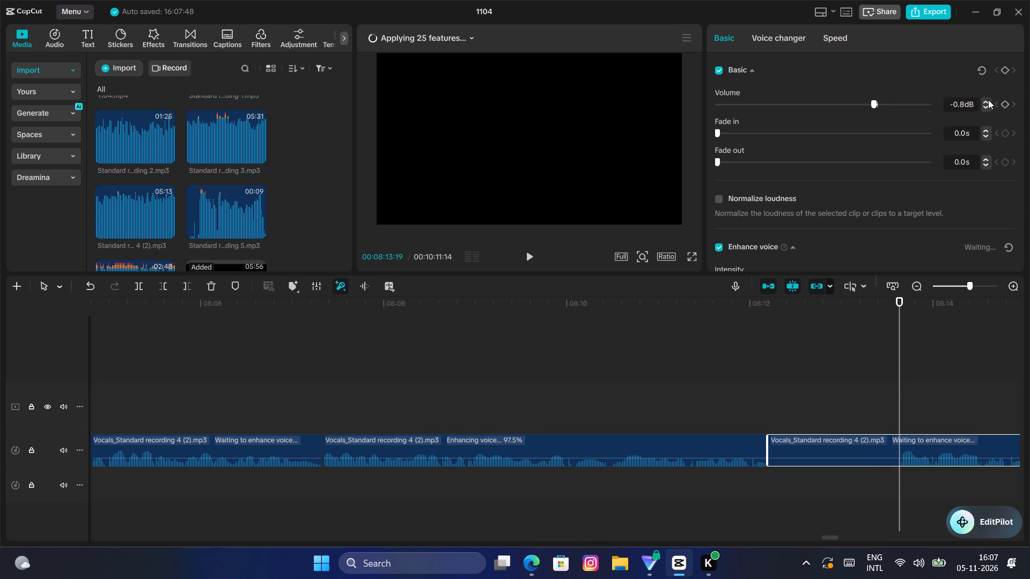
double_click(988, 100)
triple_click(988, 100)
triple_click(988, 100)
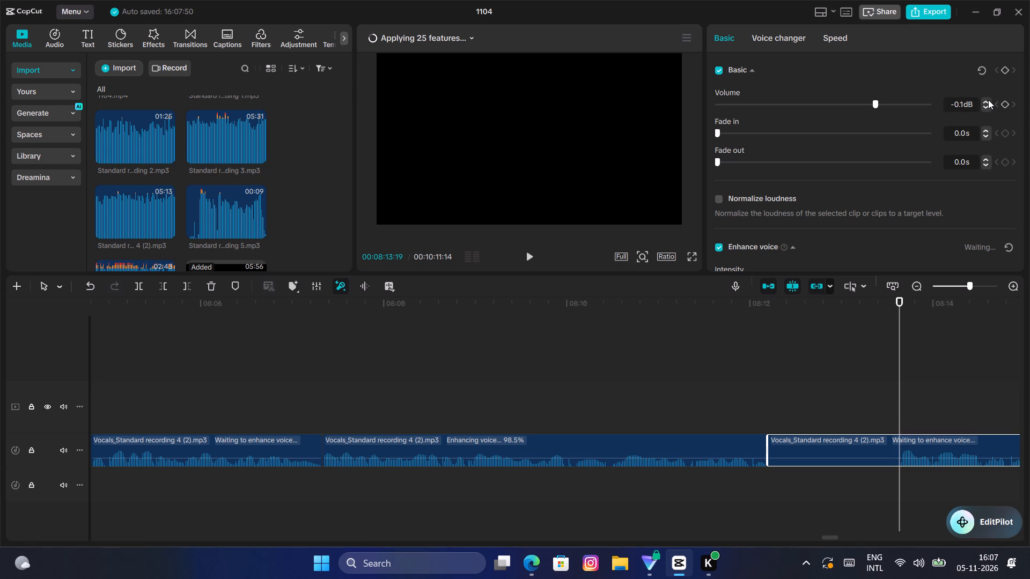
left_click(988, 100)
double_click(984, 110)
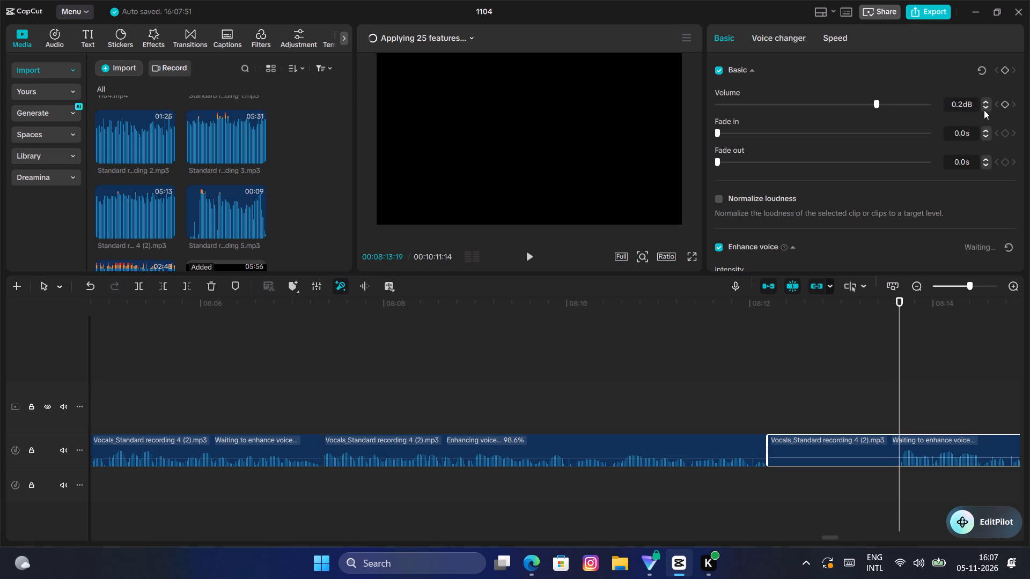
double_click(984, 108)
Trim the start of the piece after 00:08:12:06 up to 00:08:13:19 and move it back against the preceding piece.
left_click(538, 402)
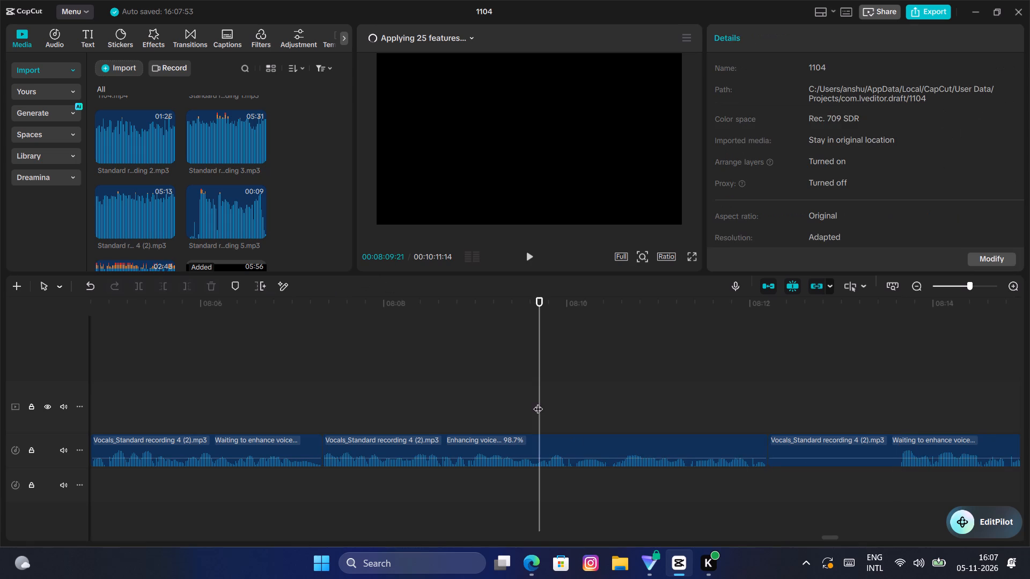
key("space")
left_click(893, 399)
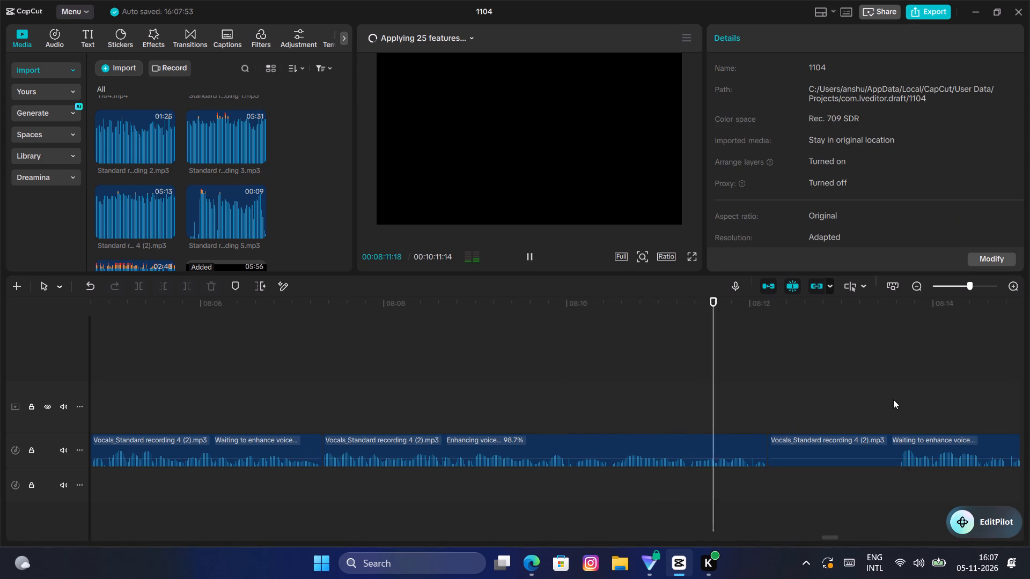
left_click_drag(893, 398, 900, 397)
left_click(864, 443)
key("q")
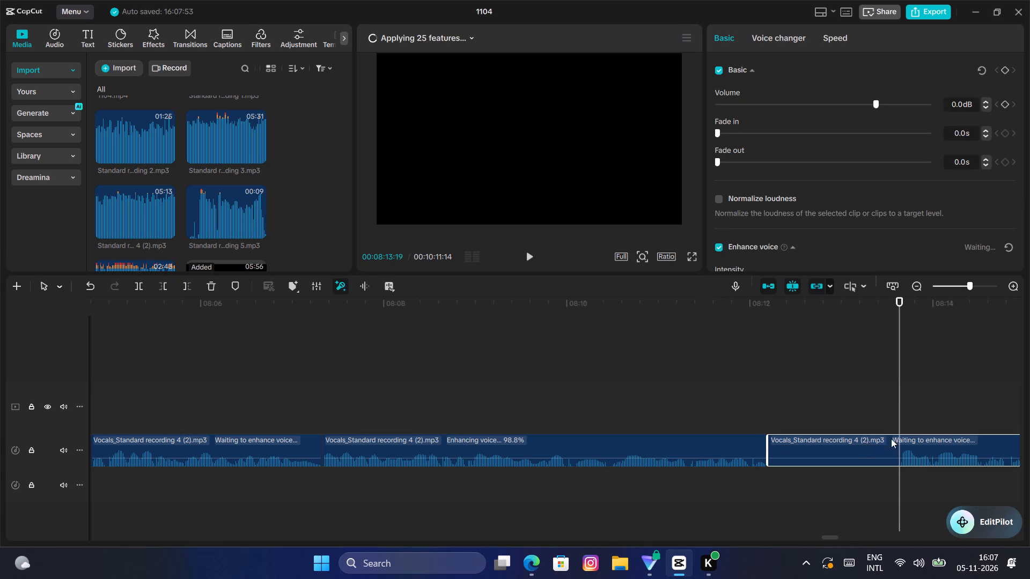
left_click_drag(922, 442, 792, 441)
left_click(735, 417)
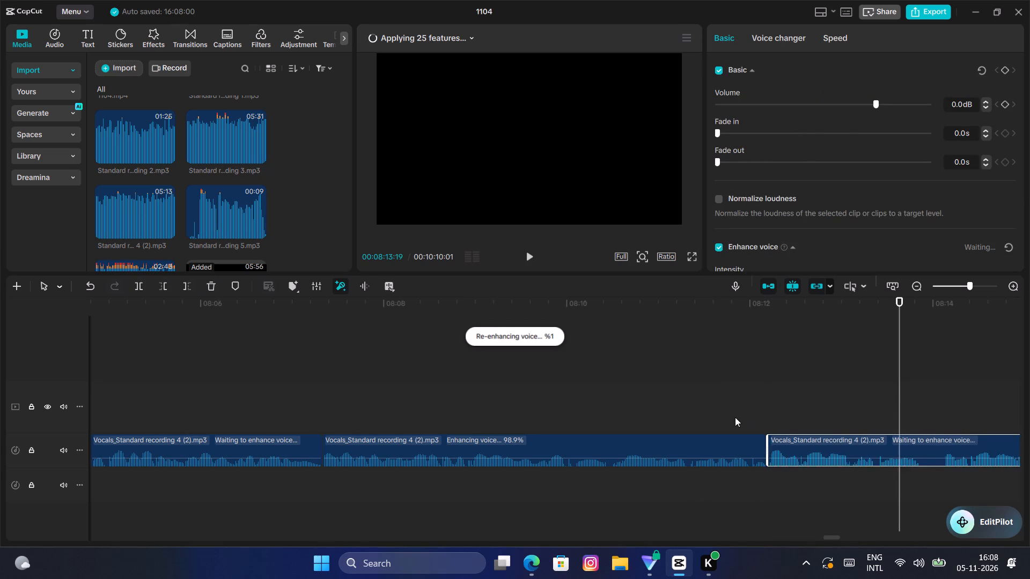
Trim the start of the piece after 00:08:12:06 up to 00:08:14:03 and move it back against the preceding piece.
key("space")
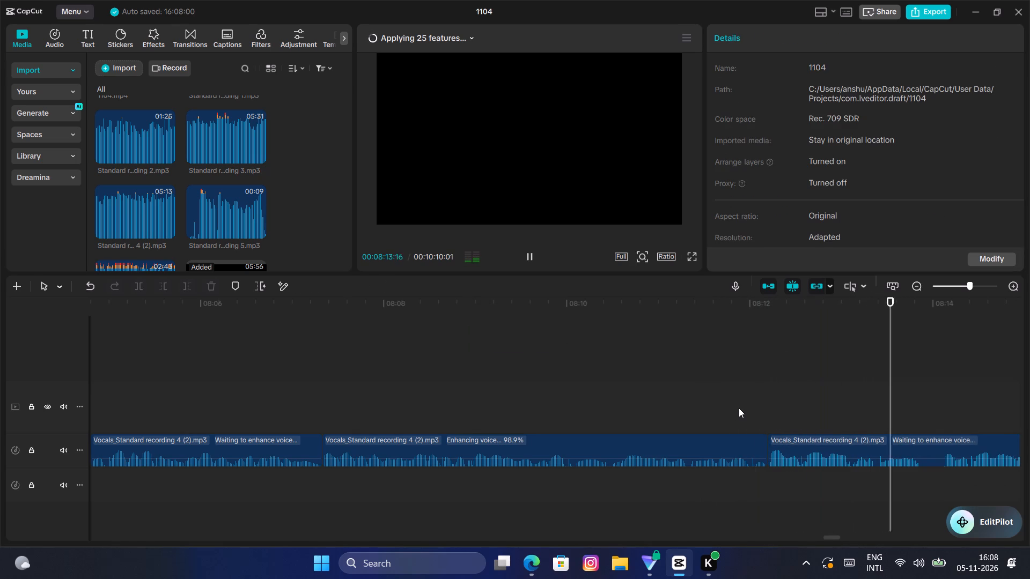
key("space")
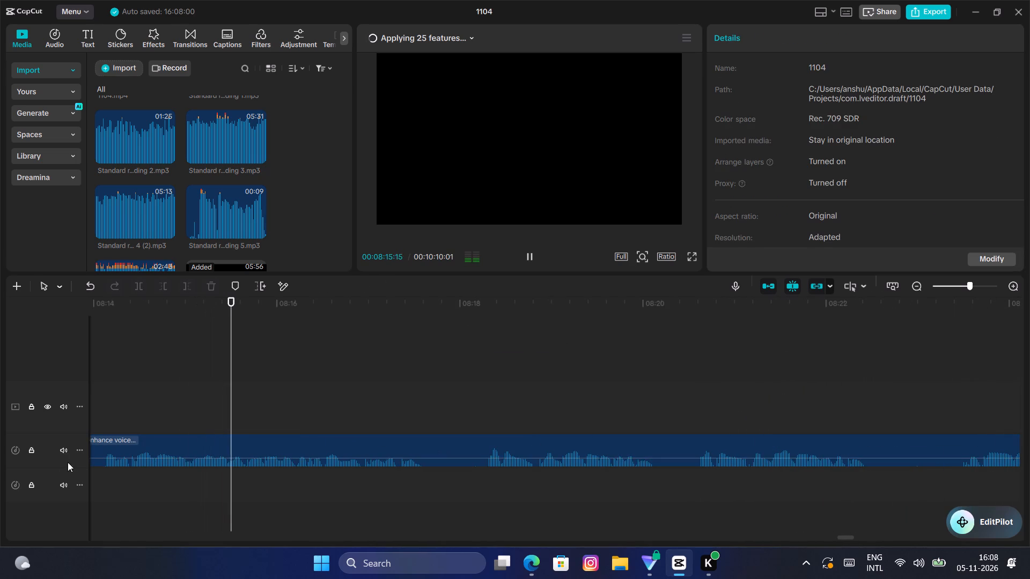
left_click(136, 397)
left_click_drag(135, 397, 208, 394)
left_click(195, 446)
key("q")
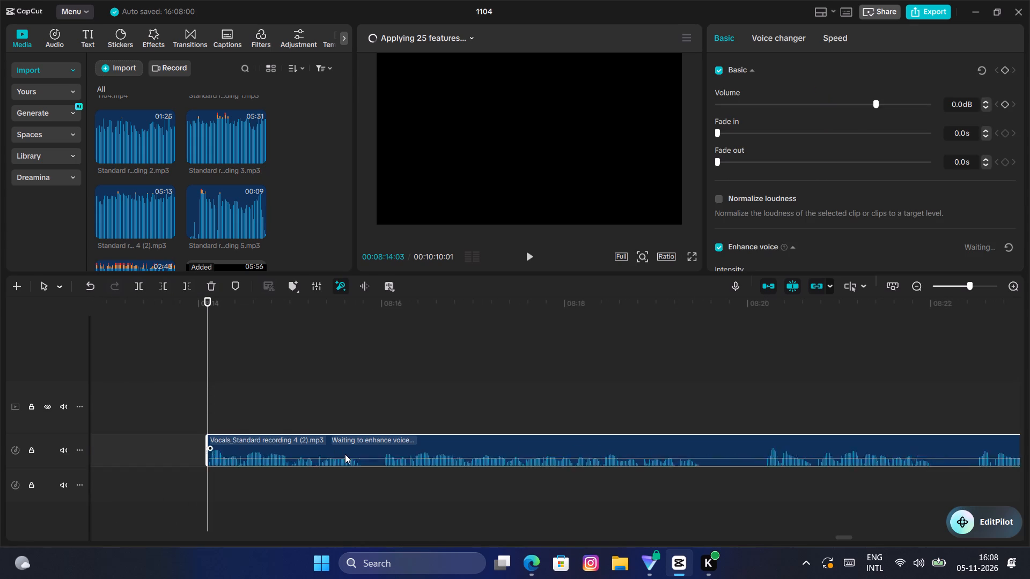
left_click_drag(345, 454, 359, 449)
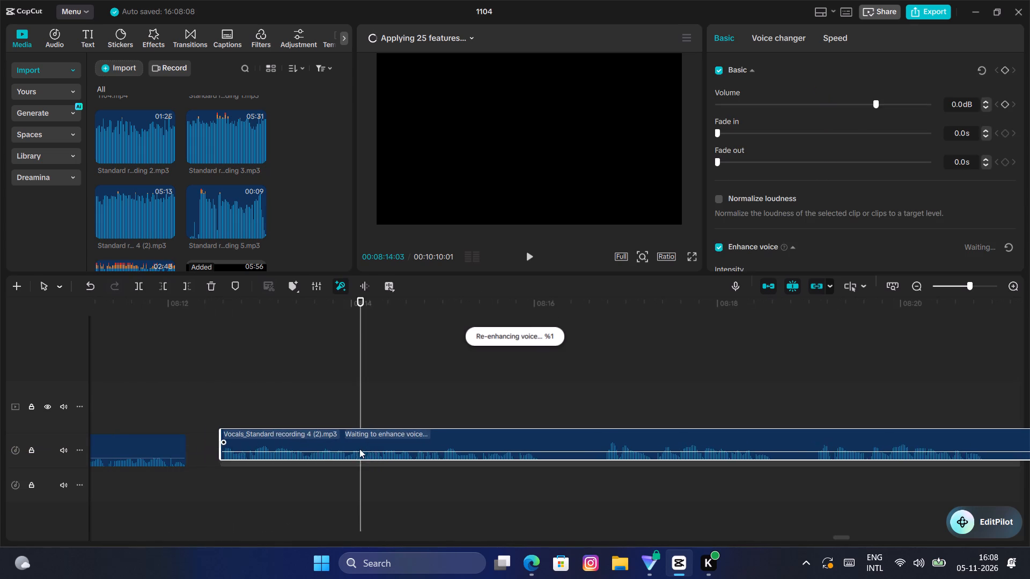
left_click_drag(359, 449, 327, 454)
Play on from the join at 00:08:12:06 and split the piece at 00:08:15:20, where the phrase ends.
left_click(182, 412)
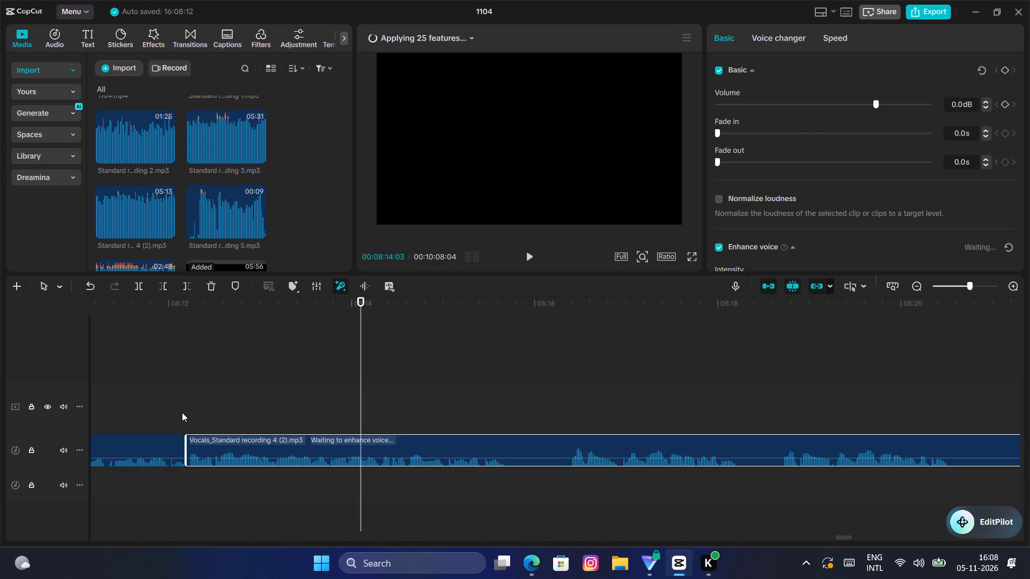
key("space")
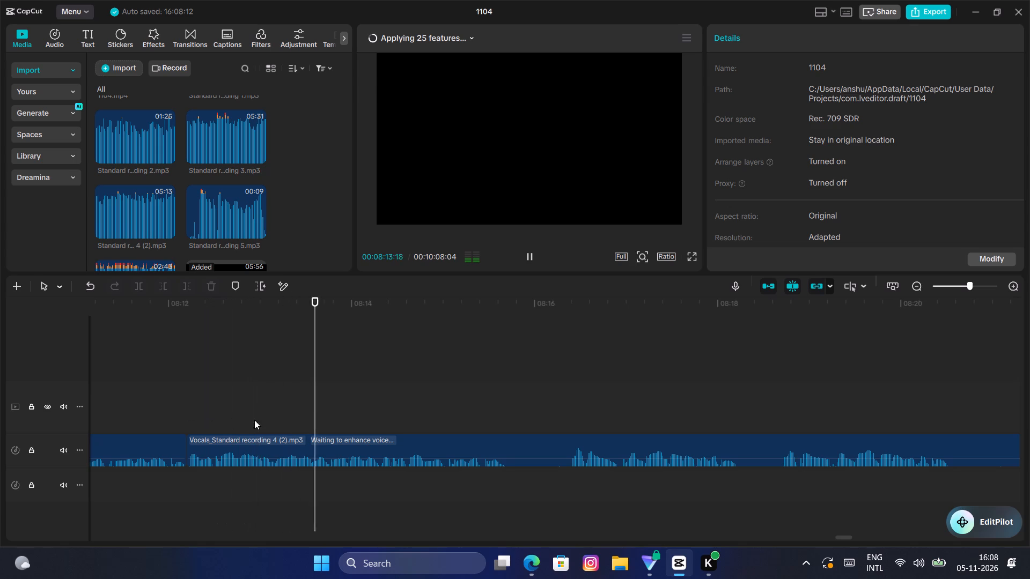
key("space")
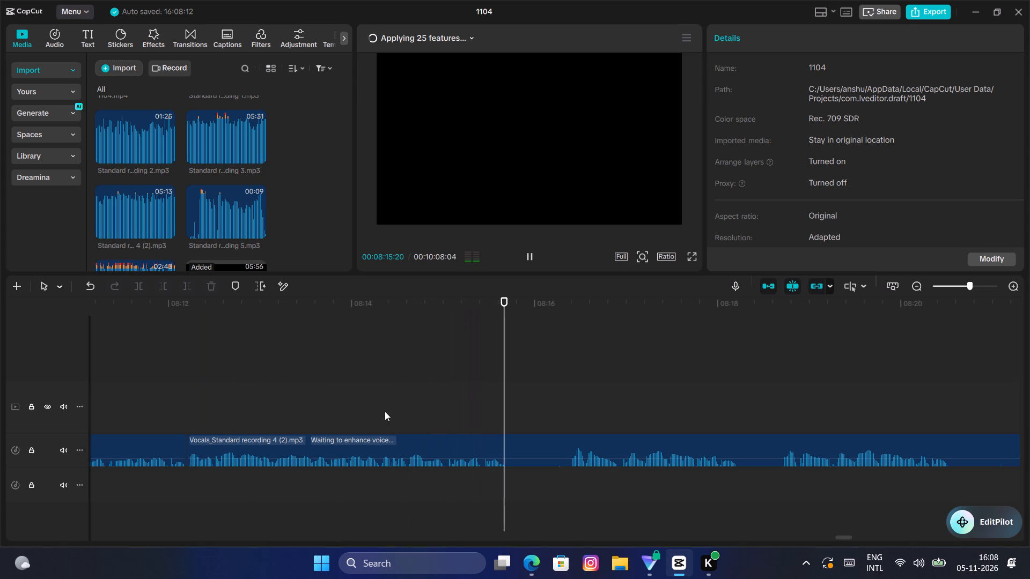
left_click(376, 440)
left_click(376, 441)
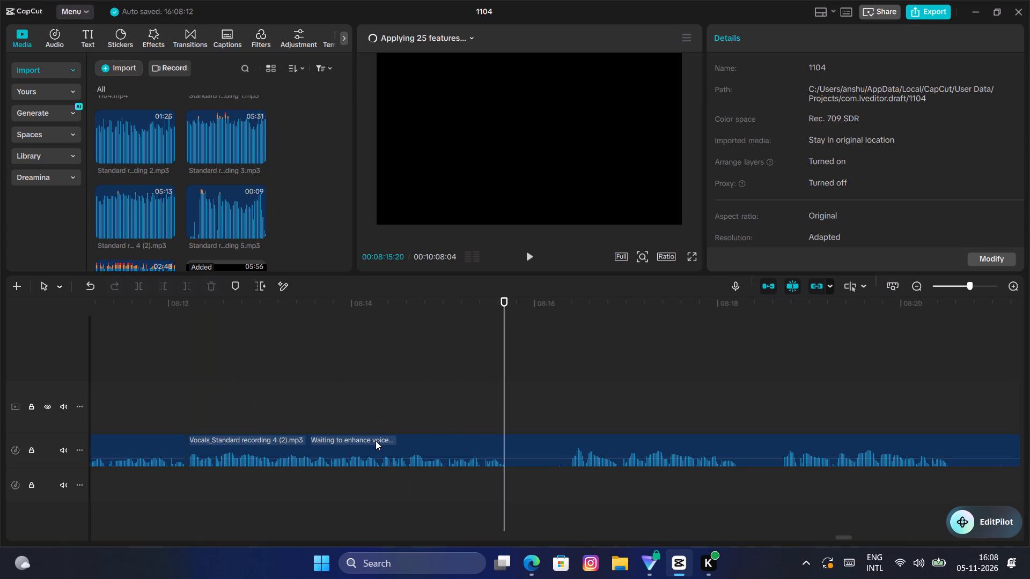
left_click(373, 445)
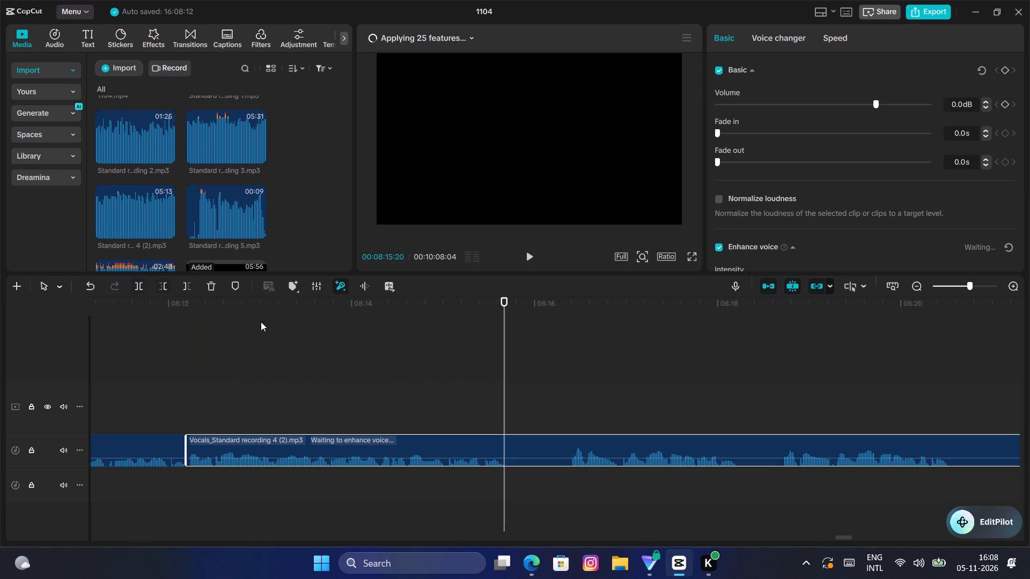
left_click(138, 288)
Trim the start of the piece after 00:08:15:20 up to 00:08:16:12 and move it back against the preceding piece.
key("space")
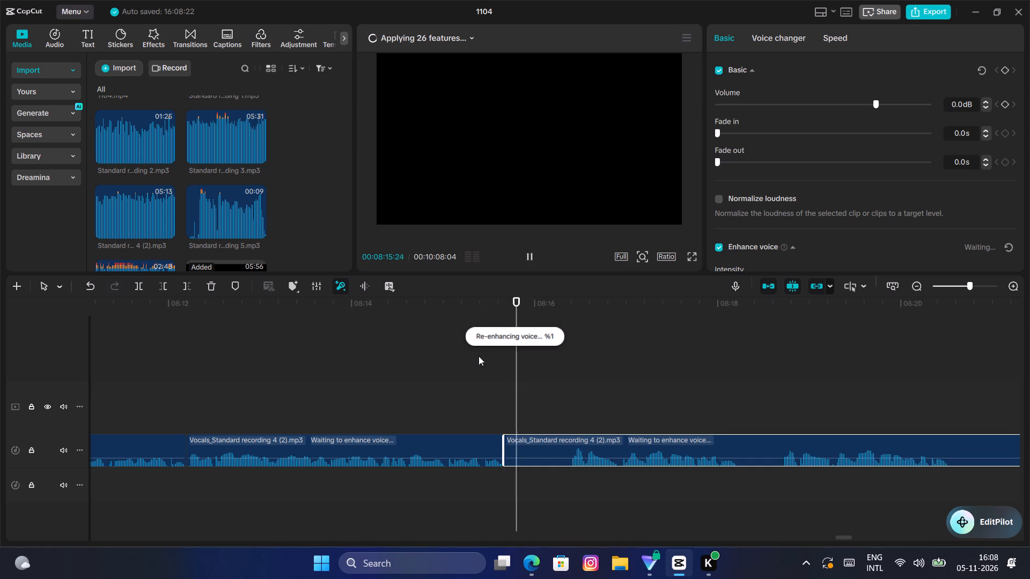
key("space")
left_click(562, 411)
left_click_drag(562, 411, 570, 408)
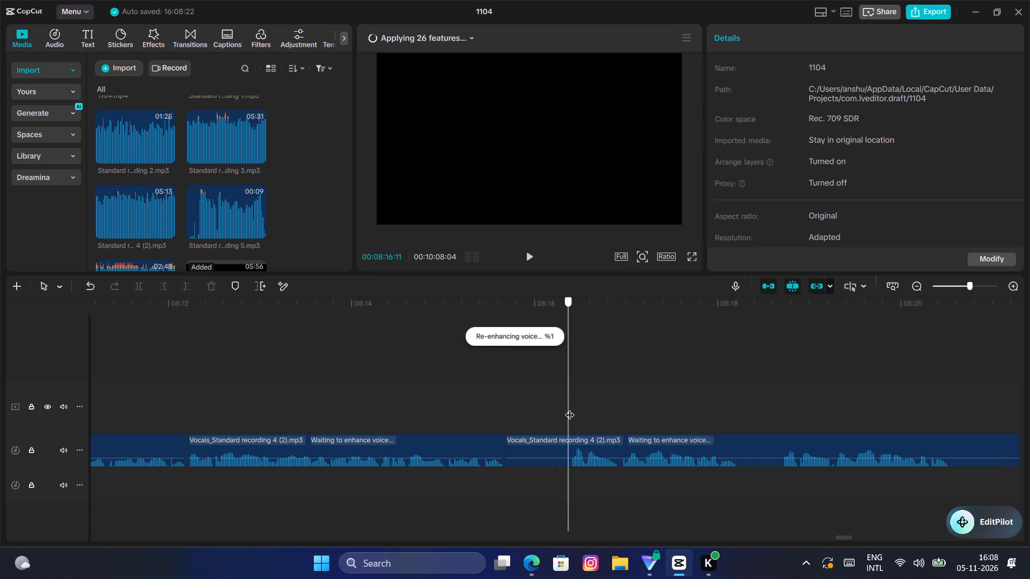
left_click_drag(570, 408, 573, 406)
left_click(573, 406)
left_click(569, 408)
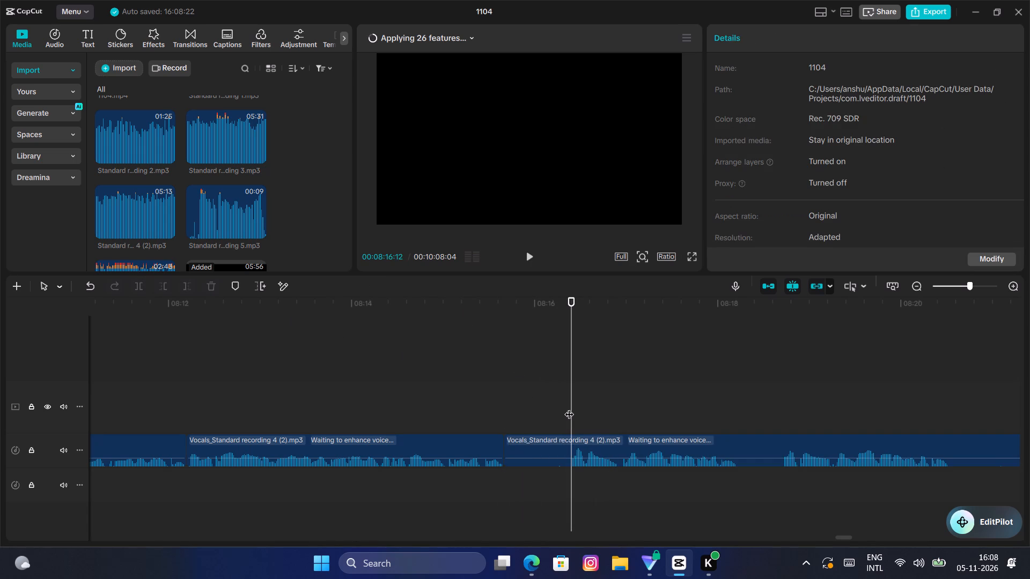
left_click(549, 447)
key("q")
left_click_drag(617, 443, 575, 441)
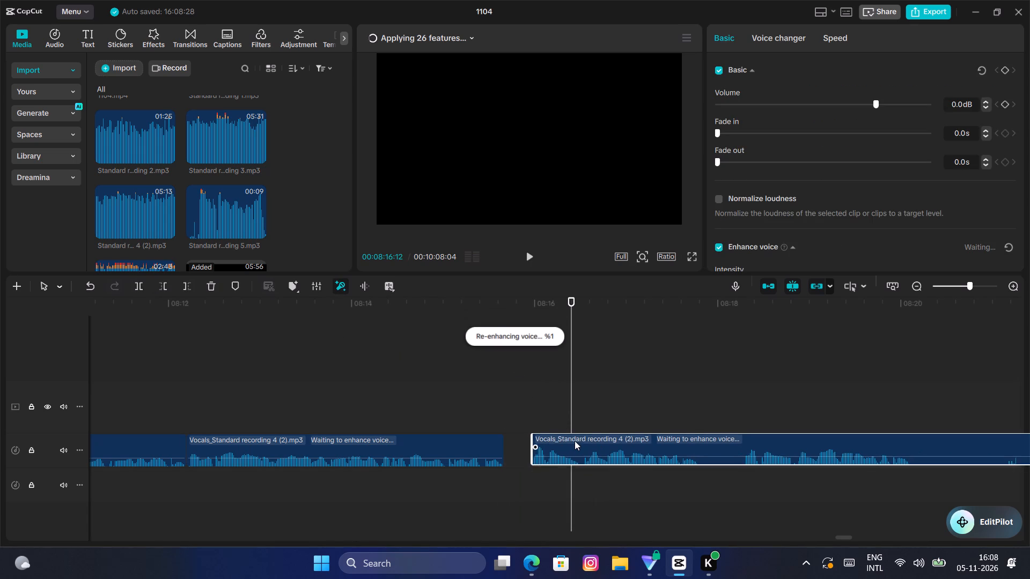
left_click_drag(575, 441, 553, 442)
Play on from the join at 00:08:15:20, trim that piece's start up to 00:08:18:00 and move it back against the preceding piece.
left_click(500, 405)
key("space")
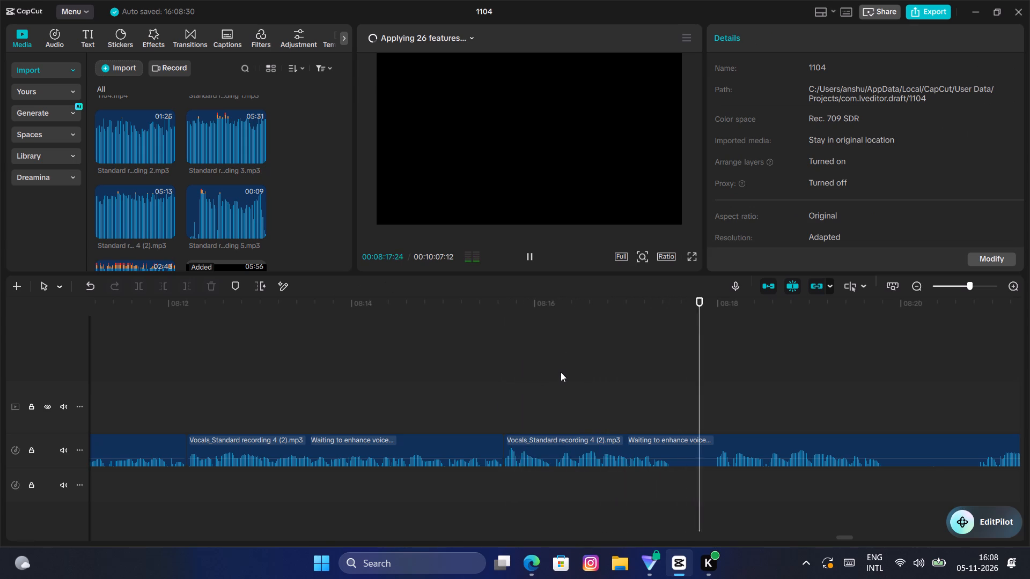
key("space")
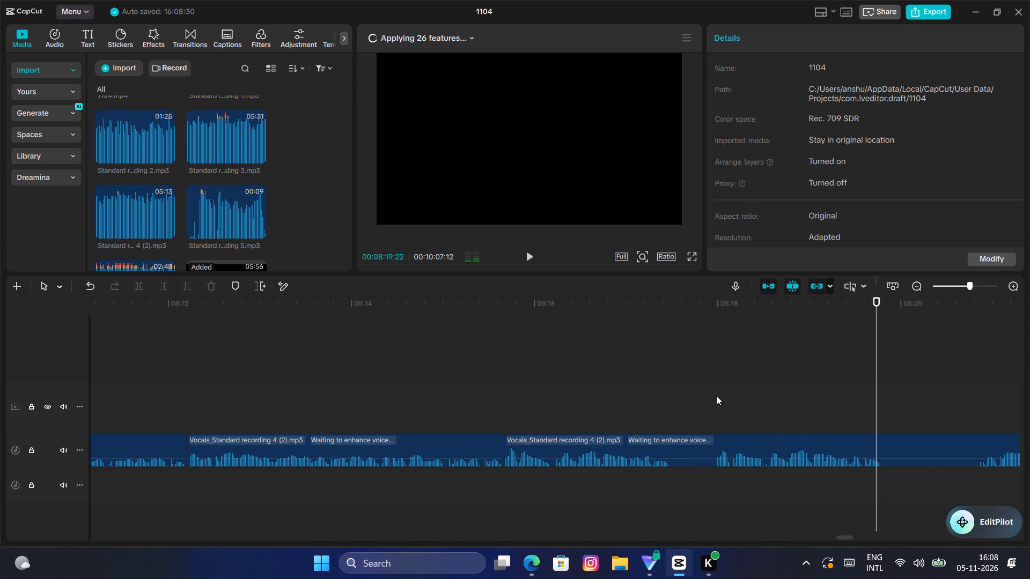
triple_click(720, 397)
left_click(697, 458)
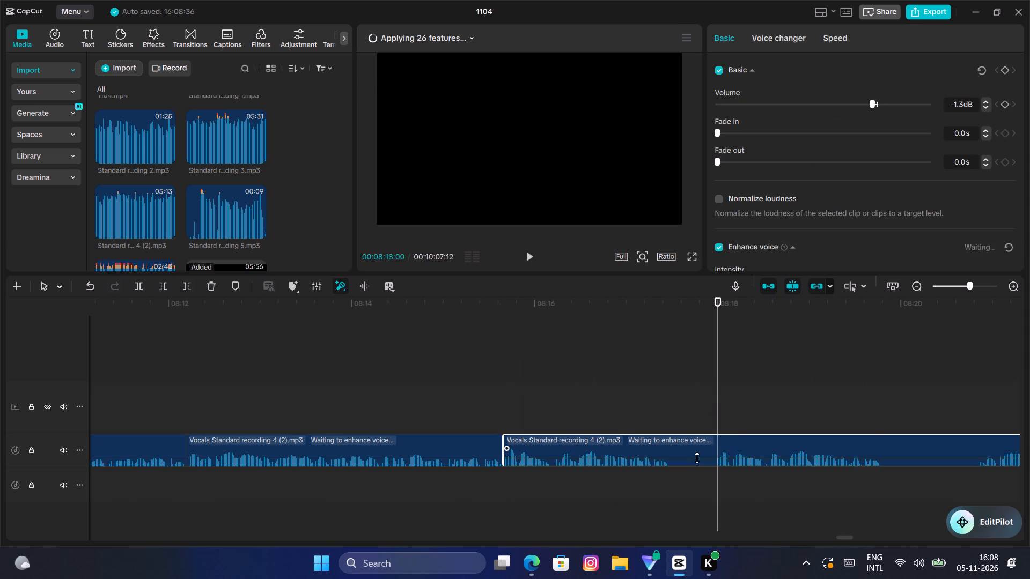
key("q")
left_click_drag(737, 449, 526, 450)
Play on from the join at 00:08:15:20 and split the piece at 00:08:17:14, where the phrase ends.
left_click(470, 420)
key("space")
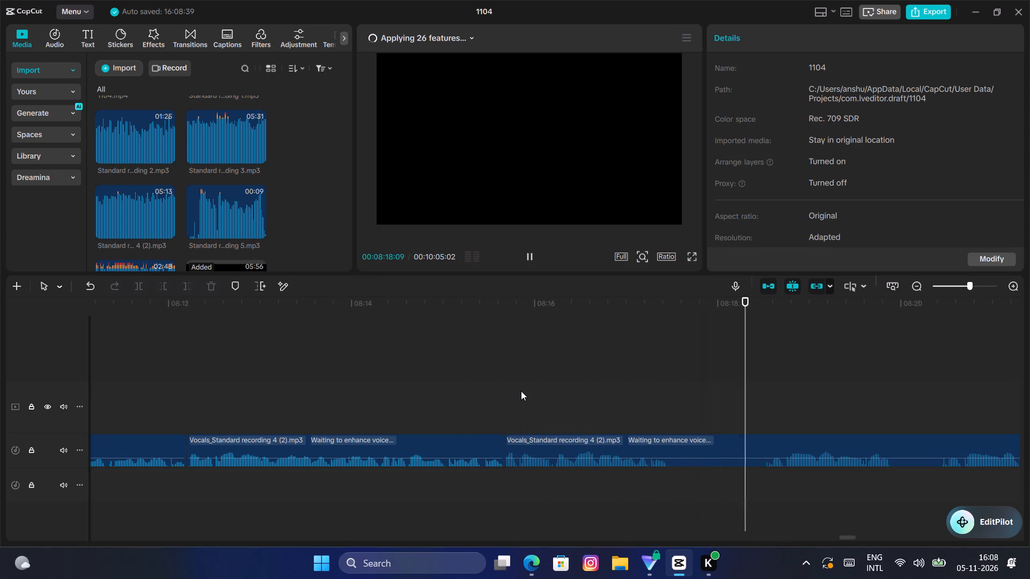
double_click(667, 382)
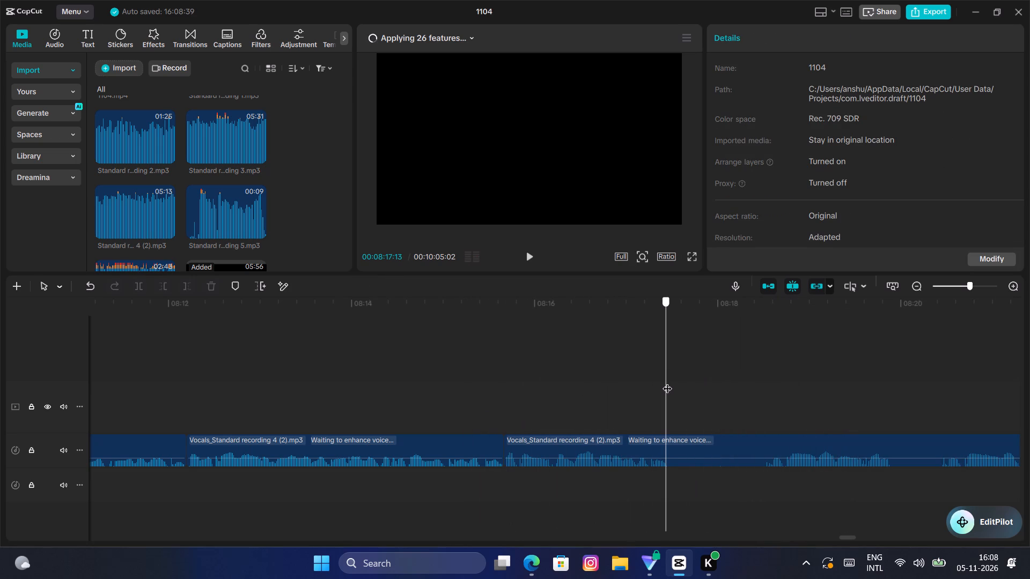
left_click(671, 459)
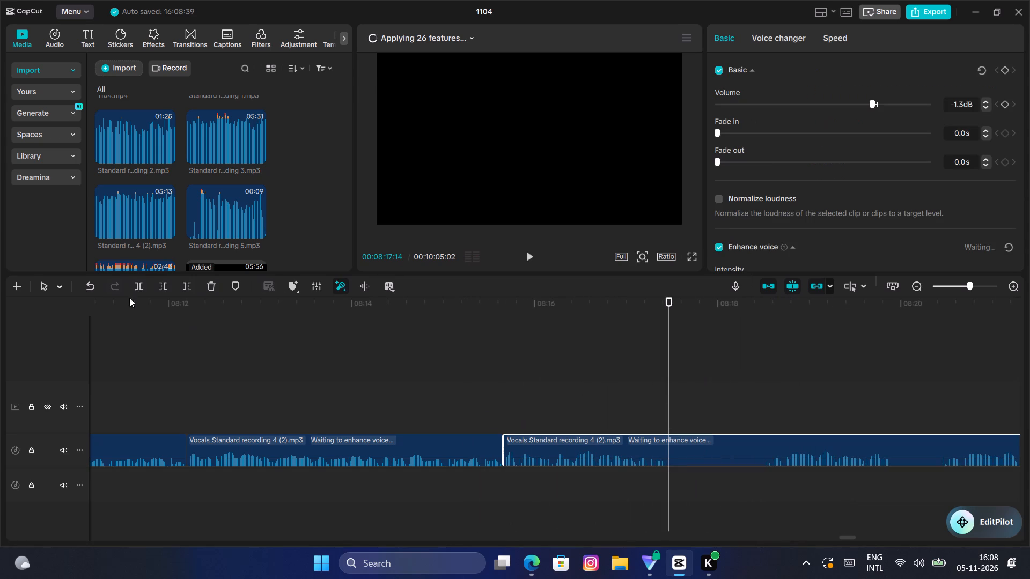
left_click(138, 285)
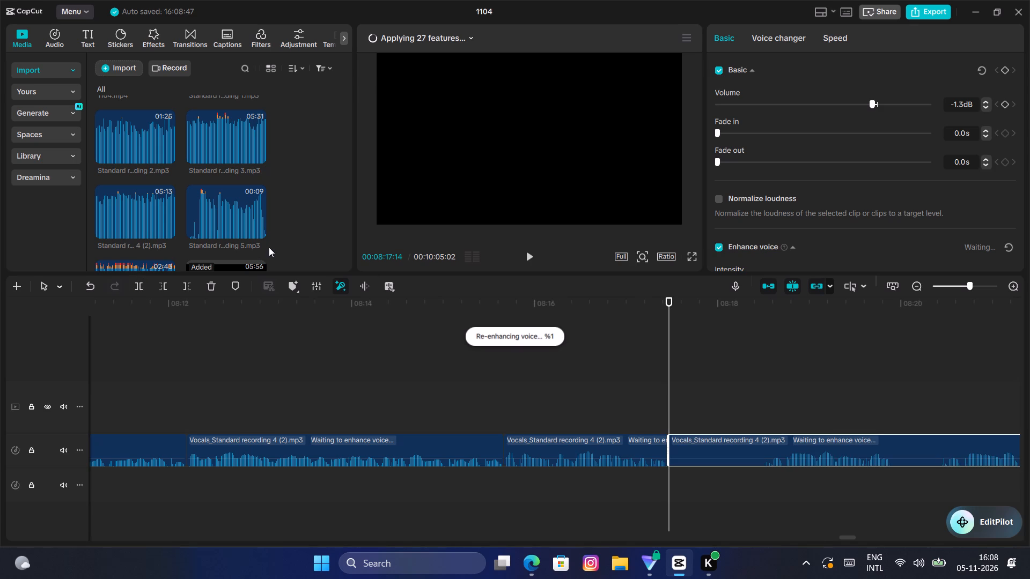
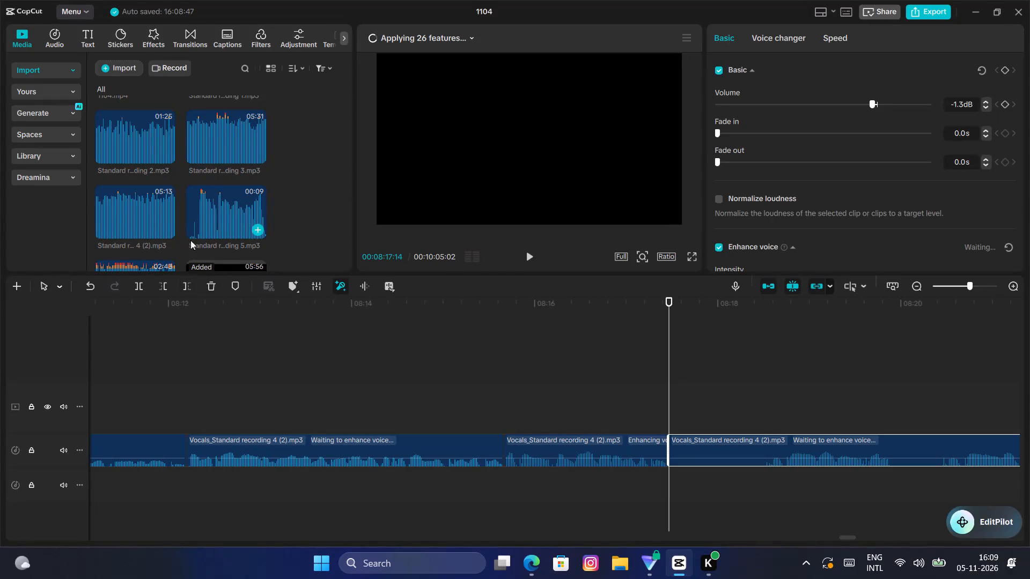
Play on from 00:08:17:14, trim that piece's start up to 00:08:27:17 and move it back against the preceding piece.
left_click(516, 371)
key("space")
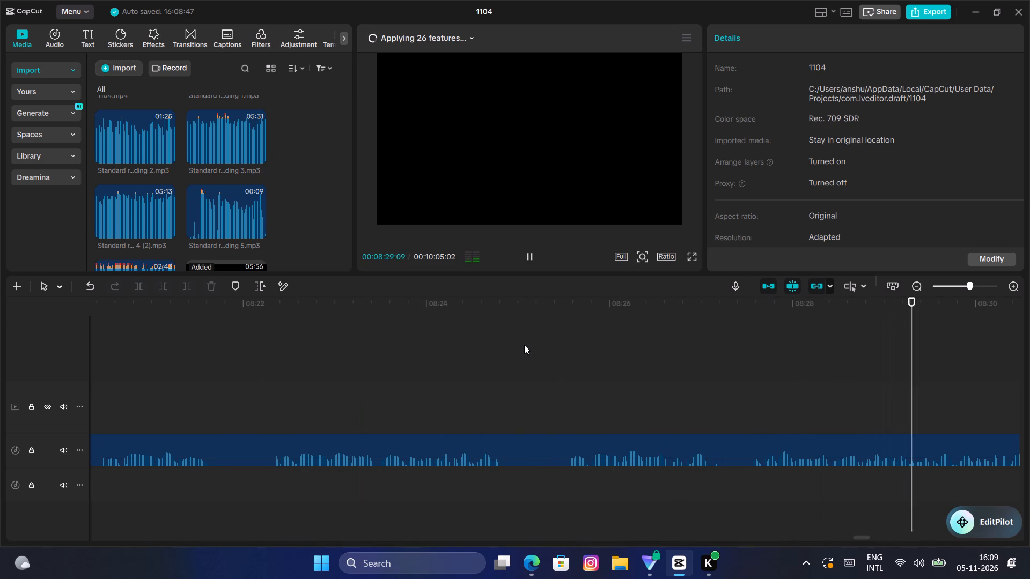
left_click(171, 406)
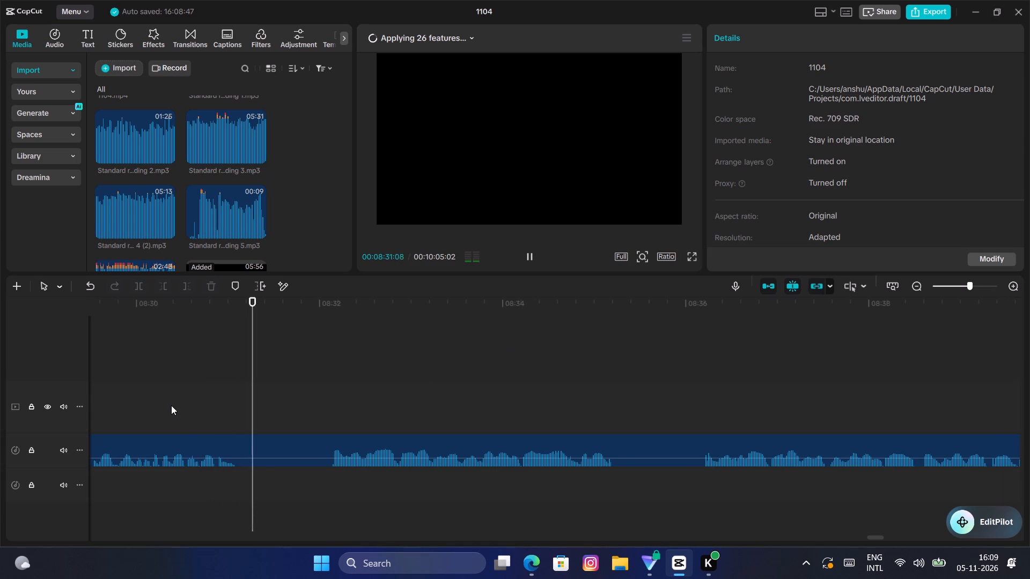
left_click_drag(171, 405, 208, 440)
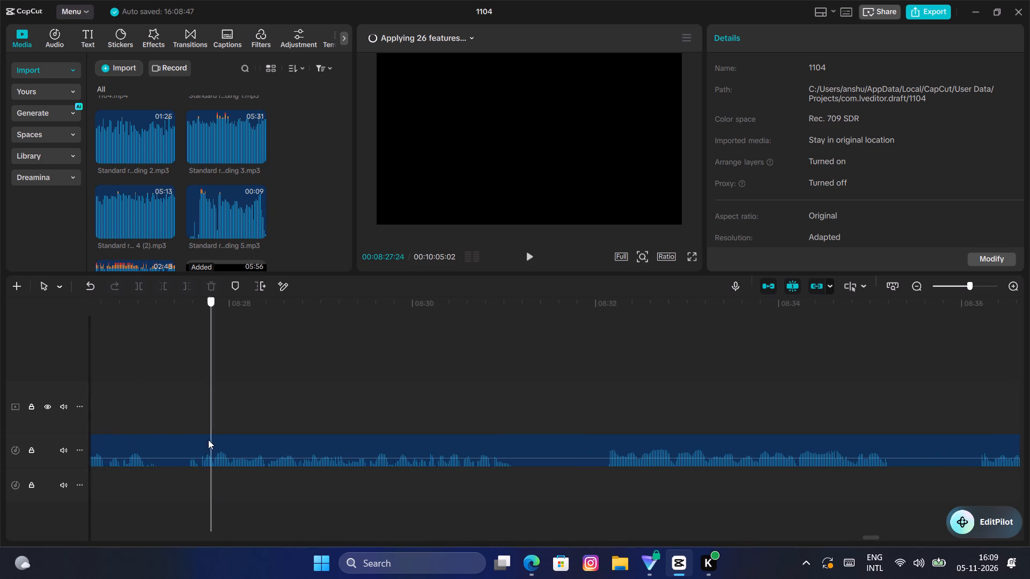
left_click_drag(208, 440, 190, 444)
left_click(189, 454)
key("q")
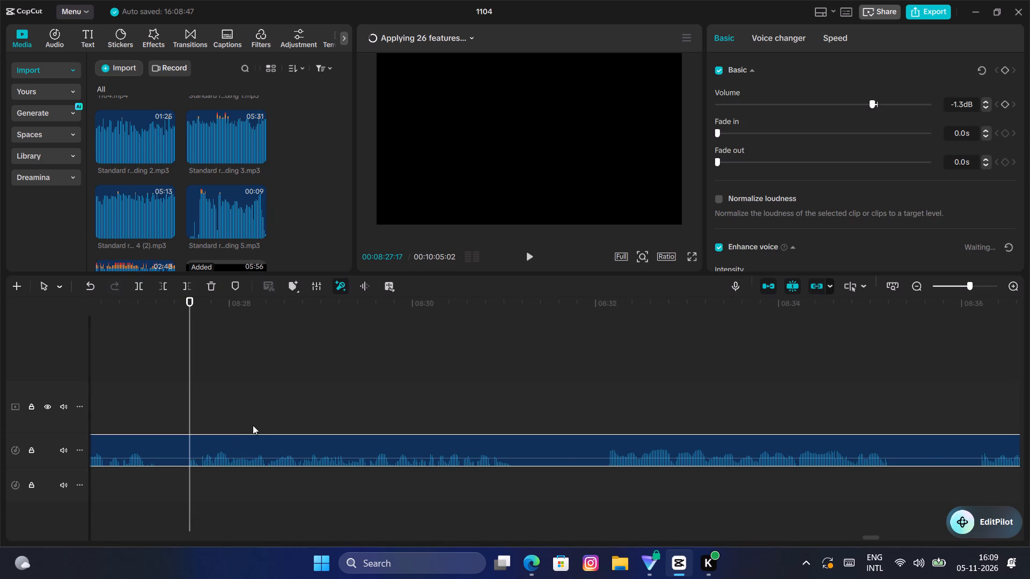
left_click_drag(276, 442, 224, 472)
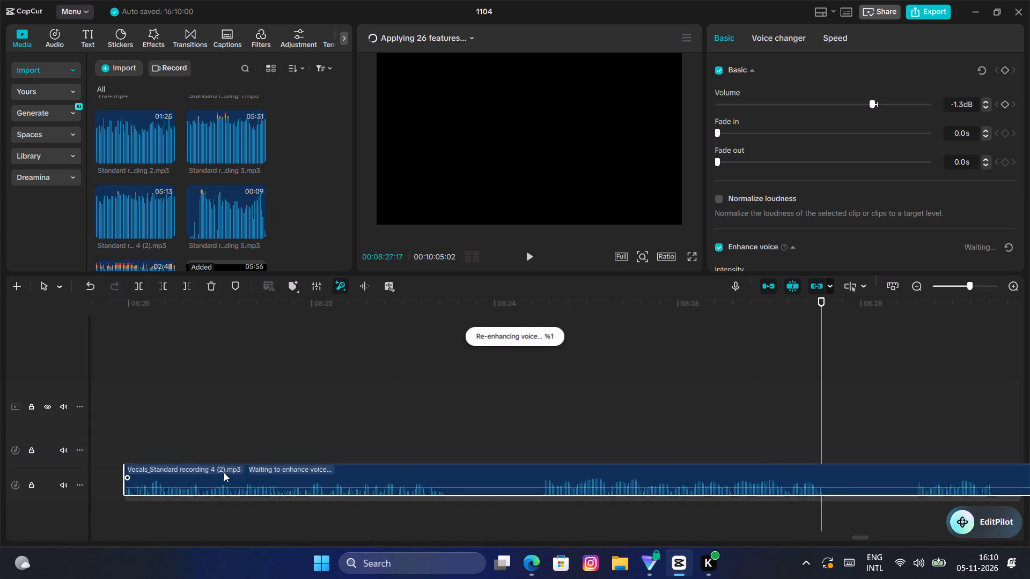
left_click_drag(224, 472, 431, 438)
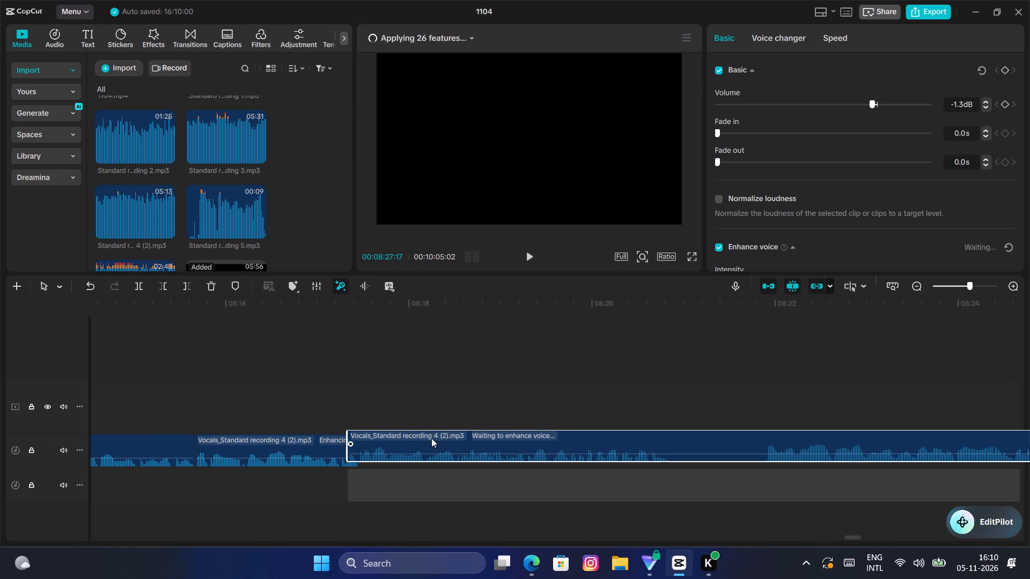
left_click_drag(431, 438, 444, 441)
Split the joined piece at 00:08:20:29, where the phrase ends.
left_click(583, 377)
left_click_drag(583, 377, 681, 379)
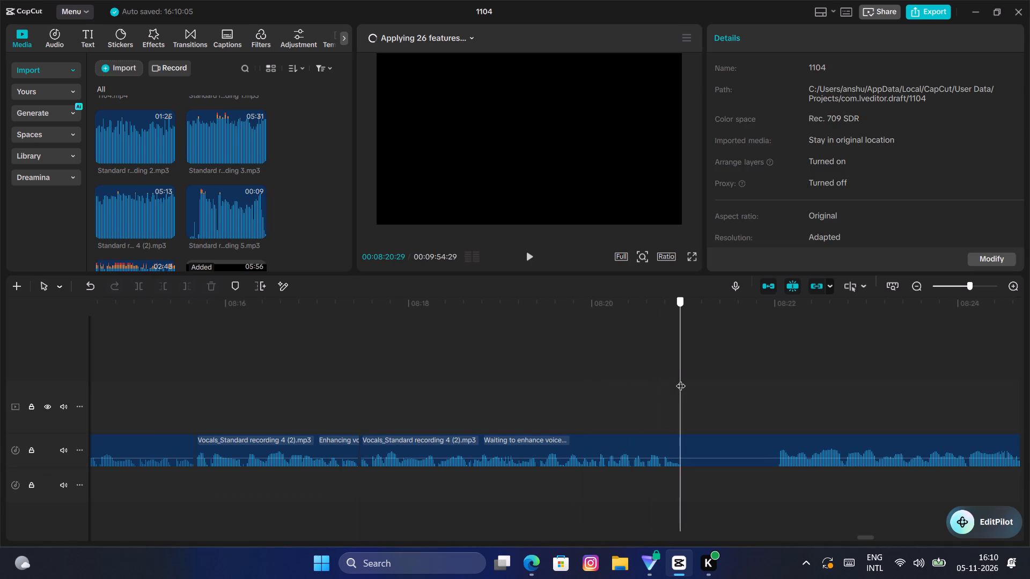
left_click_drag(681, 379, 681, 389)
left_click(675, 448)
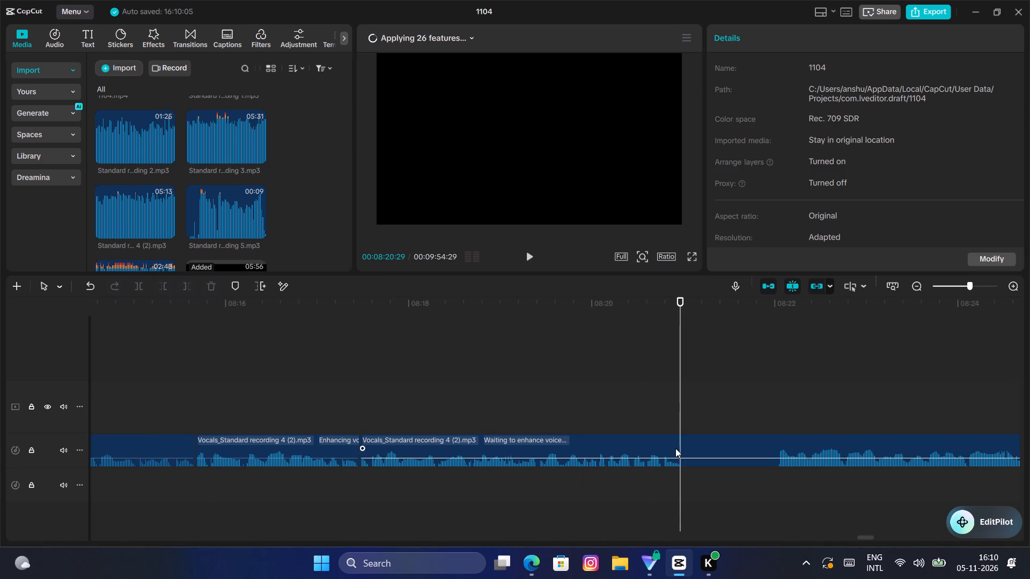
left_click(132, 291)
Trim the start of the piece after 00:08:20:29 up to 00:08:22:01 and move it back against the preceding piece.
left_click(747, 383)
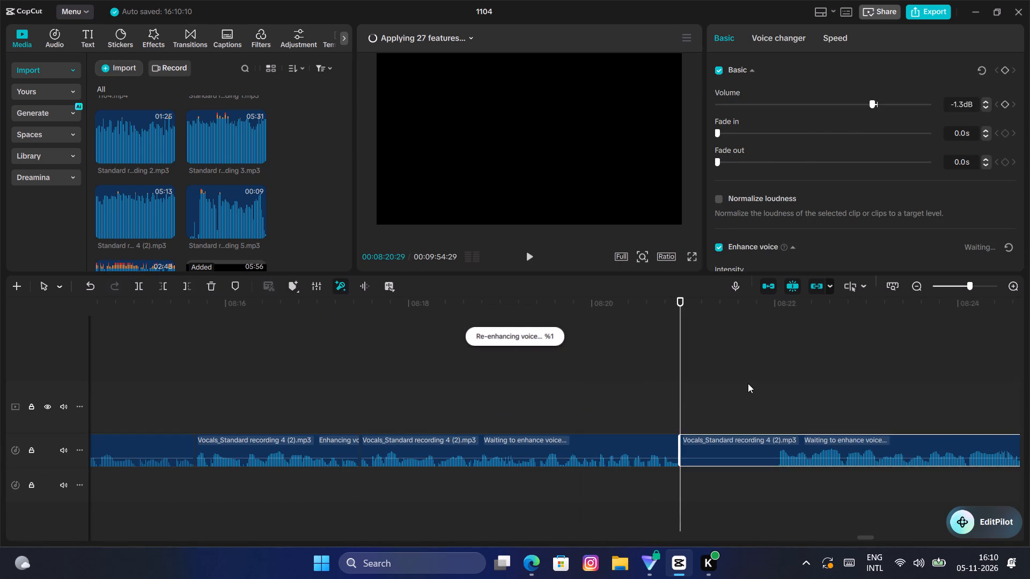
left_click_drag(748, 383, 779, 381)
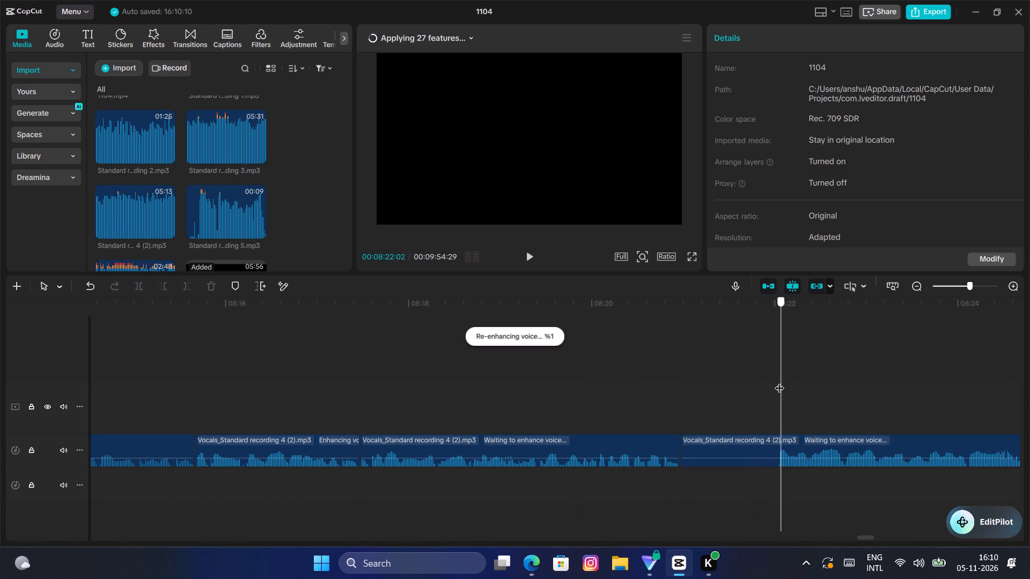
left_click_drag(779, 381, 777, 383)
left_click(762, 446)
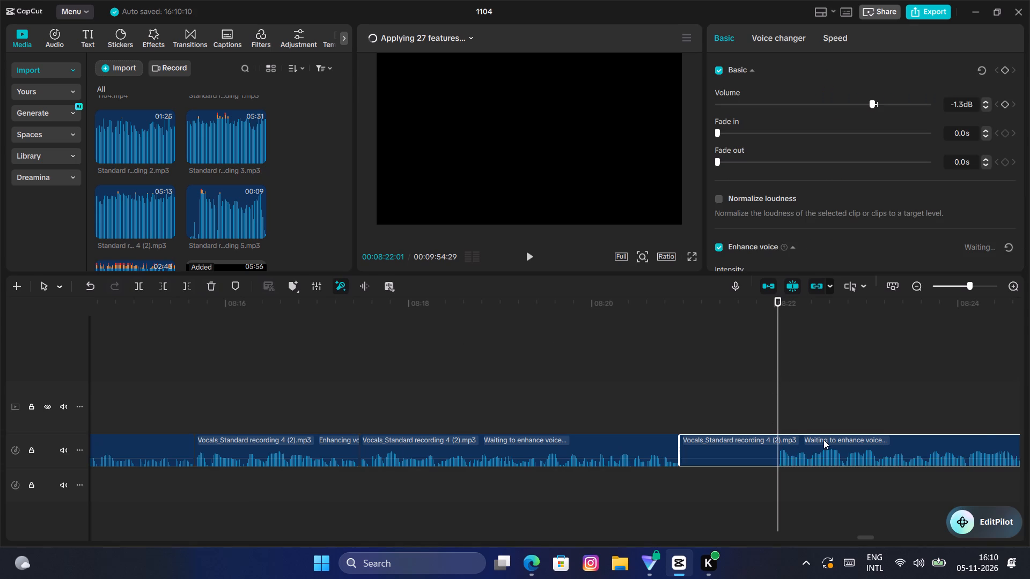
key("q")
left_click_drag(826, 438, 732, 436)
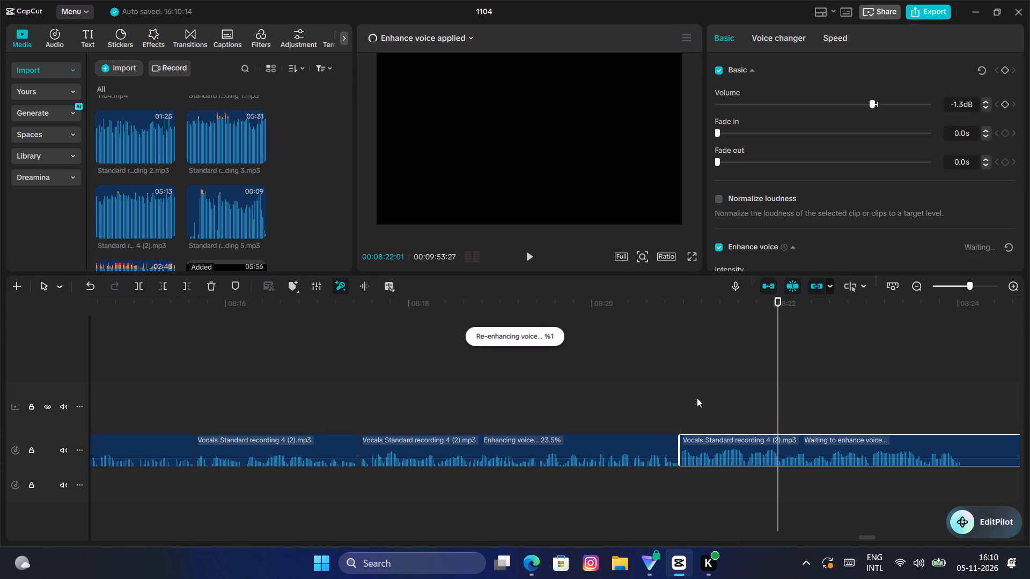
Play on from 00:08:22:01 and trim the start of the piece up to 00:08:25:01, where the next phrase begins.
left_click(648, 387)
key("space")
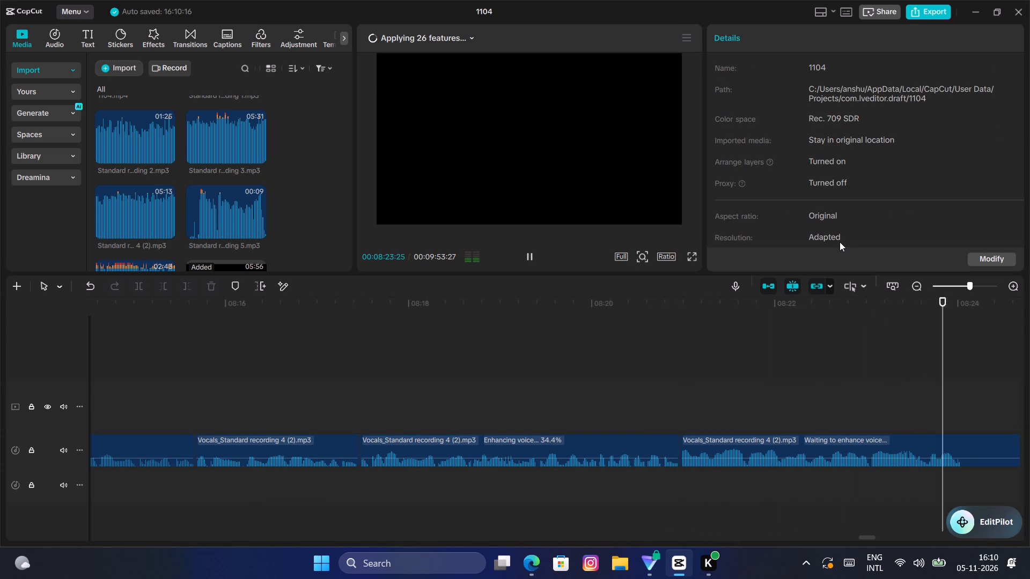
left_click(211, 424)
left_click(213, 422)
left_click(256, 452)
key("q")
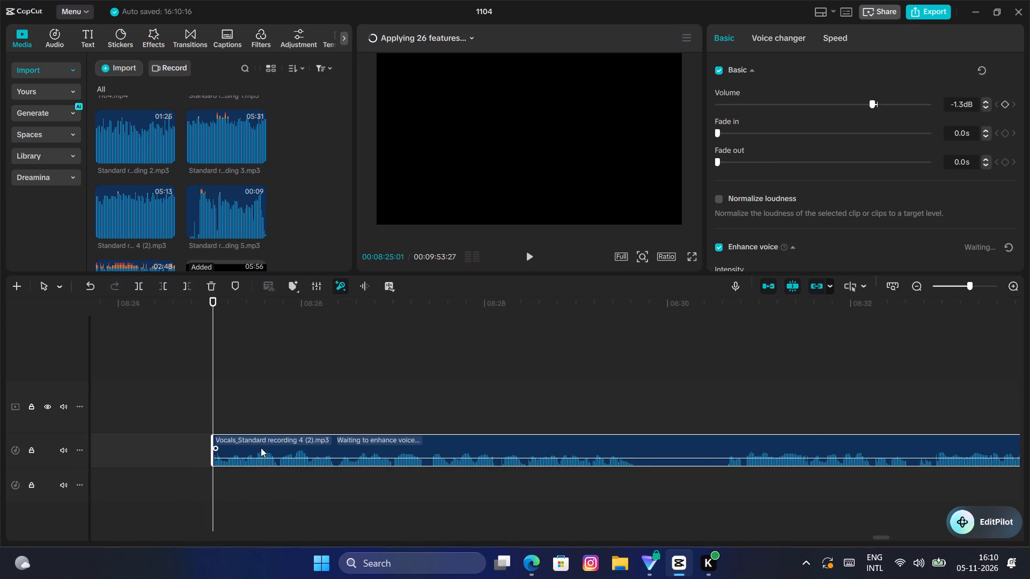
Play the piece from 00:08:25:01 and split it at 00:08:29:20, where the phrase ends.
key("space")
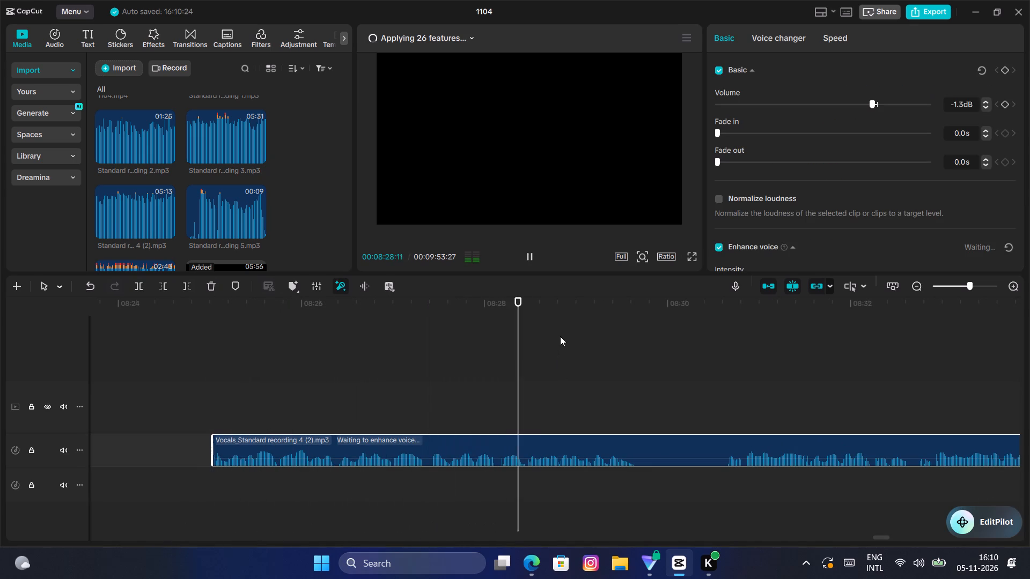
key("space")
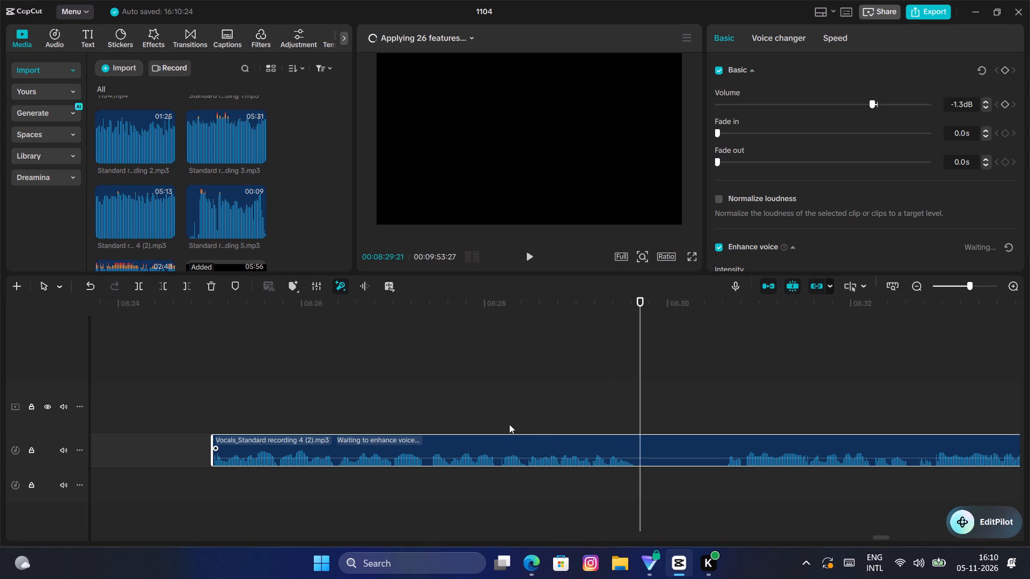
left_click(492, 407)
key("space")
key("space")
key("space")
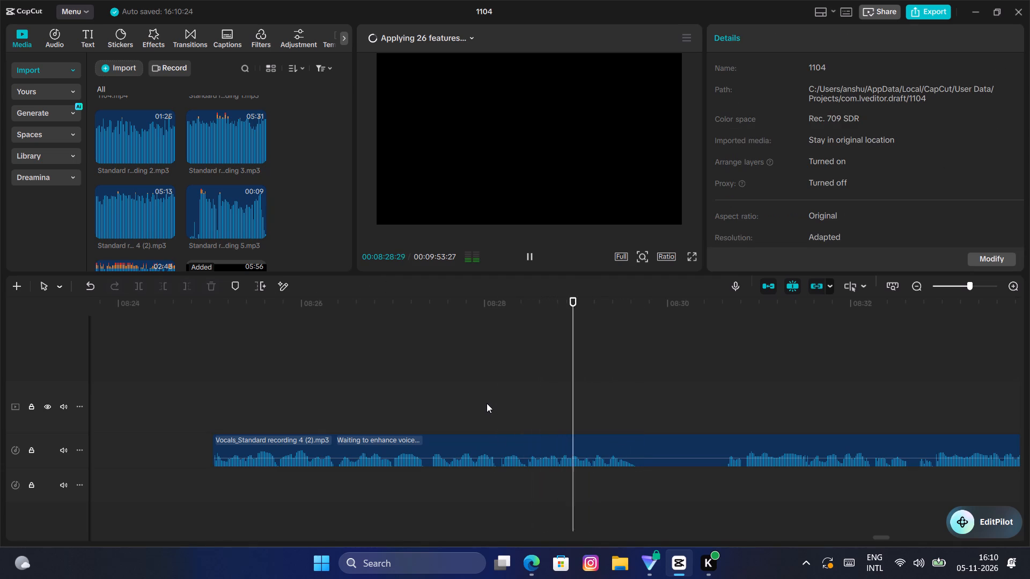
key("space")
key("Right")
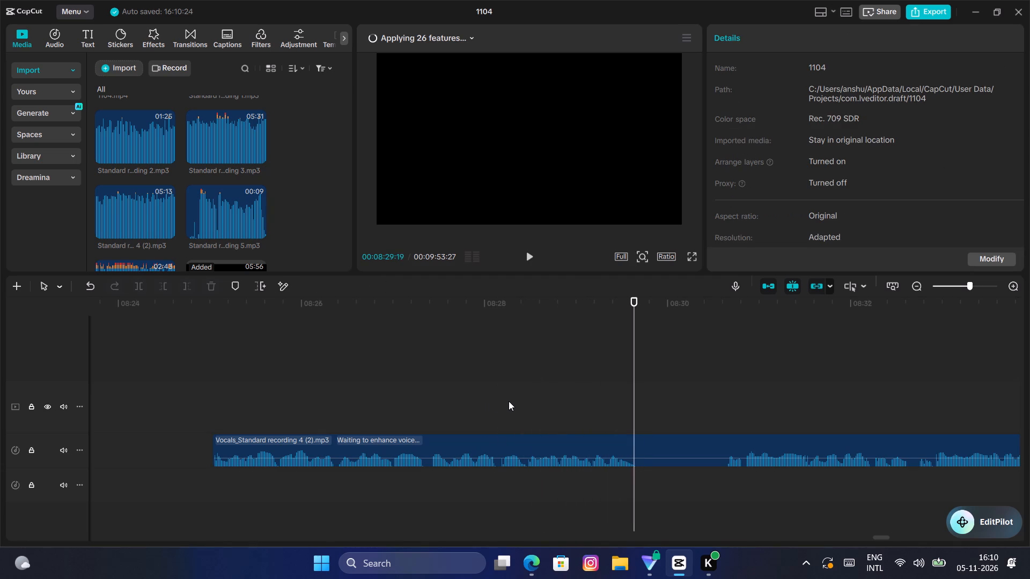
key("Right")
left_click(566, 449)
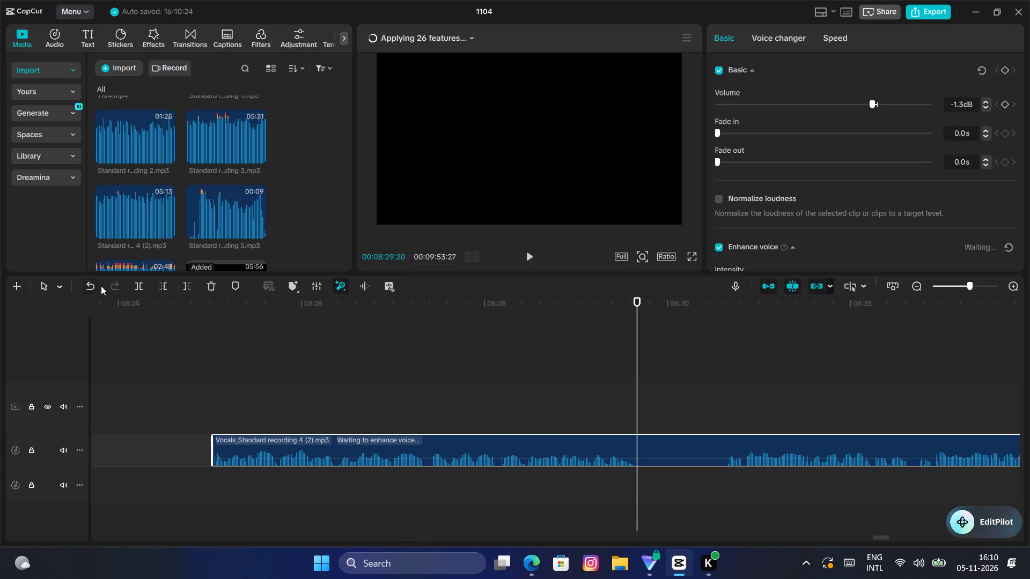
left_click(139, 284)
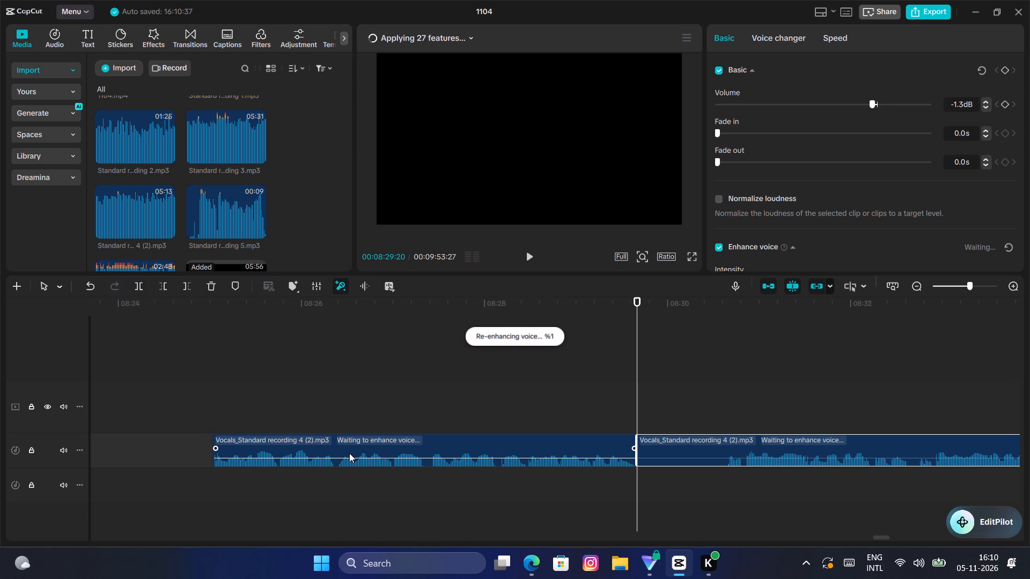
Move the piece between 00:08:25:01 and 00:08:29:20 back against the preceding piece at 00:08:20:29 on the same track.
left_click(350, 452)
left_click_drag(350, 452, 522, 502)
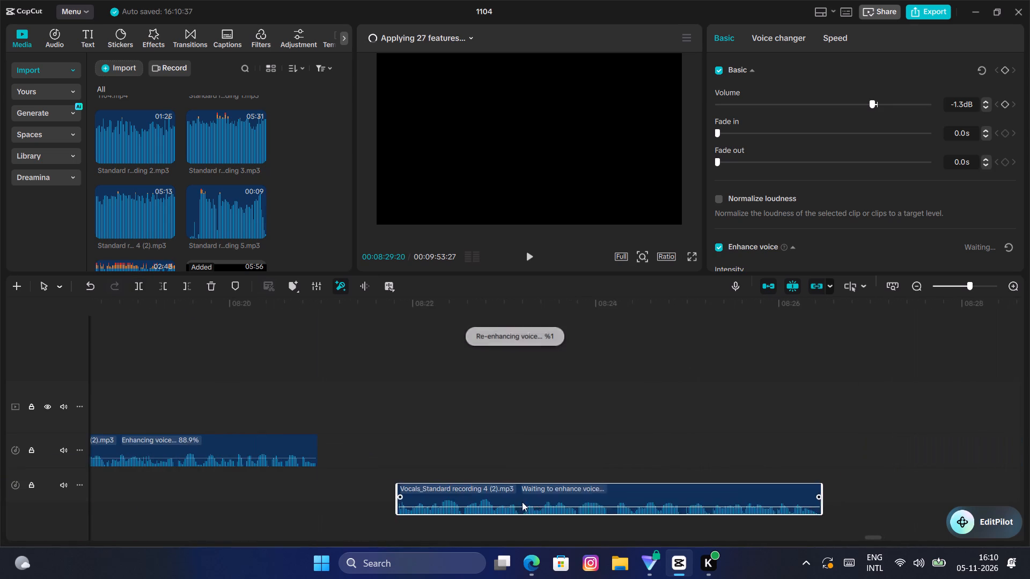
left_click_drag(522, 502, 456, 466)
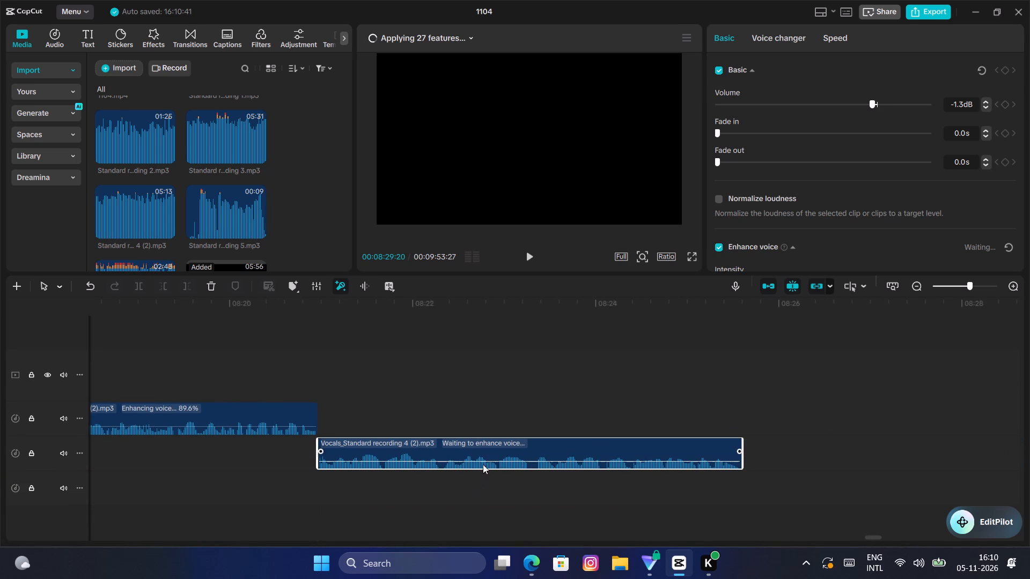
left_click_drag(494, 447, 494, 427)
left_click_drag(488, 452, 493, 430)
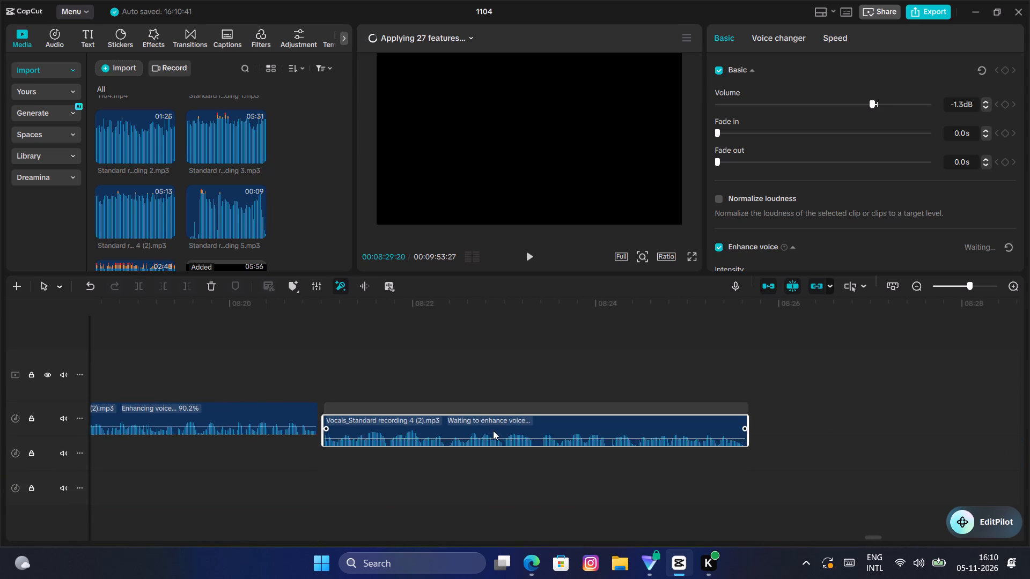
left_click_drag(493, 430, 488, 427)
Move the piece after the 00:08:29:20 split back near the preceding piece and trim its silent start to about 00:08:26:21.
left_click(893, 425)
left_click_drag(893, 425, 1029, 377)
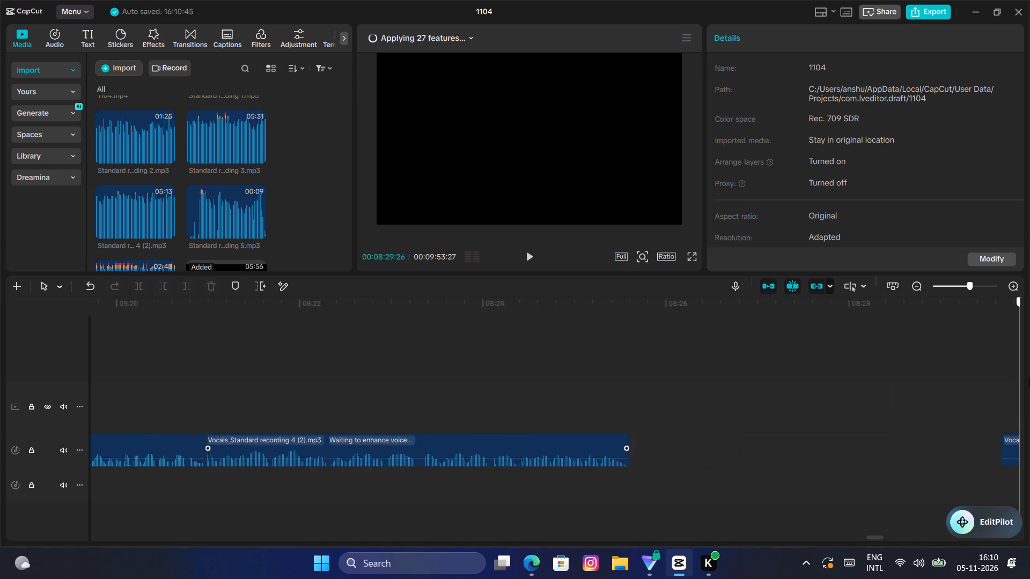
left_click_drag(1029, 377, 1018, 380)
left_click(939, 448)
left_click_drag(939, 448, 580, 461)
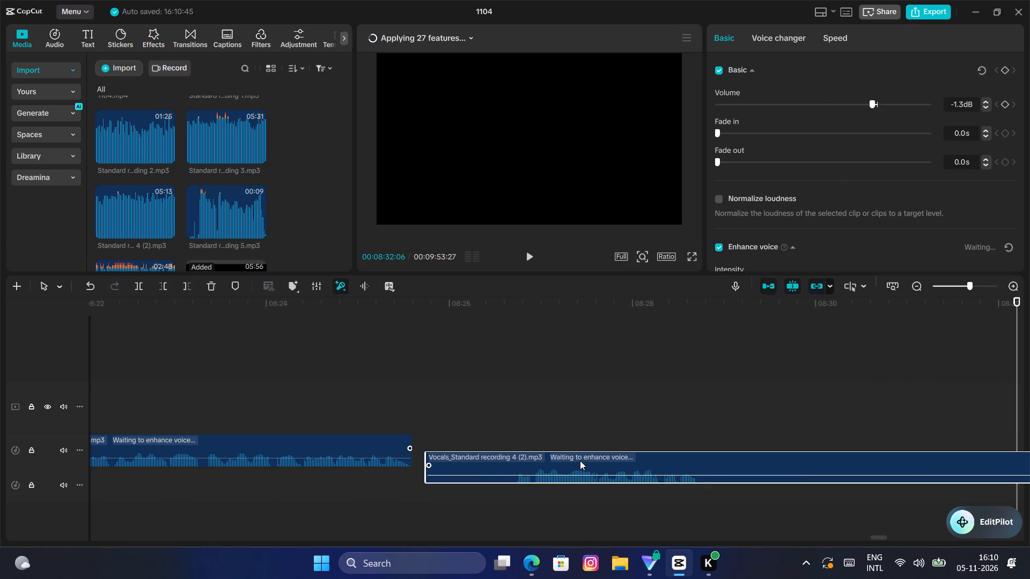
left_click_drag(580, 461, 582, 451)
left_click_drag(428, 447, 466, 434)
left_click_drag(428, 440, 488, 430)
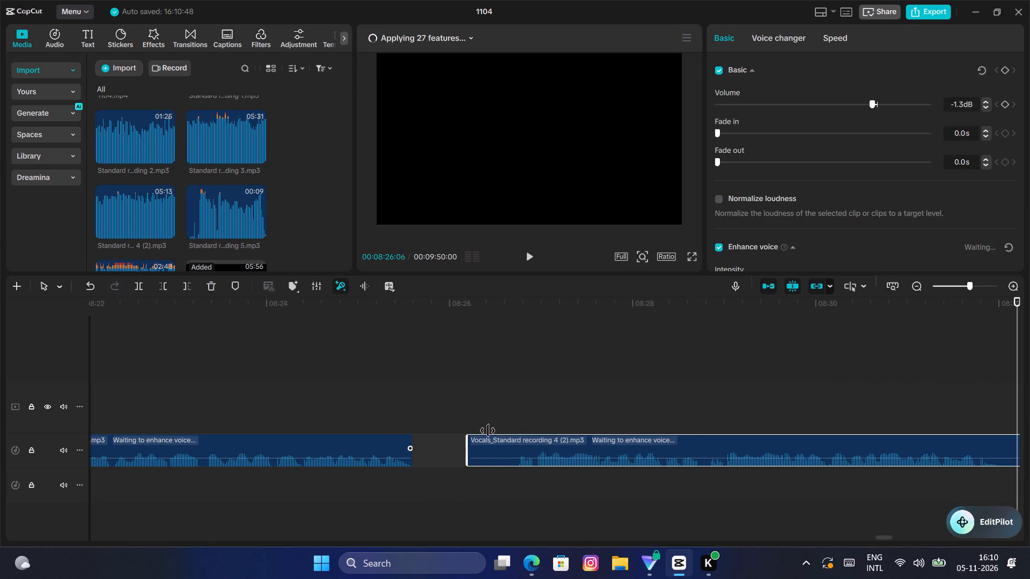
left_click_drag(488, 430, 516, 430)
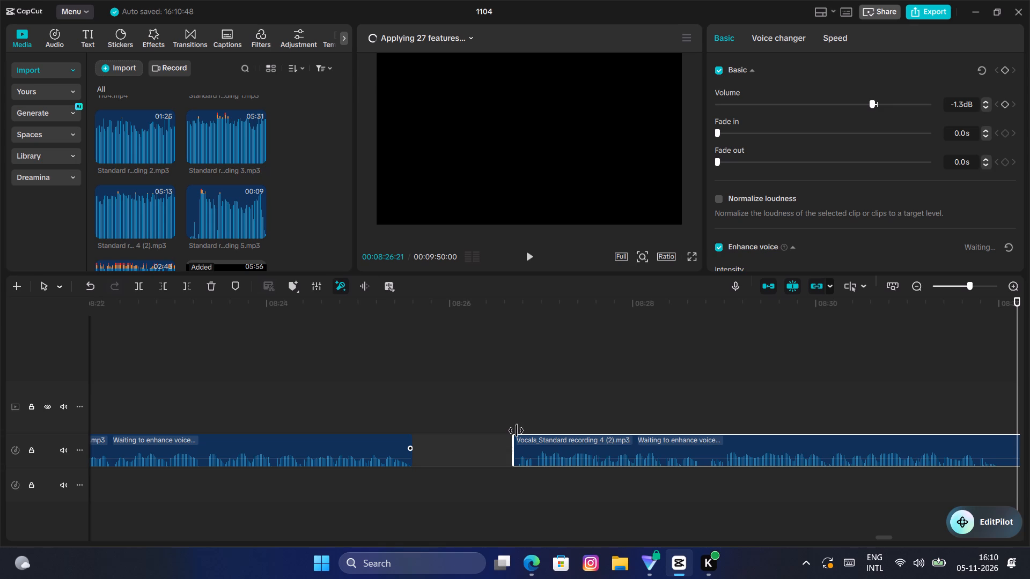
left_click_drag(516, 430, 518, 428)
Play the moved piece, trim its start up to 00:08:28:25 and move it back against the preceding piece.
left_click(513, 421)
key("space")
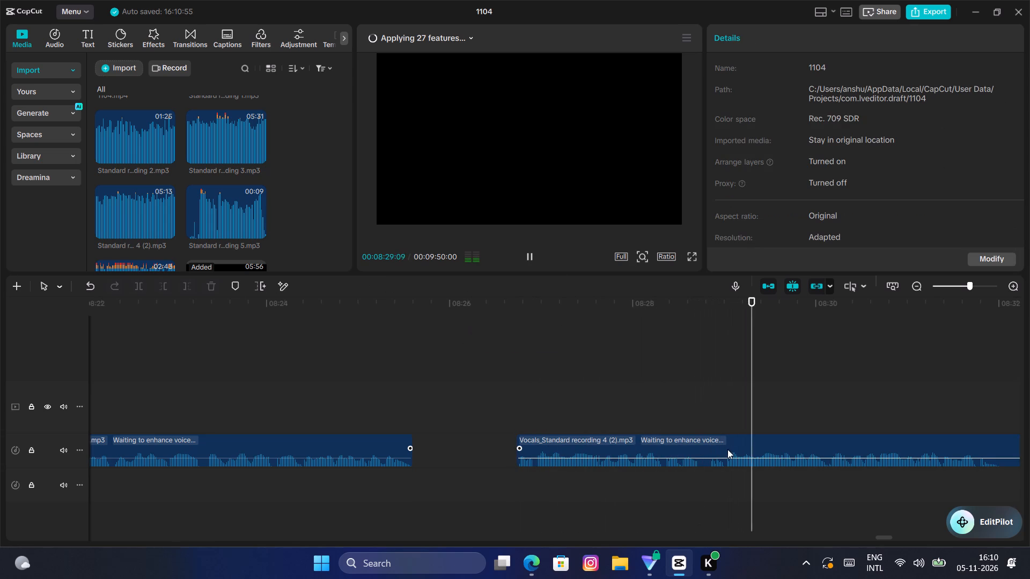
left_click(707, 409)
left_click(671, 410)
key("space")
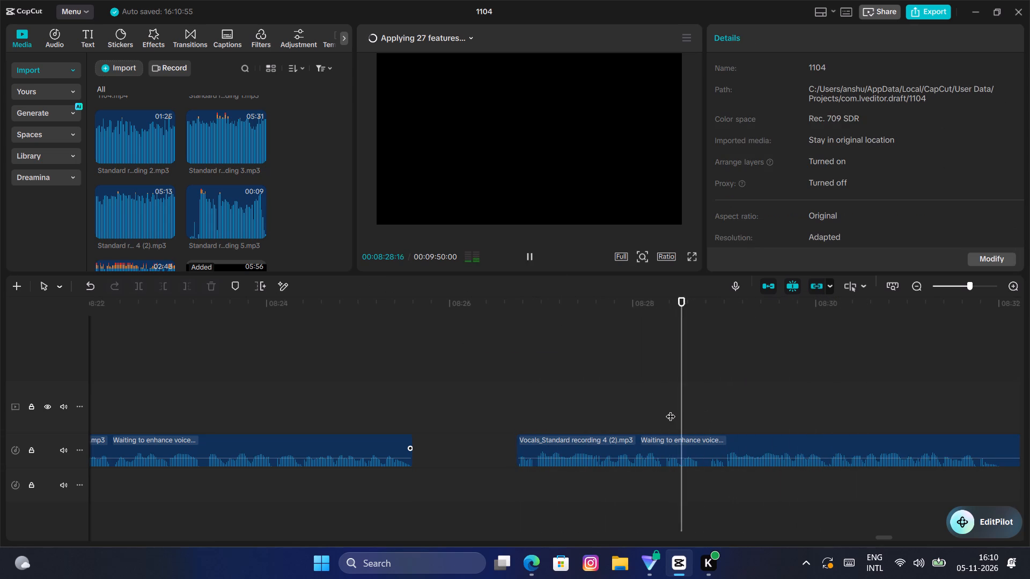
key("space")
left_click(687, 411)
left_click_drag(688, 410, 705, 404)
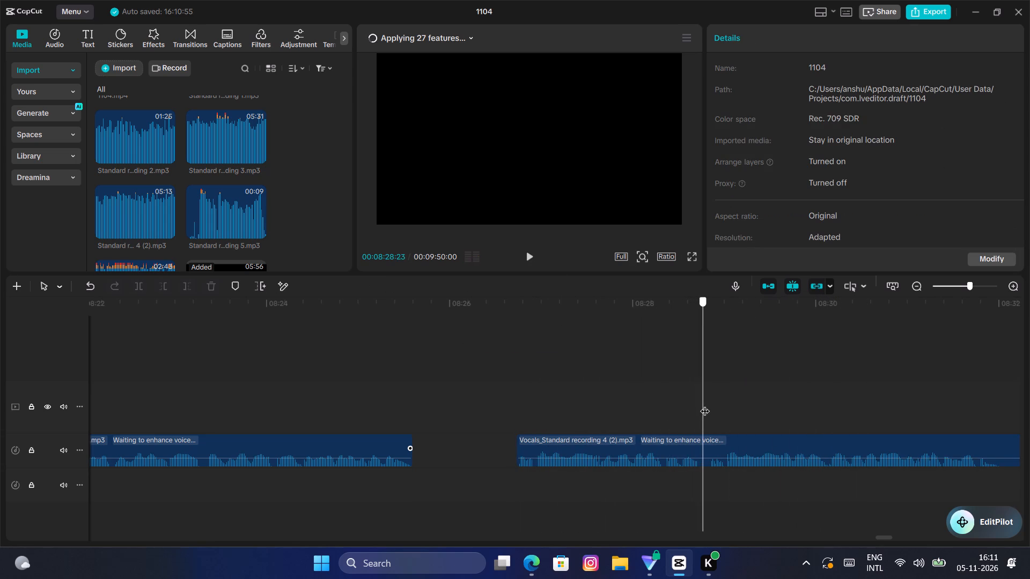
left_click_drag(705, 404, 709, 402)
left_click(701, 450)
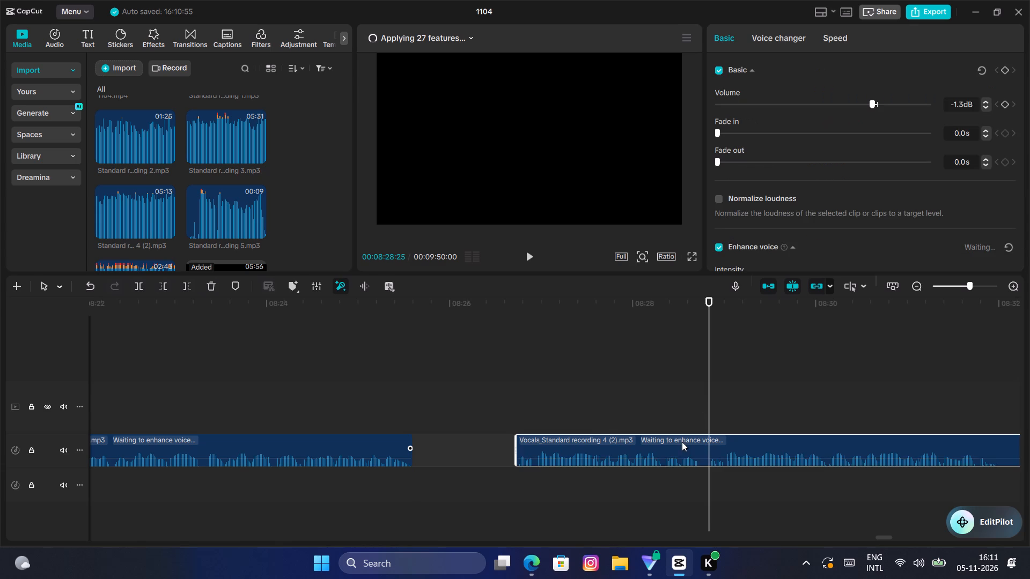
key("q")
left_click_drag(733, 439, 423, 437)
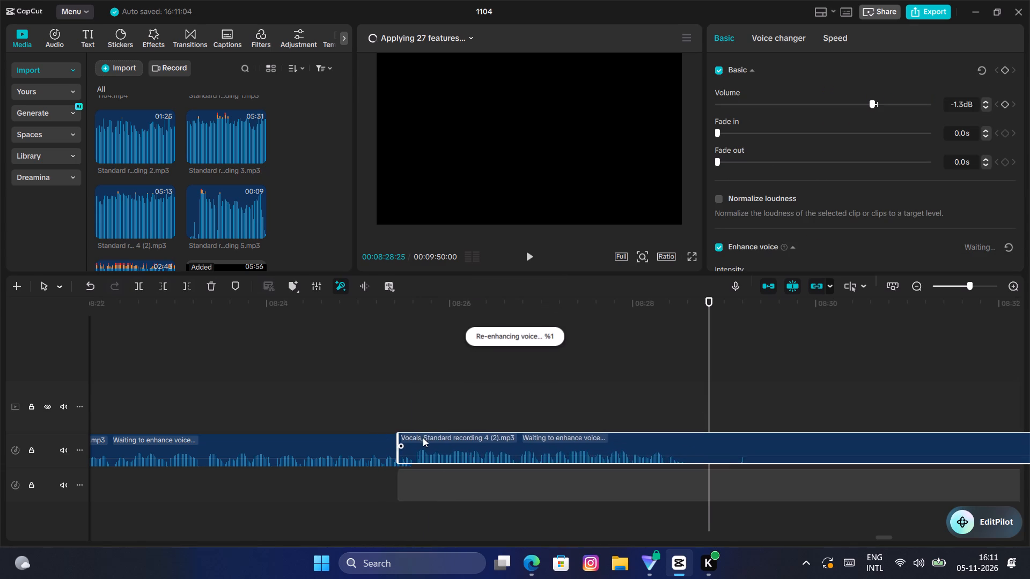
left_click_drag(423, 437, 439, 436)
Play the moved Vocals_Standard recording 4 (2).mp3 piece and split it at 00:08:28:23, where the phrase ends.
left_click(396, 412)
key("space")
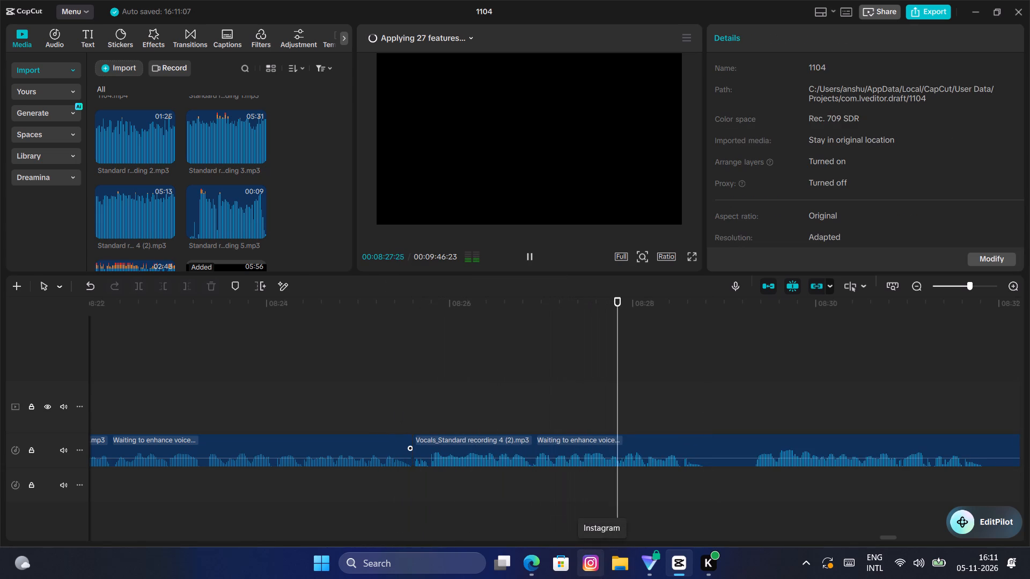
key("space")
key("space")
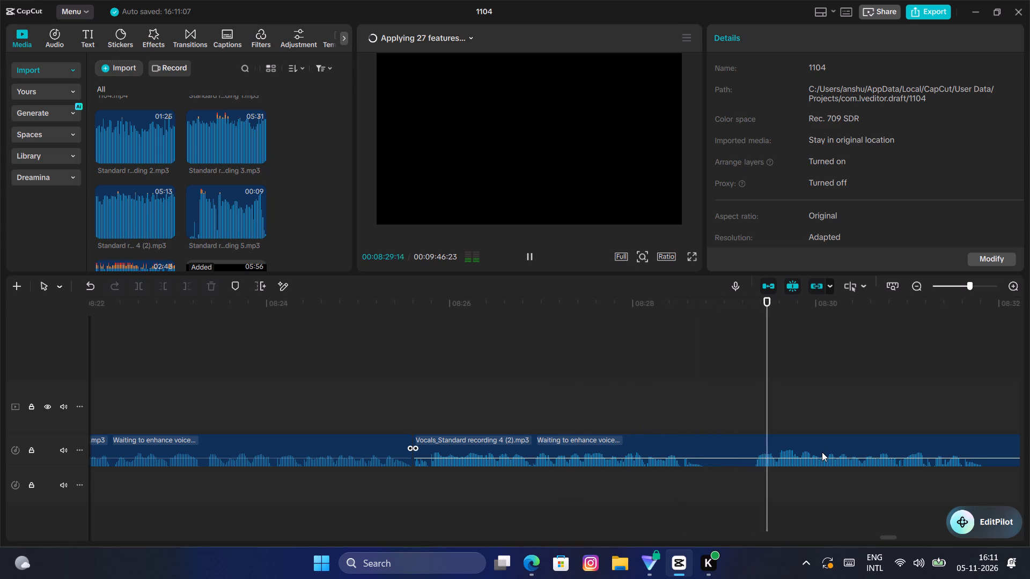
key("space")
left_click(687, 404)
left_click_drag(687, 404, 701, 400)
left_click(702, 456)
key("Right")
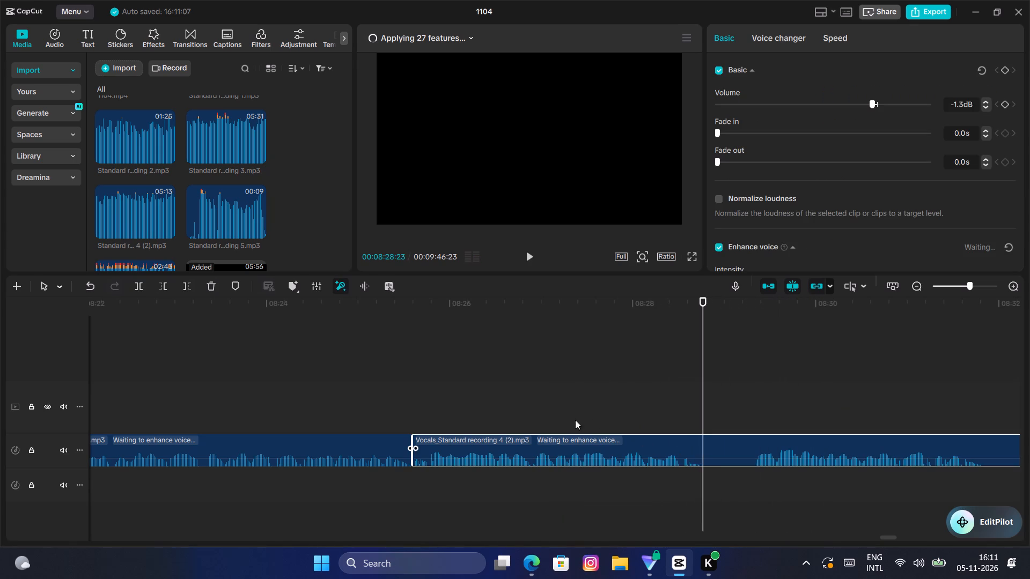
left_click(138, 289)
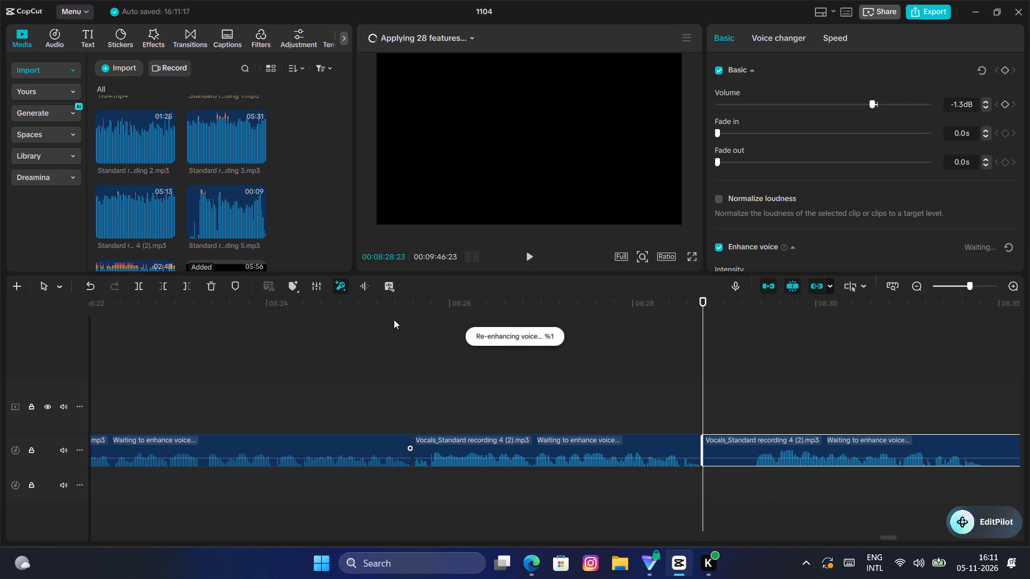
Trim the silent start of the piece after the 00:08:28:23 split up to 00:08:29:10 and move it back against the preceding piece.
key("space")
key("space")
key("Left")
key("Left")
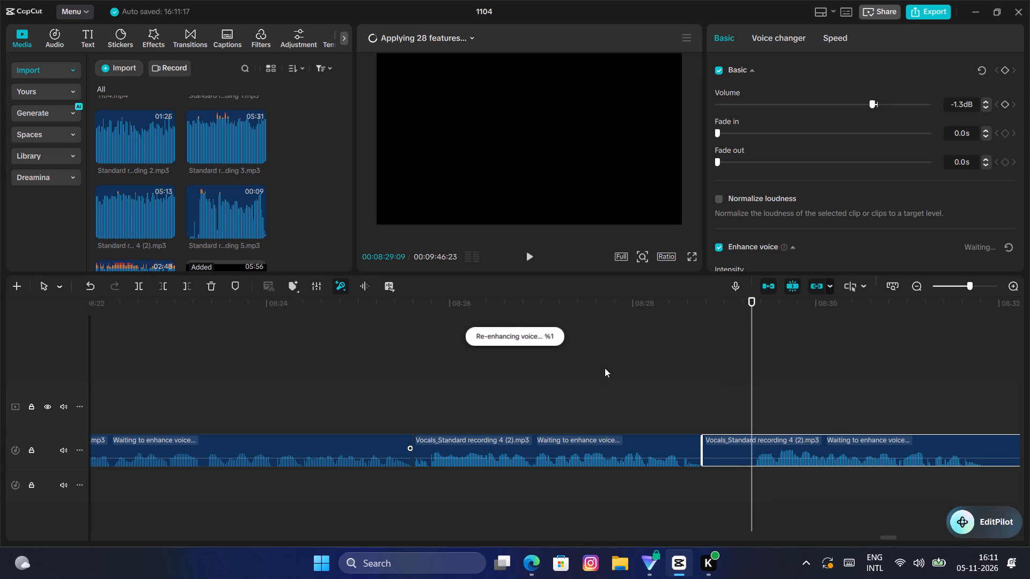
key("Right")
key("q")
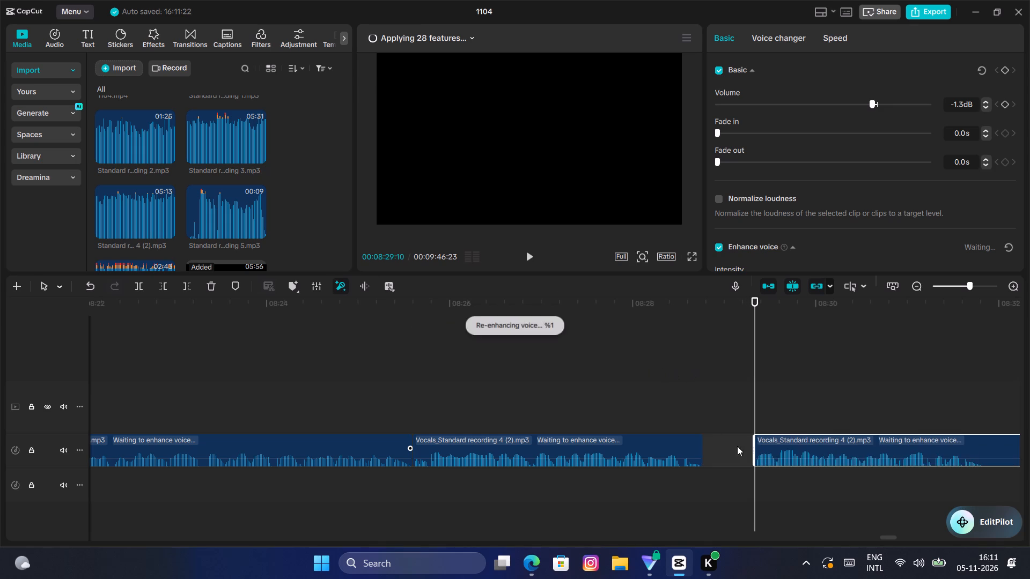
left_click_drag(822, 445, 772, 444)
Play the moved piece and split it at 00:08:31:08, where the phrase ends.
left_click(641, 406)
key("space")
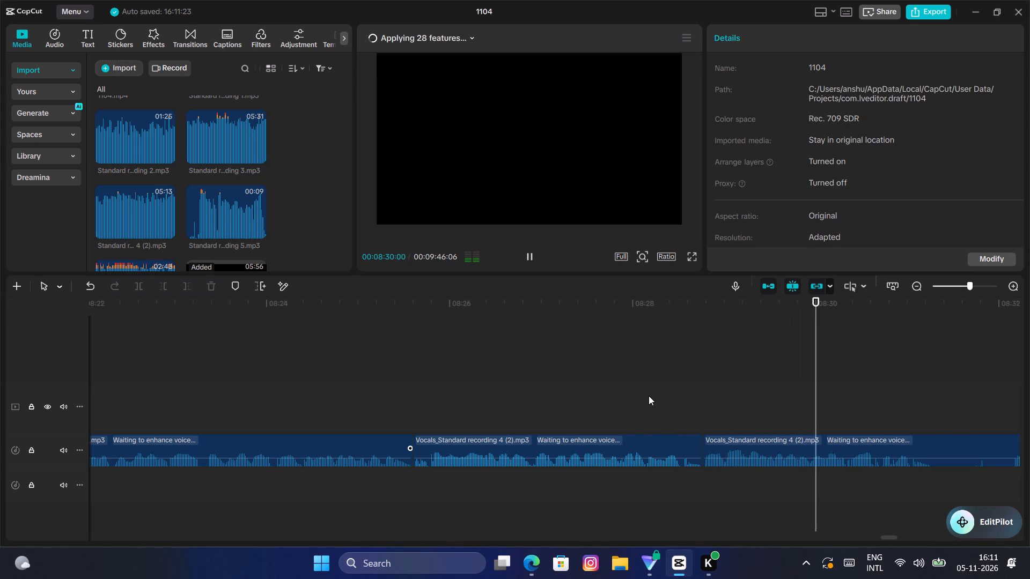
key("space")
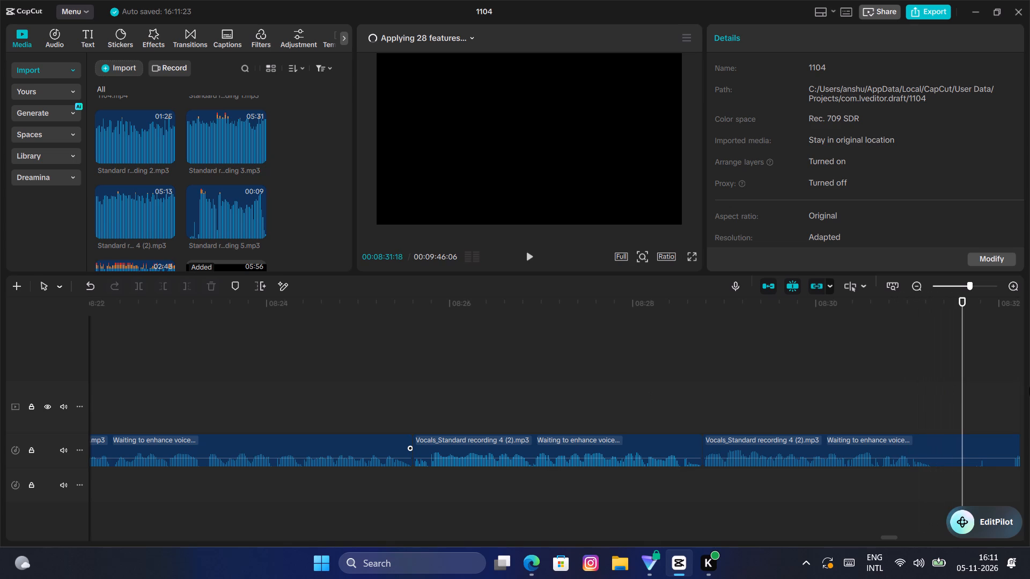
left_click(931, 399)
left_click(935, 400)
left_click_drag(935, 400, 933, 406)
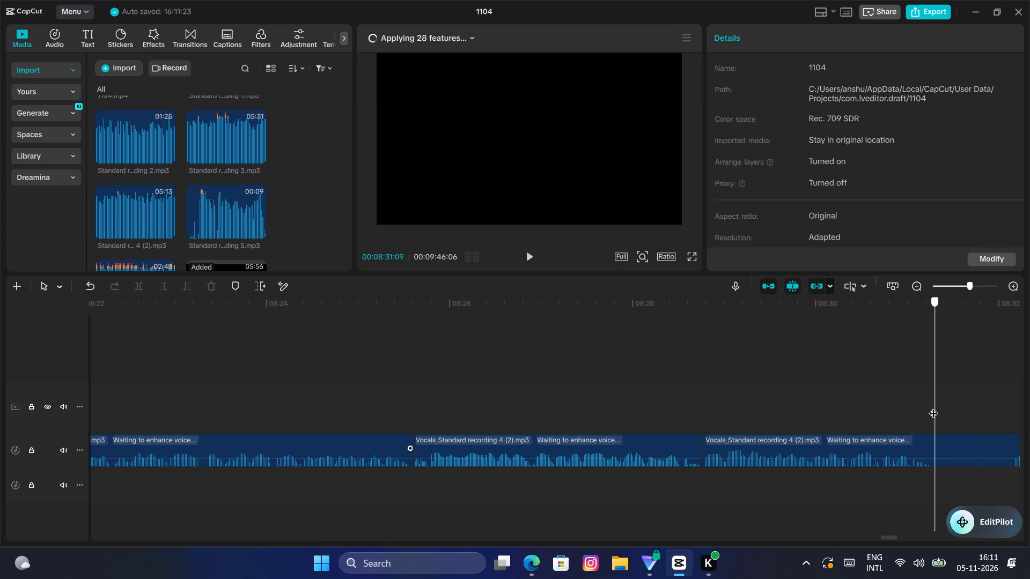
left_click_drag(933, 406, 931, 408)
left_click(931, 462)
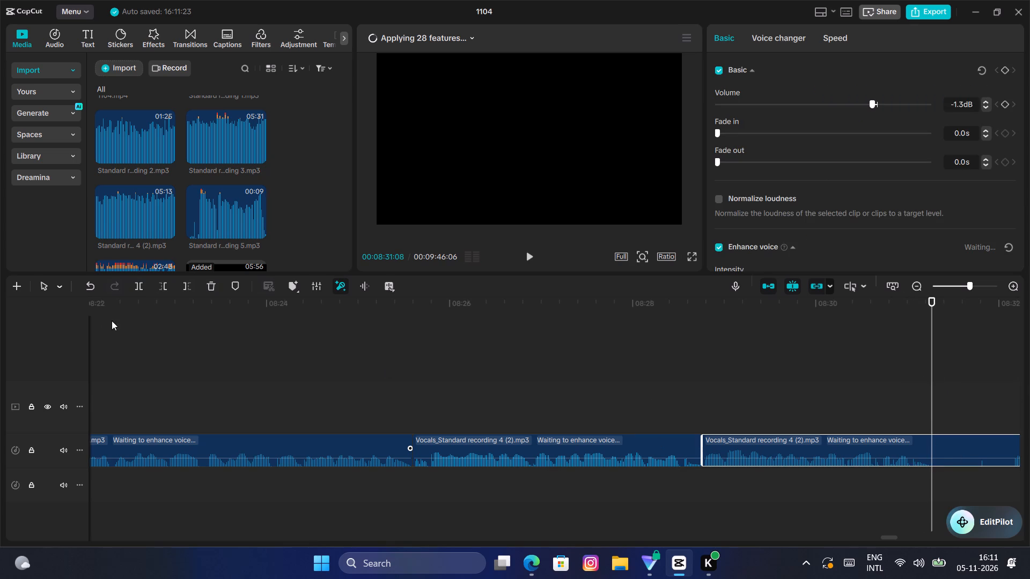
left_click(137, 289)
Play past the 00:08:31:08 split, trim the later piece's start up to 00:08:36:01 and move it back against the preceding piece.
key("space")
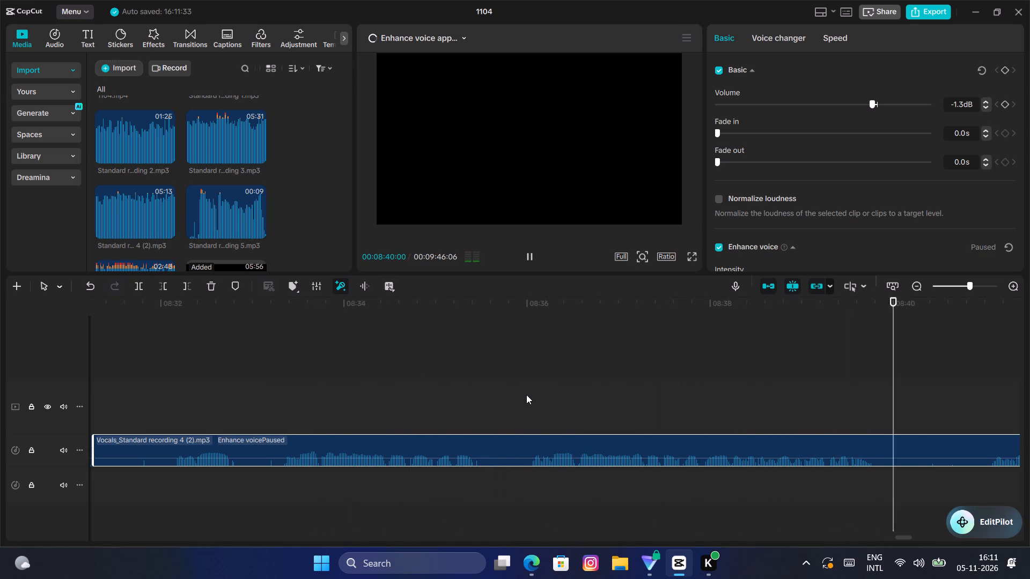
key("space")
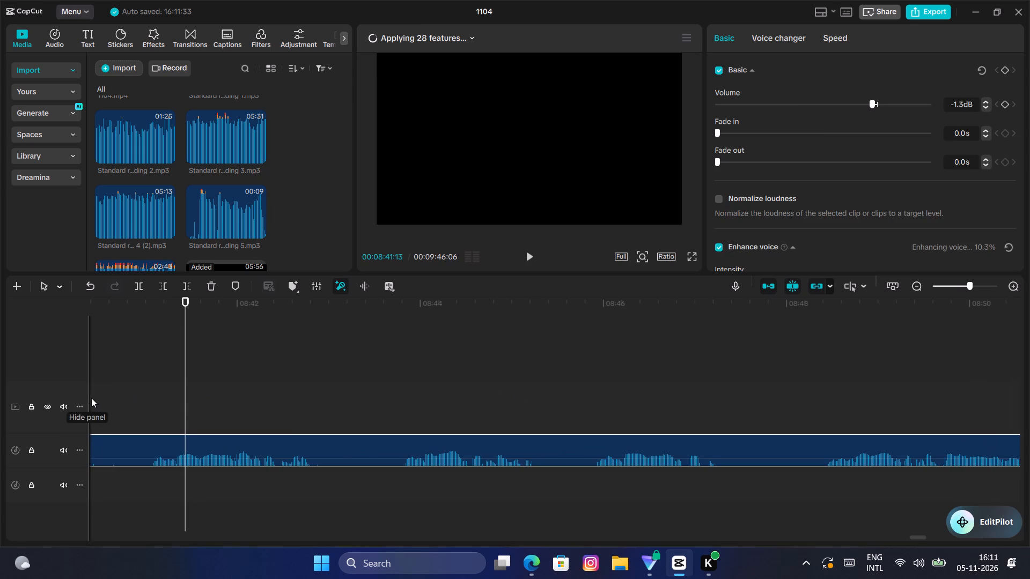
left_click(94, 397)
left_click(95, 397)
left_click_drag(95, 397, 95, 399)
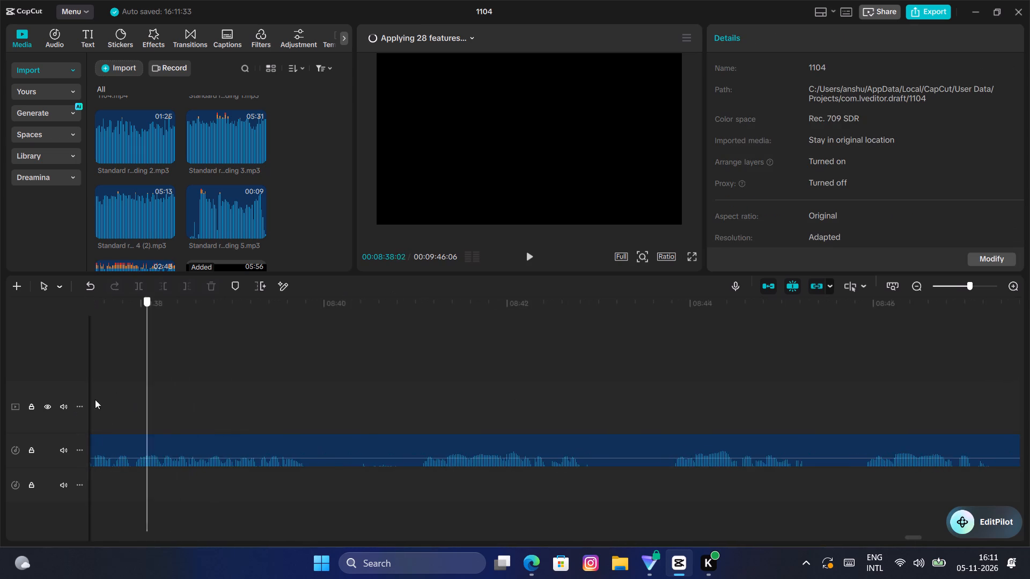
left_click_drag(95, 399, 173, 402)
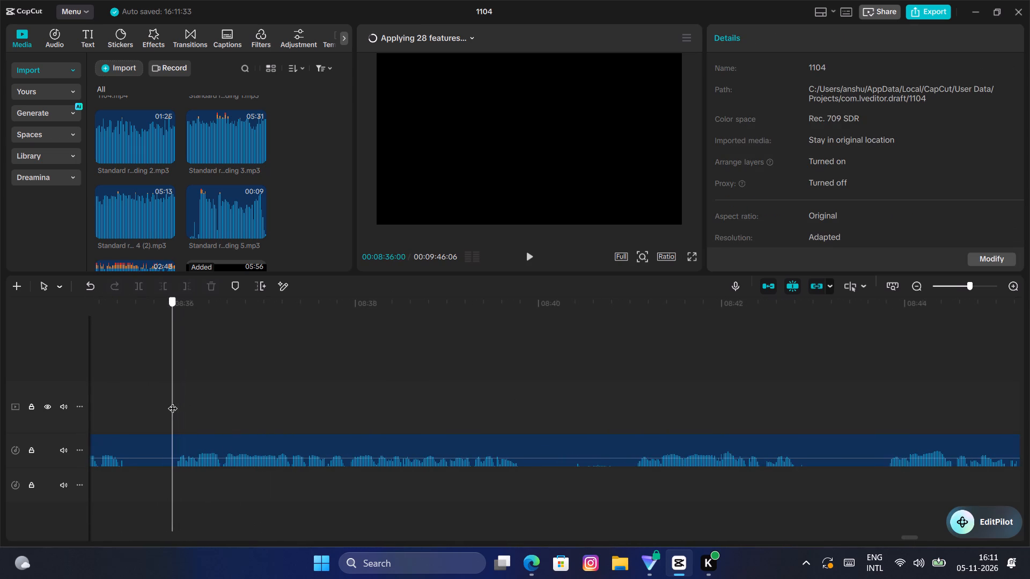
left_click_drag(173, 402, 178, 404)
left_click(173, 440)
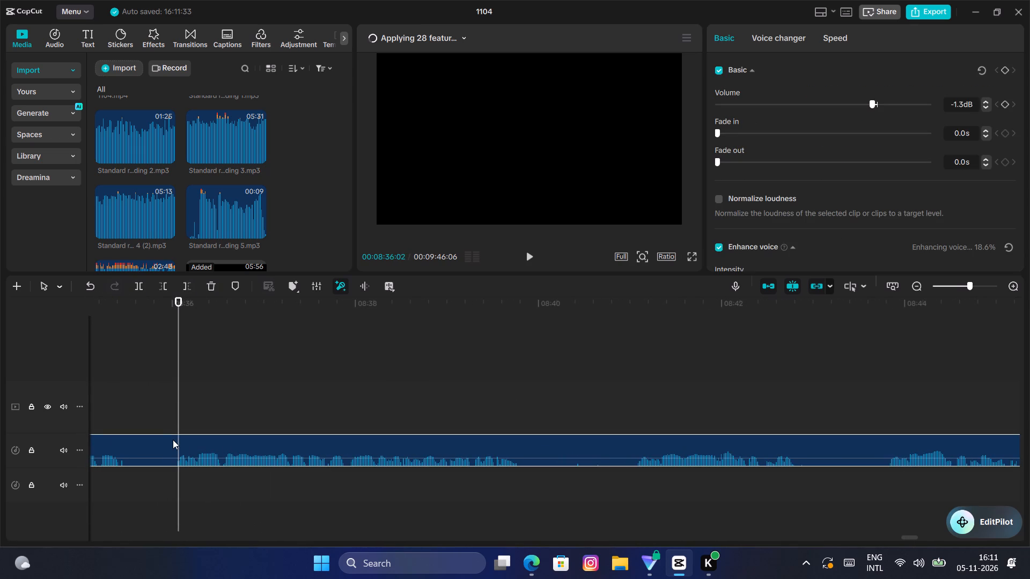
key("Left")
key("q")
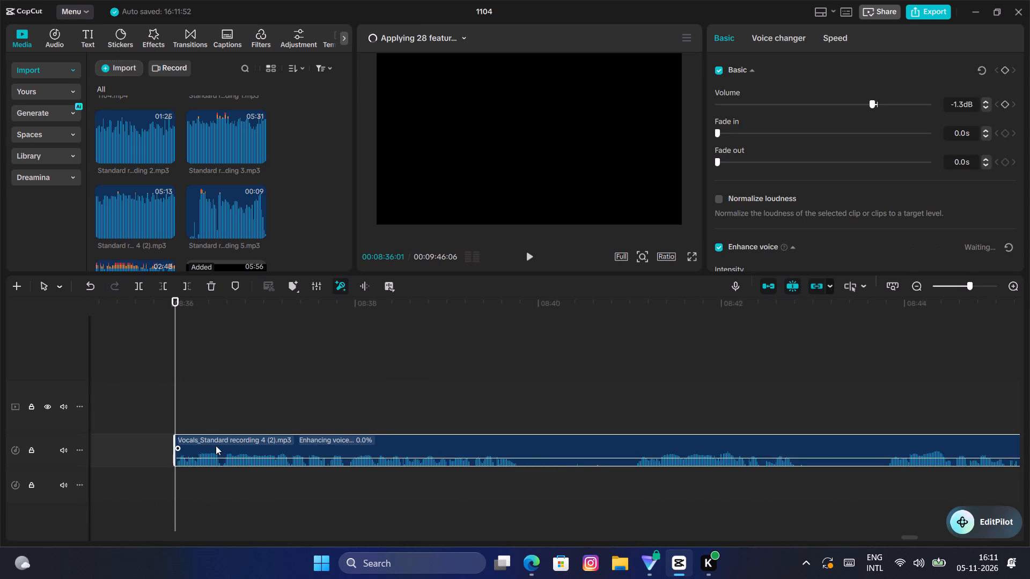
left_click_drag(221, 443, 206, 445)
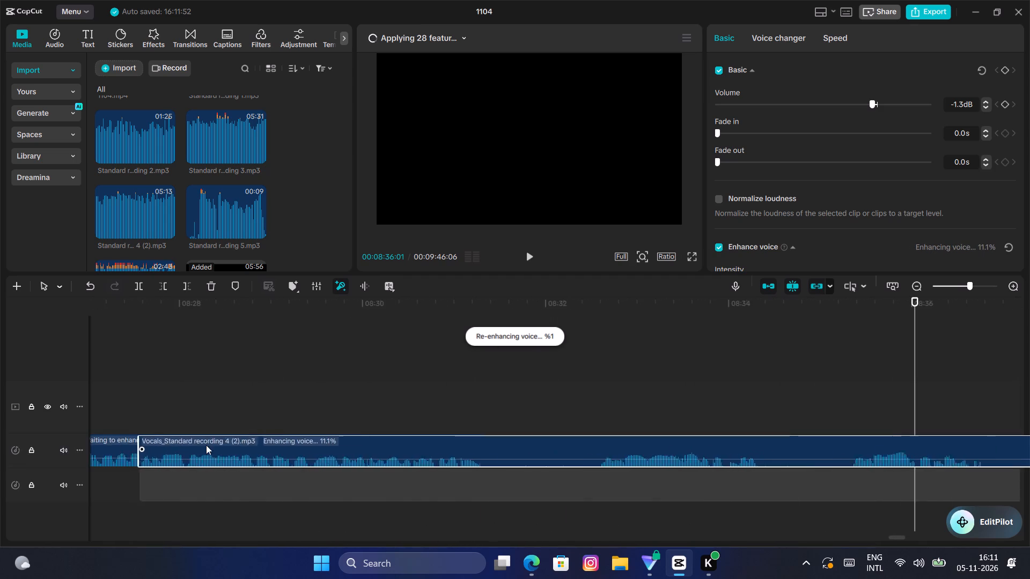
left_click_drag(206, 445, 612, 446)
Split the moved piece at 00:08:35:00, where its phrase ends.
left_click(837, 387)
left_click_drag(835, 387, 1029, 380)
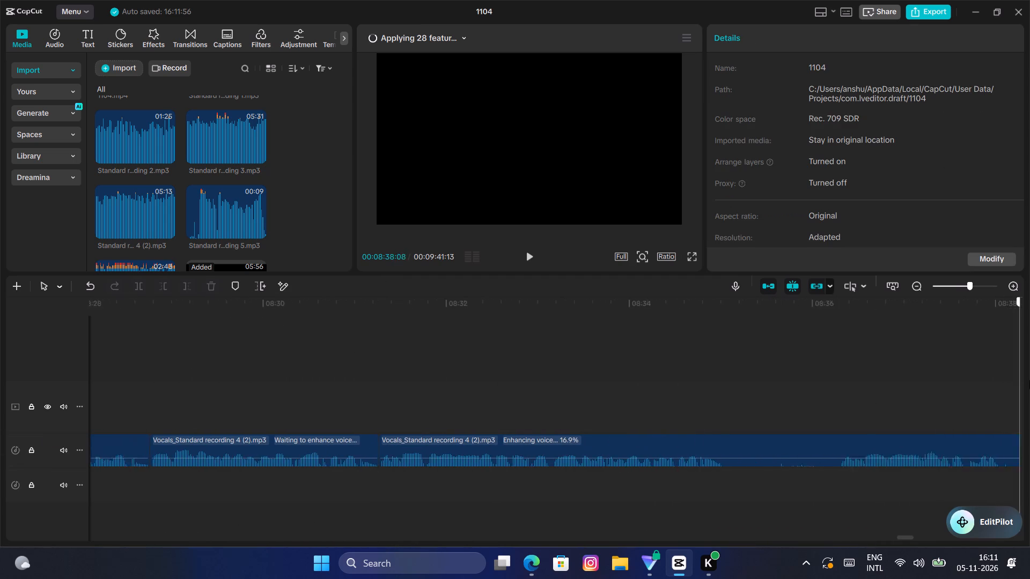
left_click_drag(1029, 380, 651, 379)
left_click(627, 449)
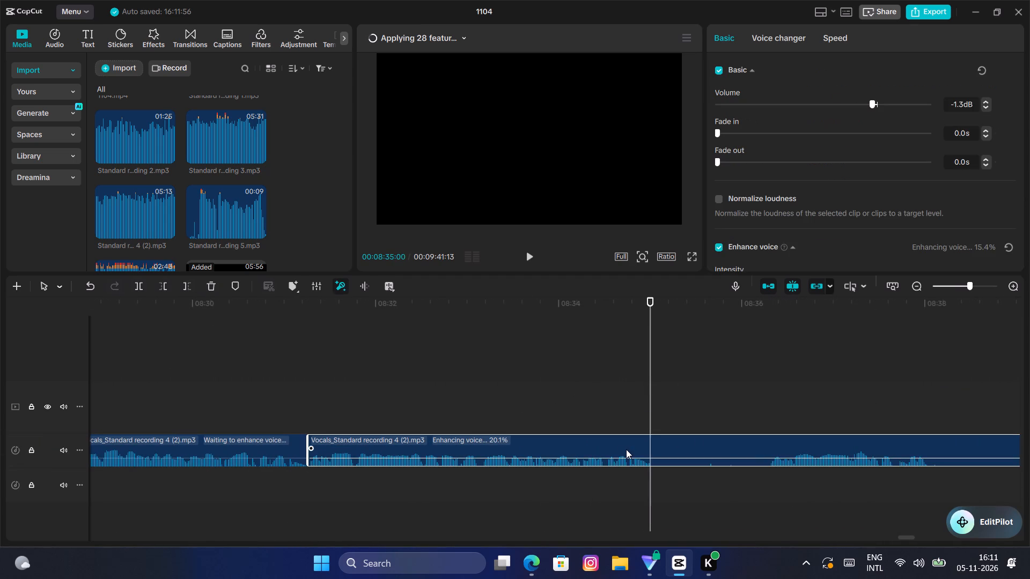
left_click(133, 284)
Trim the silent start of the piece after the 00:08:35:00 split up to 00:08:36:09 and move it back against the preceding piece.
left_click(815, 371)
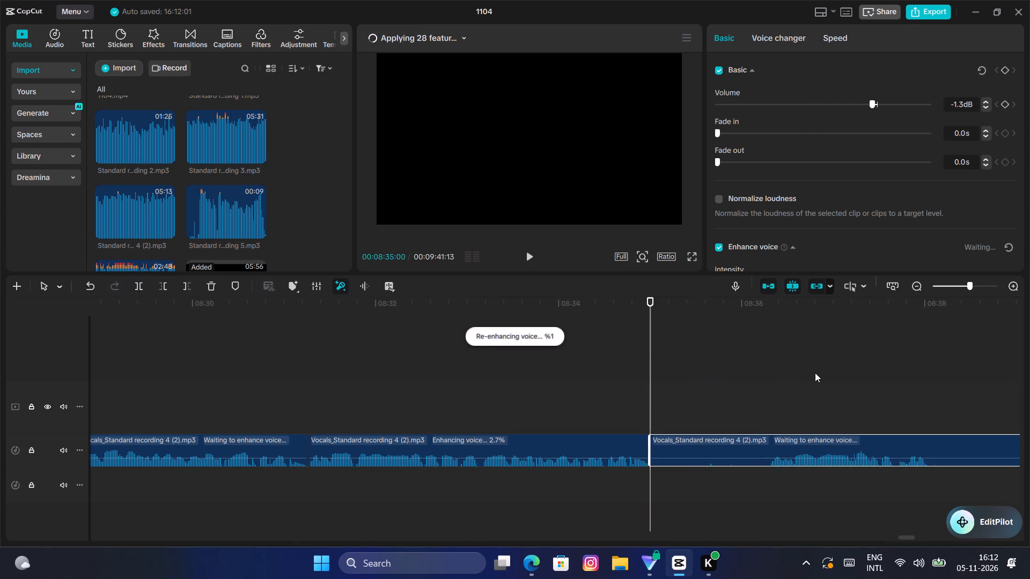
left_click_drag(800, 380, 774, 376)
triple_click(774, 376)
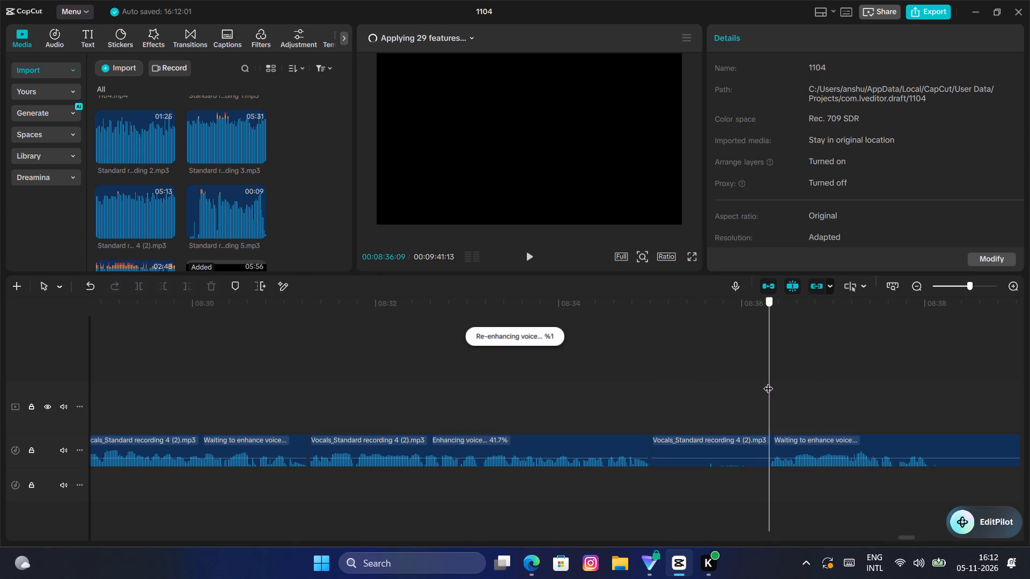
left_click(745, 454)
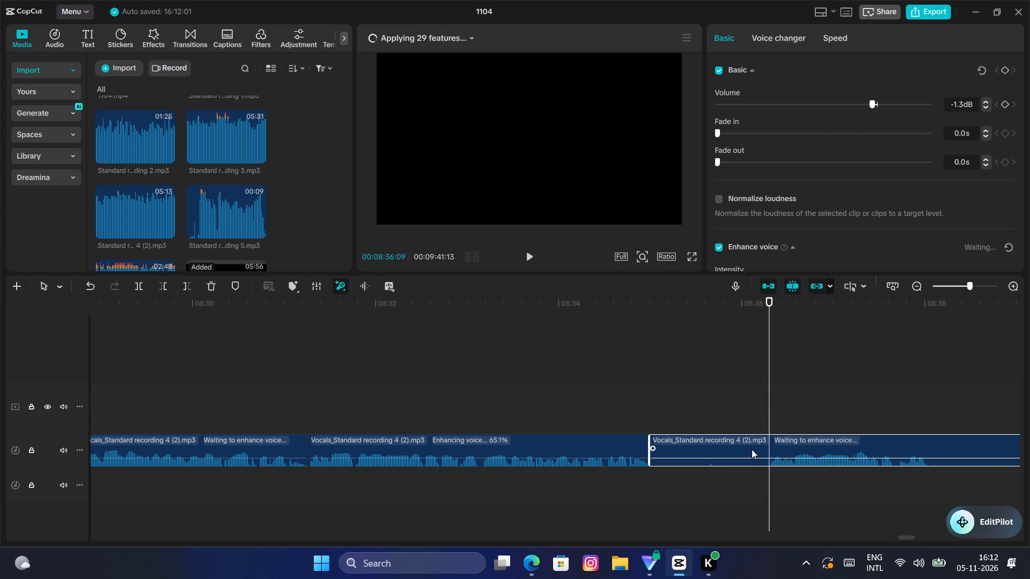
key("q")
left_click_drag(827, 442, 710, 448)
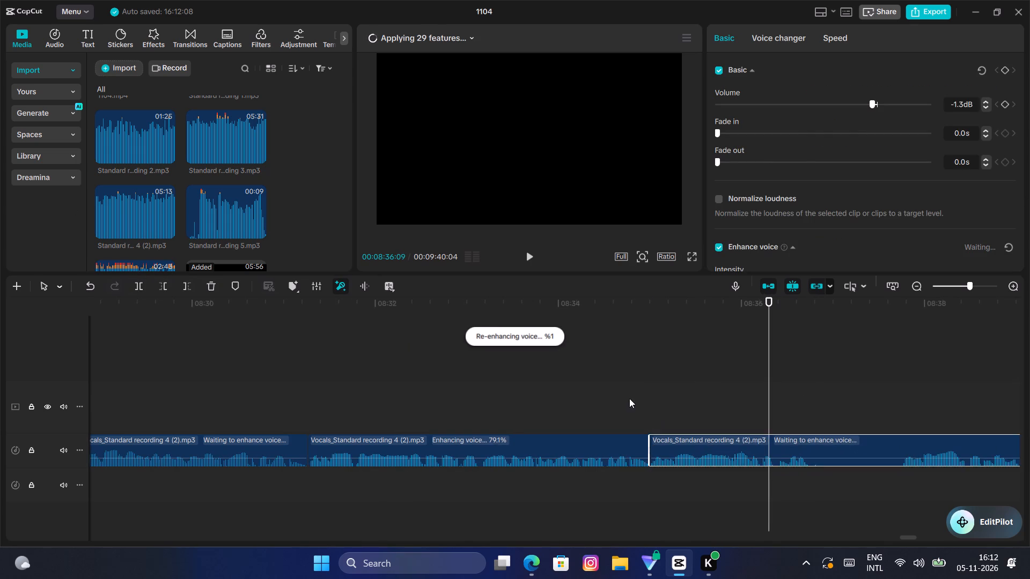
Play the moved piece, trim its unwanted start up to 00:08:42:11 and move it back against the piece ending at 00:08:35:00.
left_click(628, 398)
key("space")
key("space")
key("space")
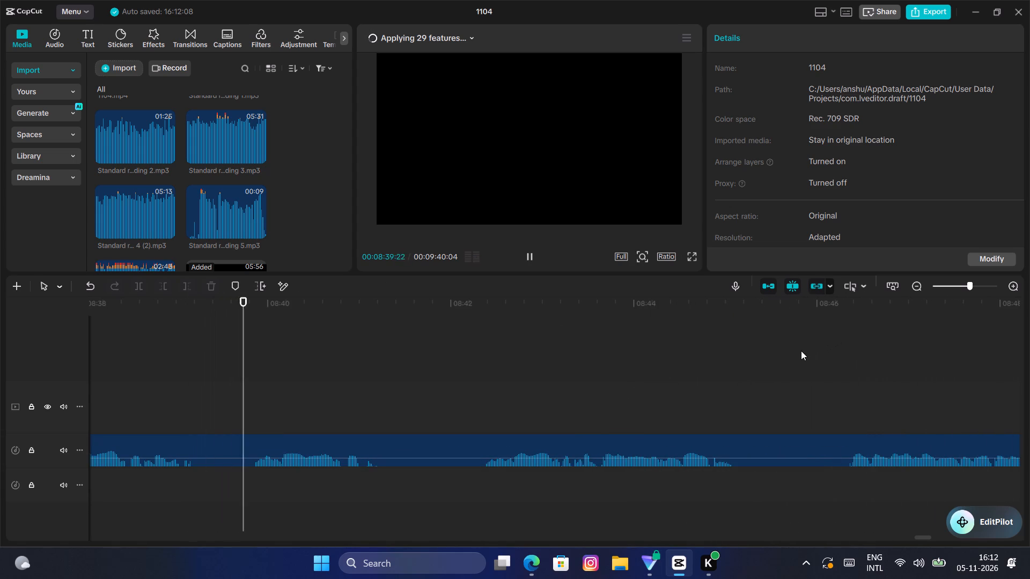
key("space")
key("space")
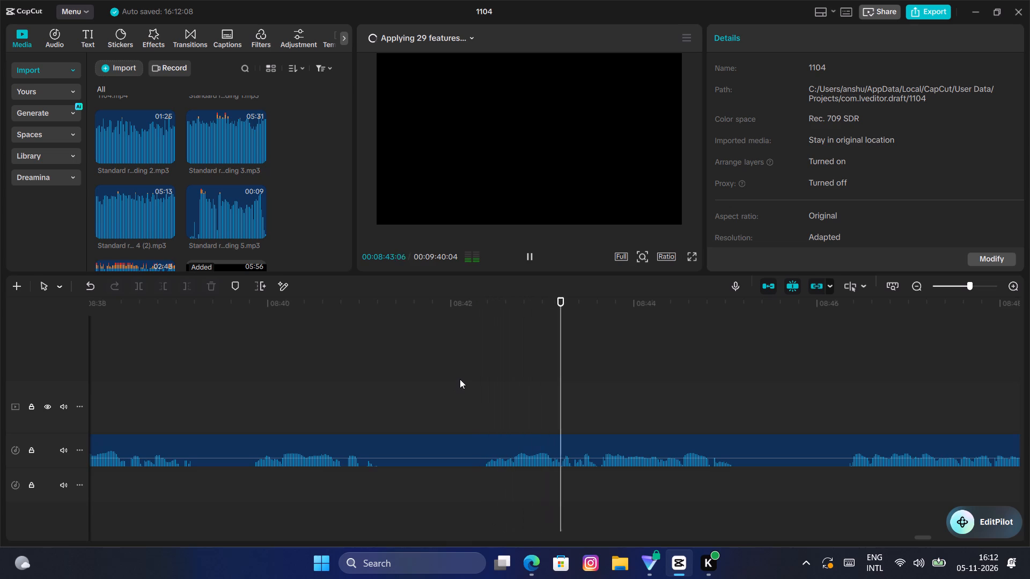
key("space")
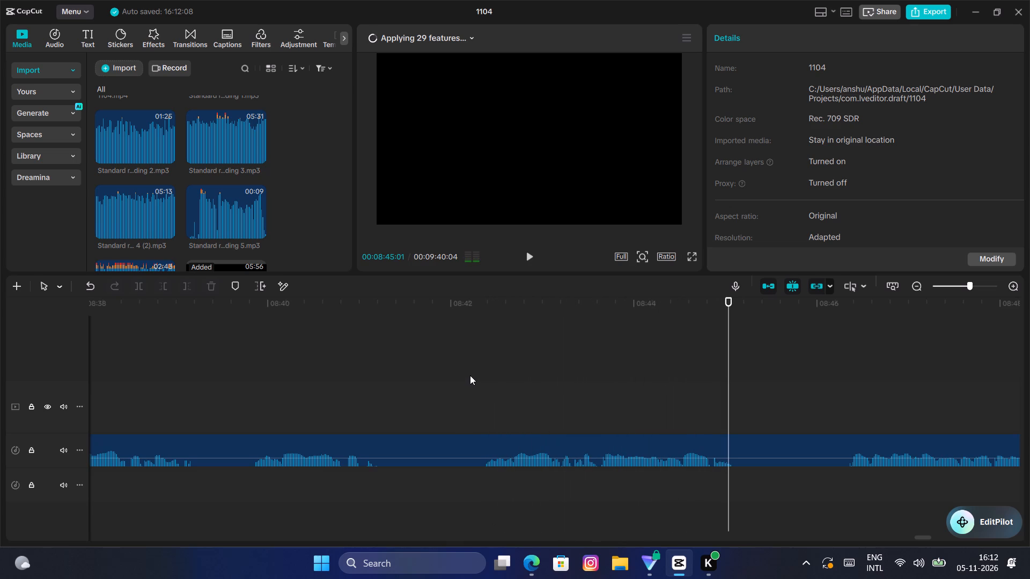
double_click(483, 403)
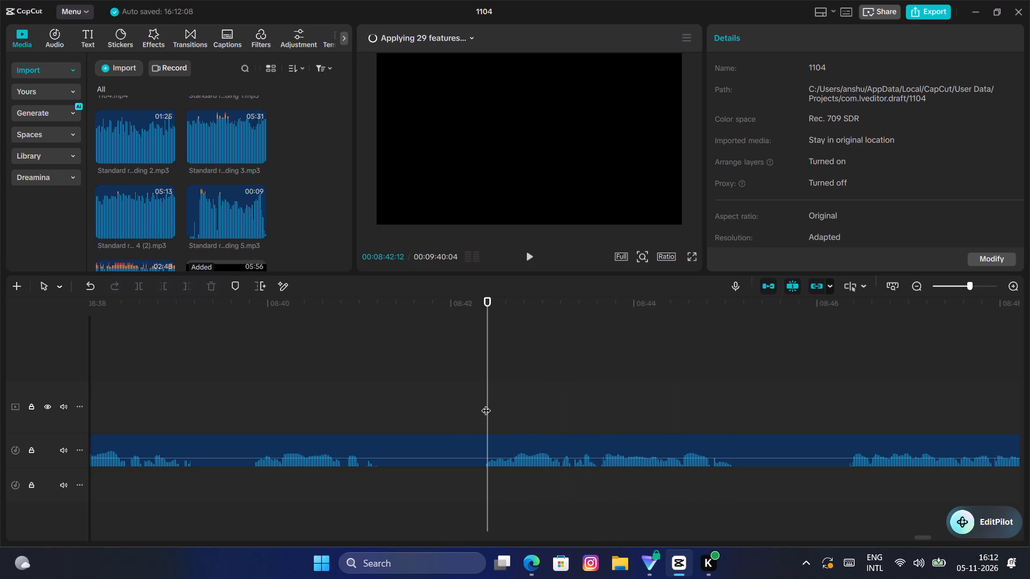
key("Left")
left_click(480, 448)
key("q")
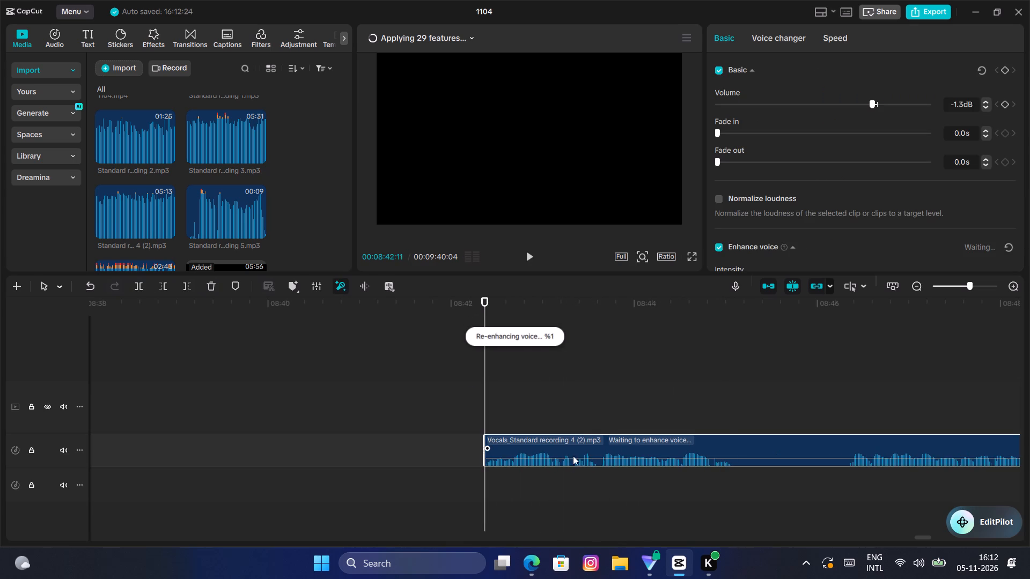
left_click_drag(575, 450, 322, 475)
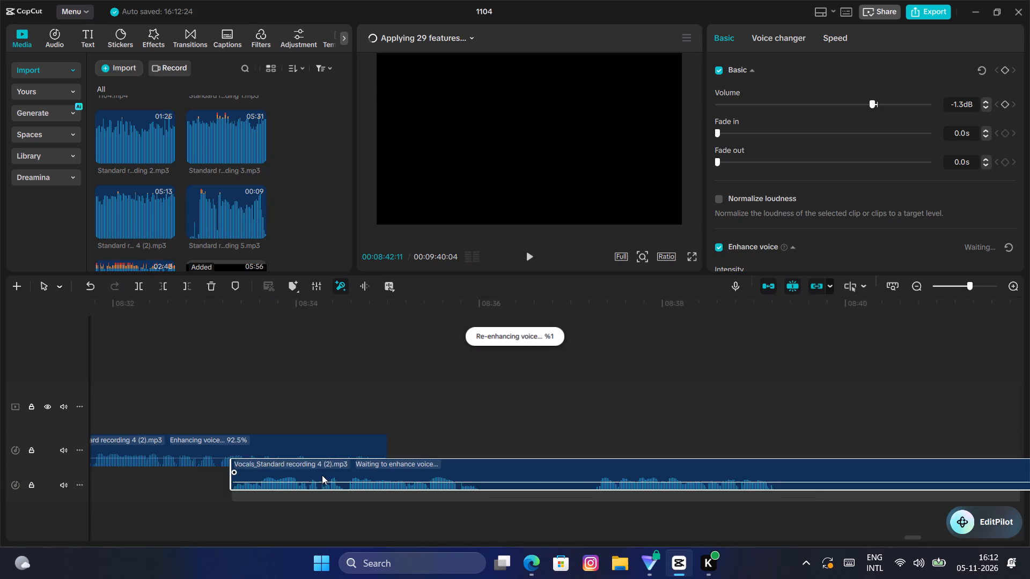
left_click_drag(322, 475, 481, 454)
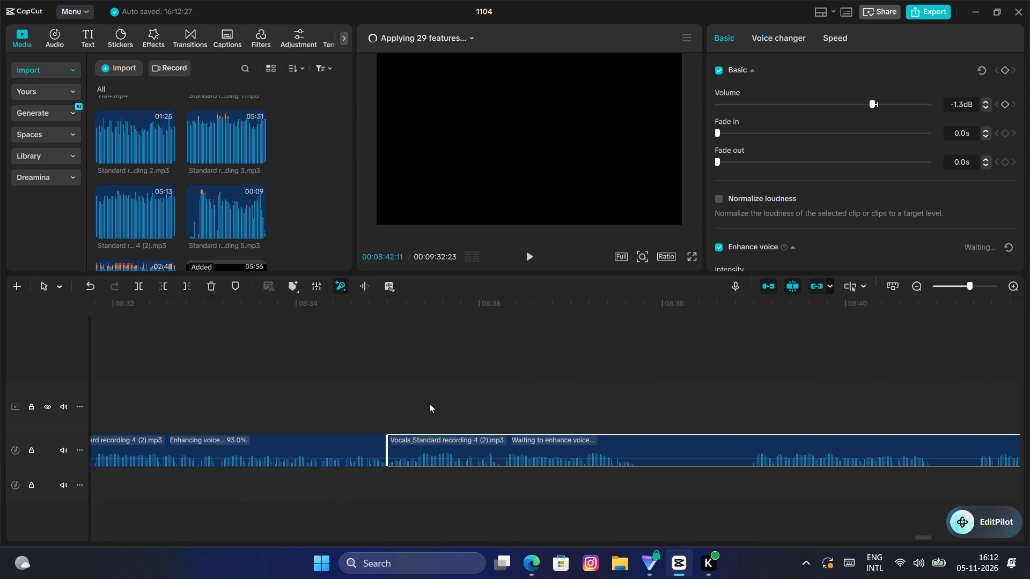
Split the moved piece at 00:08:37:21, where its phrase ends.
left_click(429, 403)
left_click(610, 422)
left_click_drag(610, 422, 635, 410)
left_click(628, 446)
left_click(134, 287)
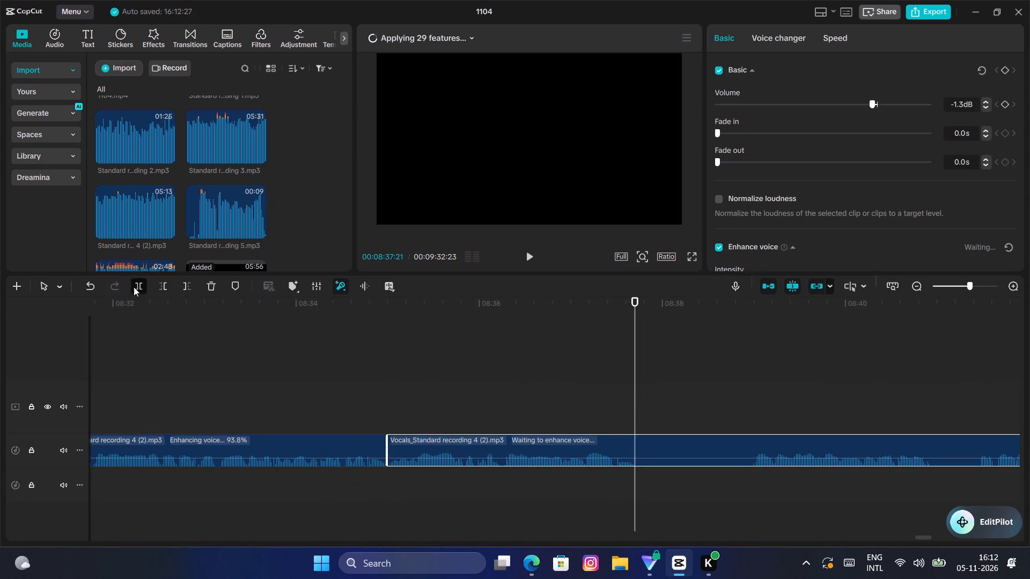
Trim the silent start of the piece after the 00:08:37:21 split up to 00:08:38:29 and move it back against the preceding piece.
key("space")
key("space")
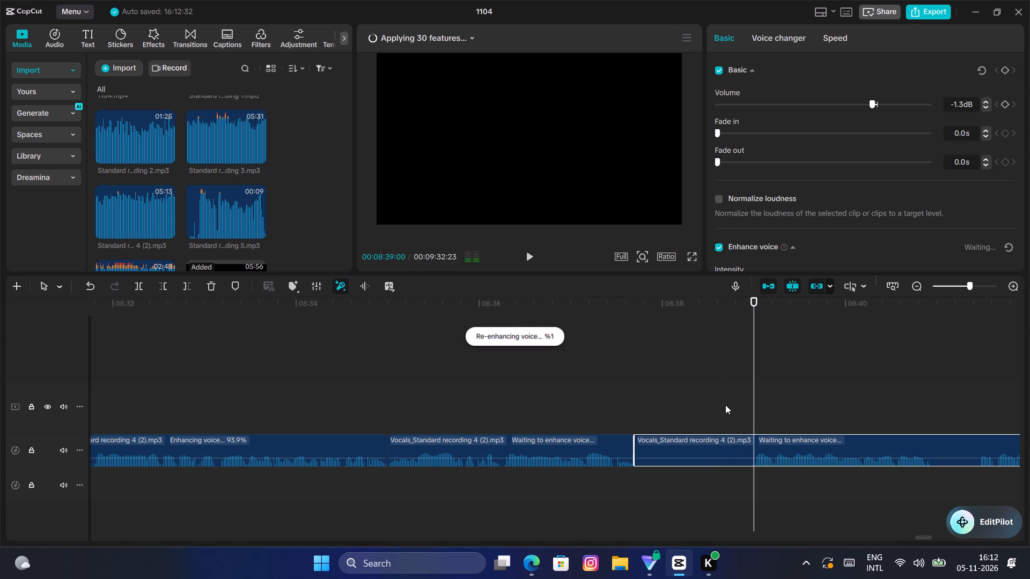
key("Left")
key("Left")
key("Right")
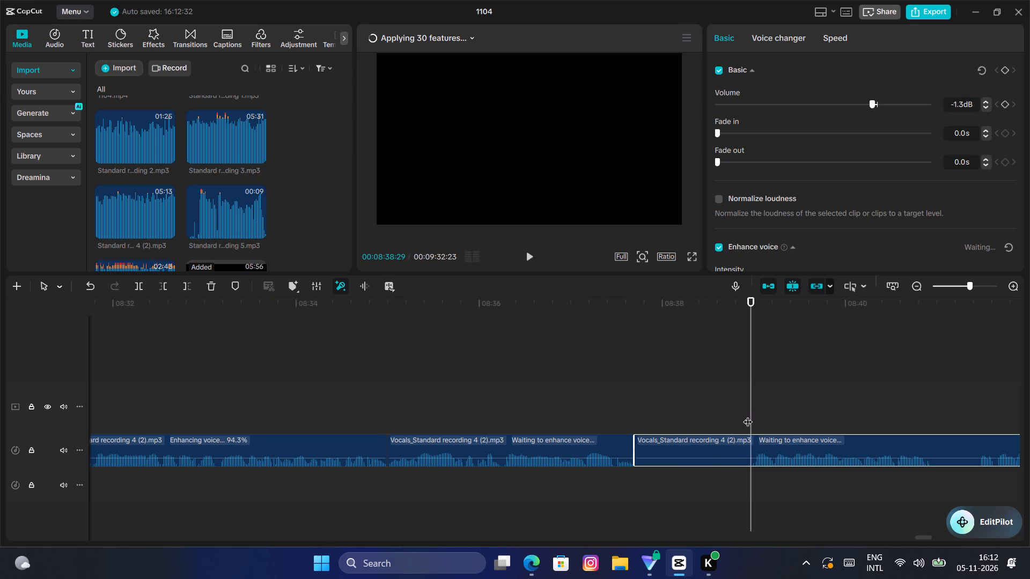
key("q")
left_click_drag(769, 448, 658, 450)
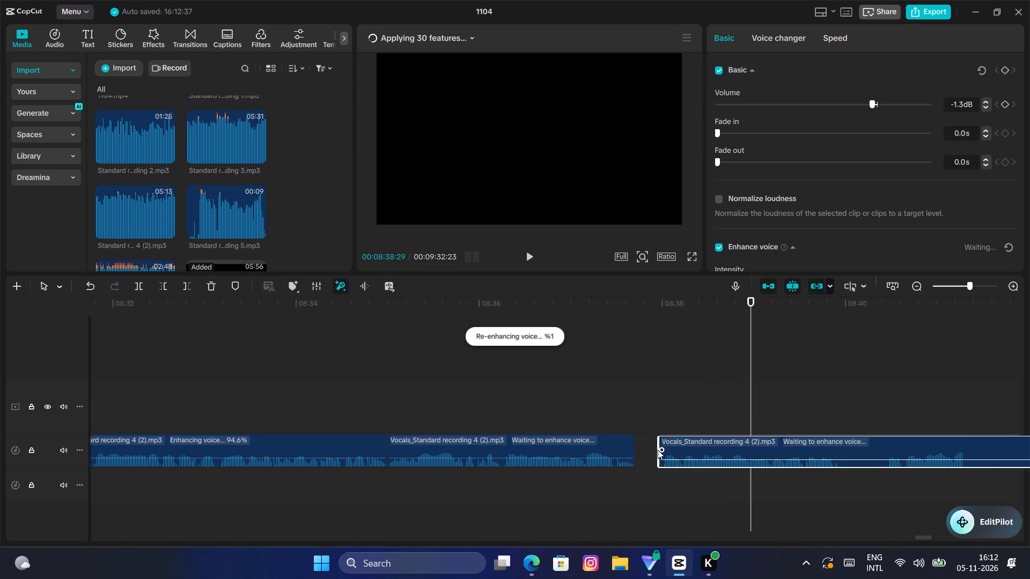
left_click_drag(658, 450, 654, 450)
Play the moved piece, trim its unwanted start up to 00:08:45:11 and move it back against the piece ending at 00:08:37:21.
left_click(591, 419)
key("space")
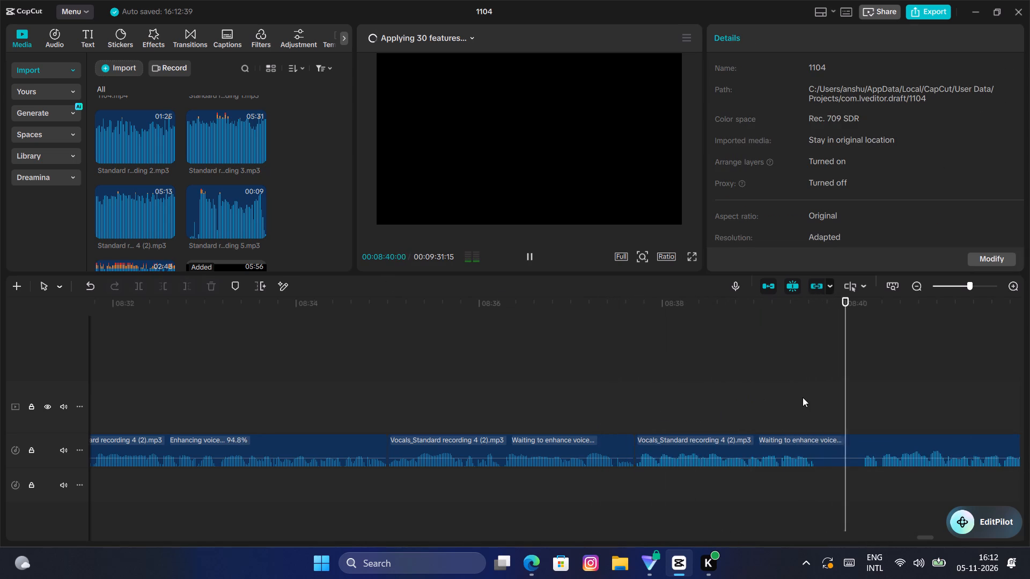
key("space")
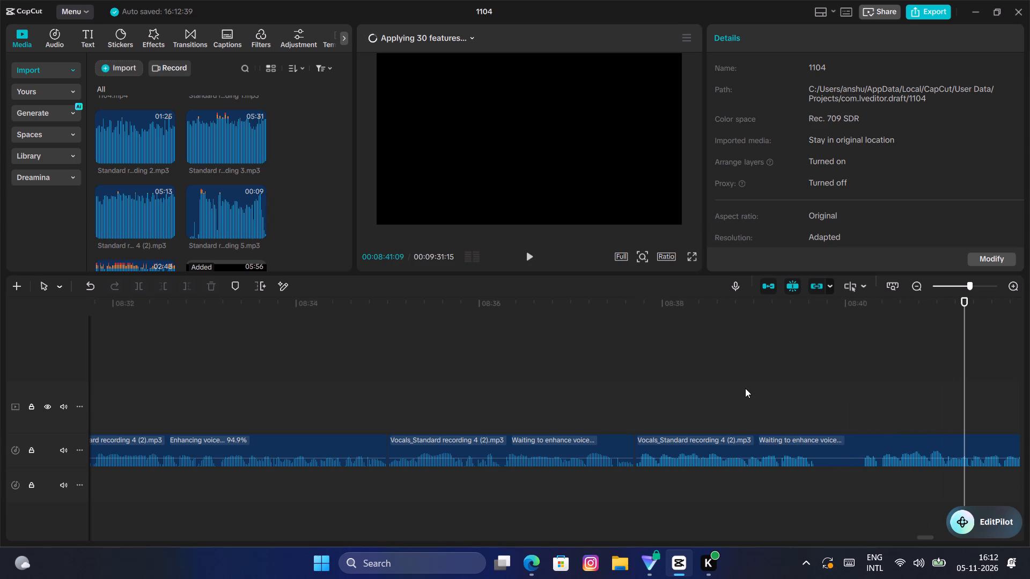
key("space")
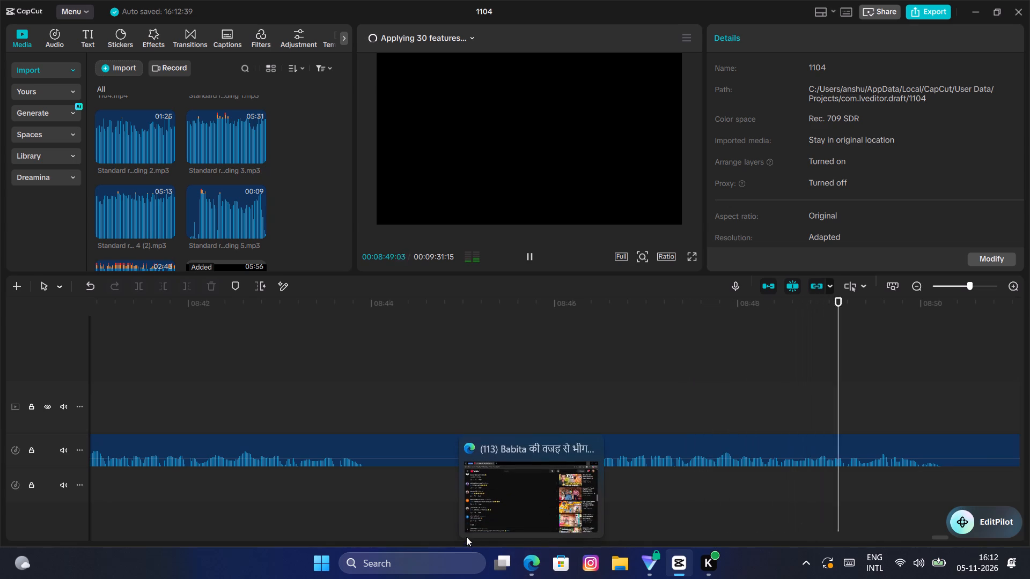
key("space")
left_click(504, 396)
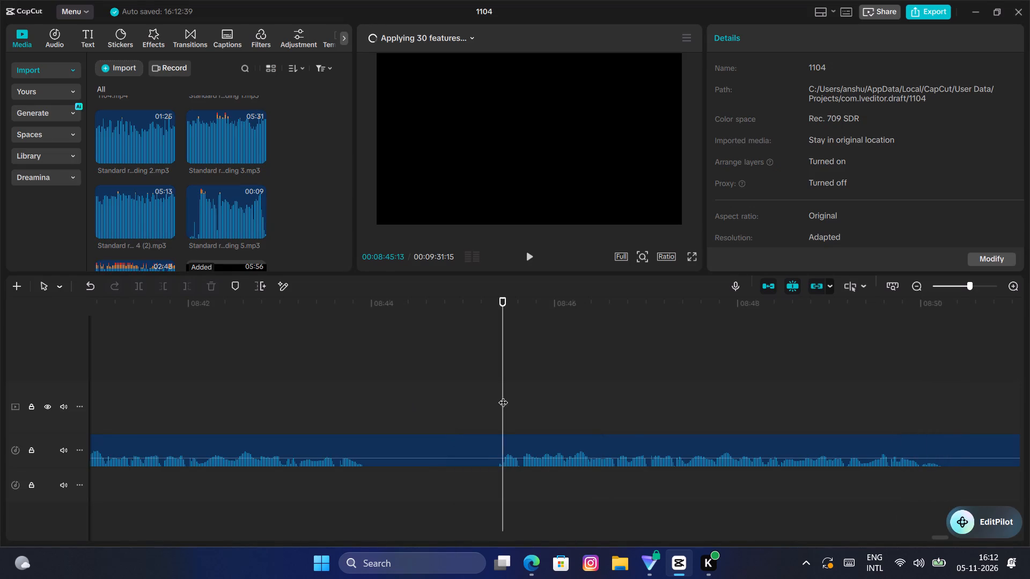
left_click_drag(501, 397, 496, 400)
left_click(476, 459)
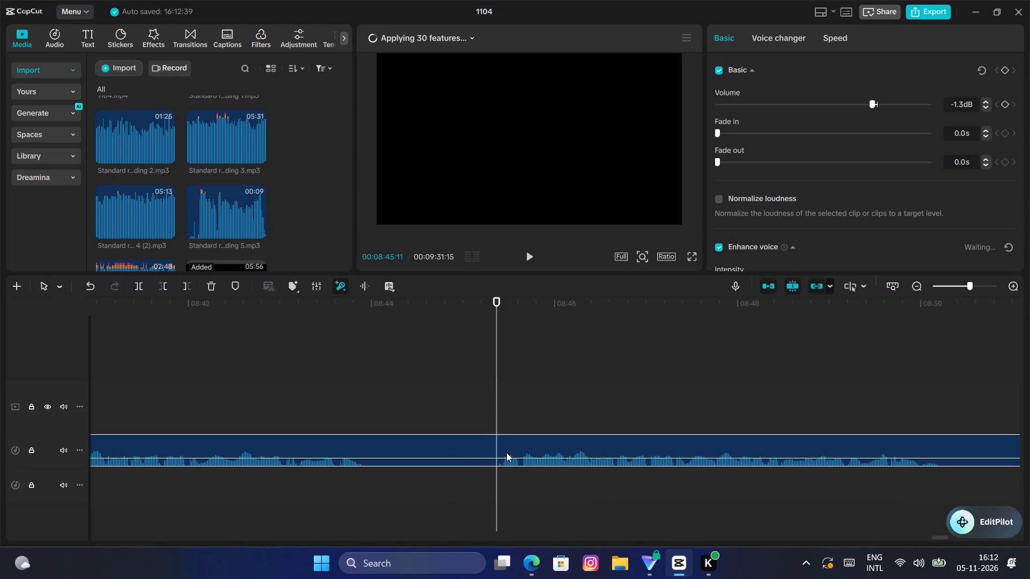
key("Right")
key("Left")
key("q")
left_click_drag(568, 449, 33, 497)
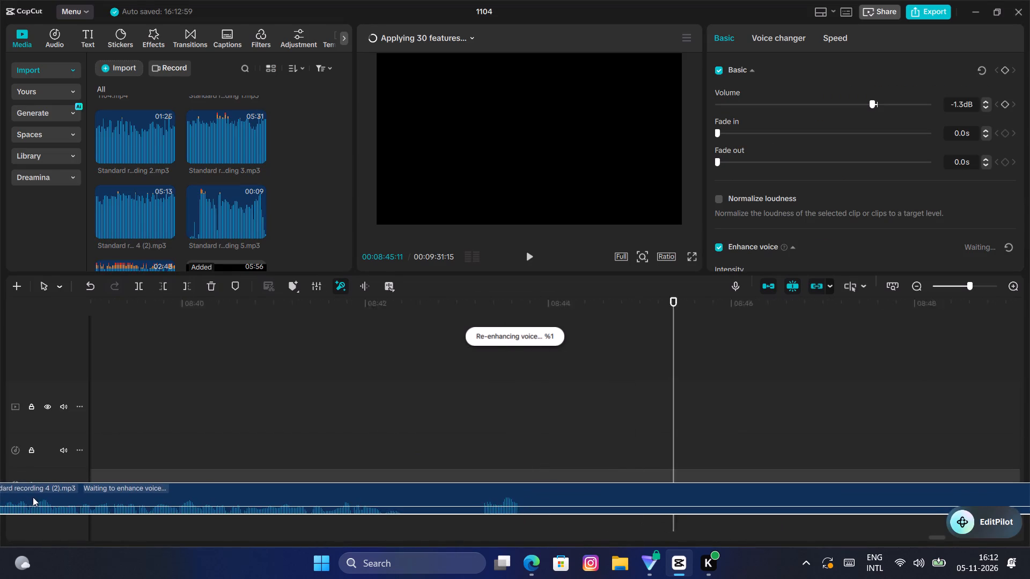
left_click_drag(33, 497, 455, 447)
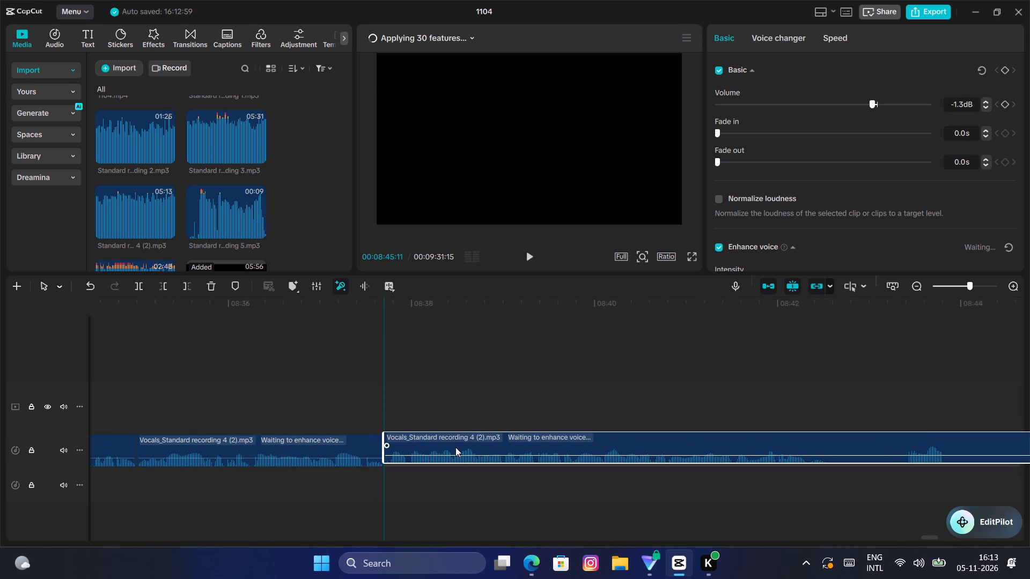
Play past the pause in the moved piece and split it at 00:08:43:12, just before speech resumes.
left_click(451, 414)
left_click_drag(450, 411, 805, 391)
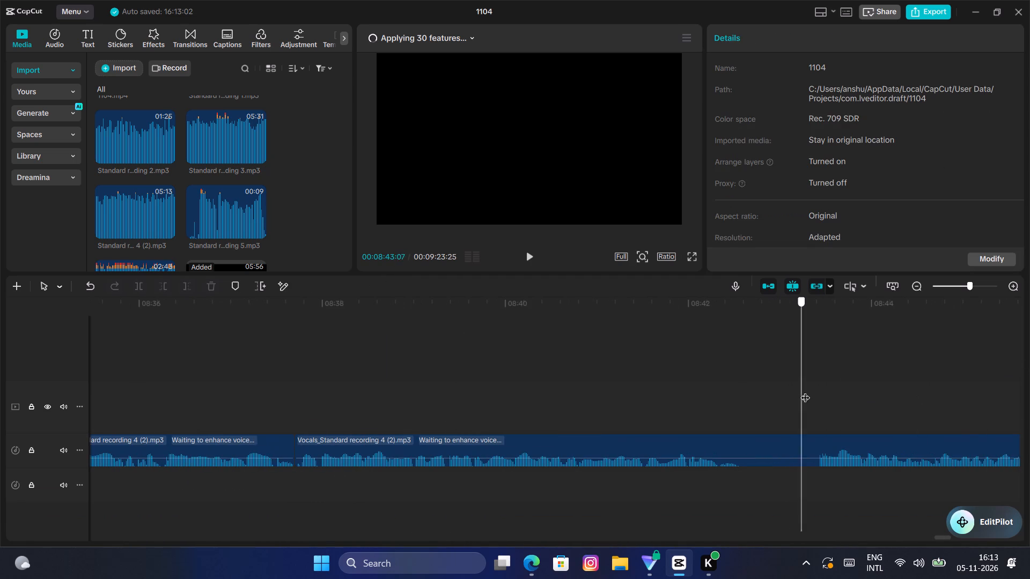
left_click_drag(805, 391, 813, 389)
key("space")
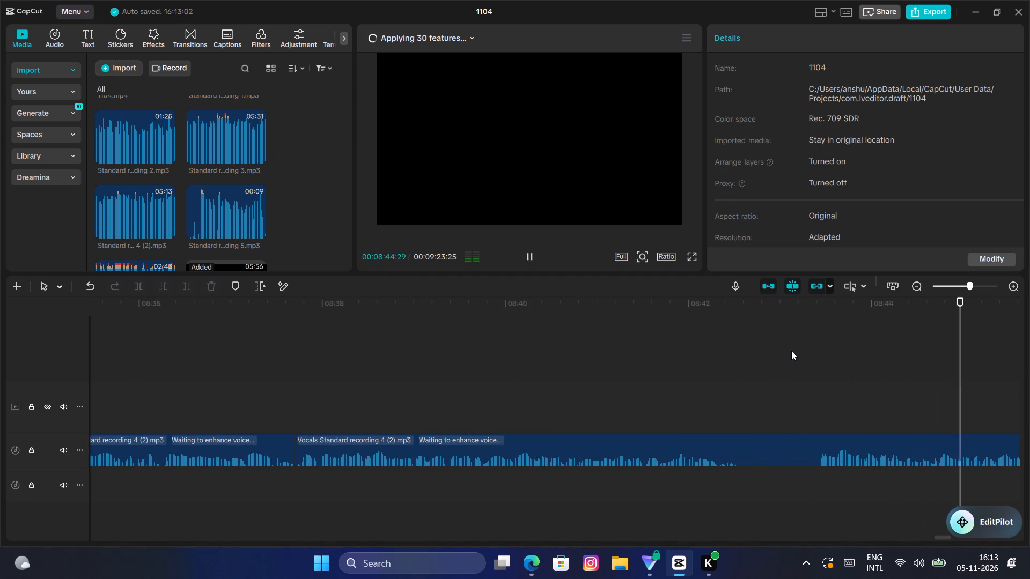
key("space")
left_click(221, 405)
left_click_drag(221, 405, 239, 407)
left_click(222, 437)
key("Left")
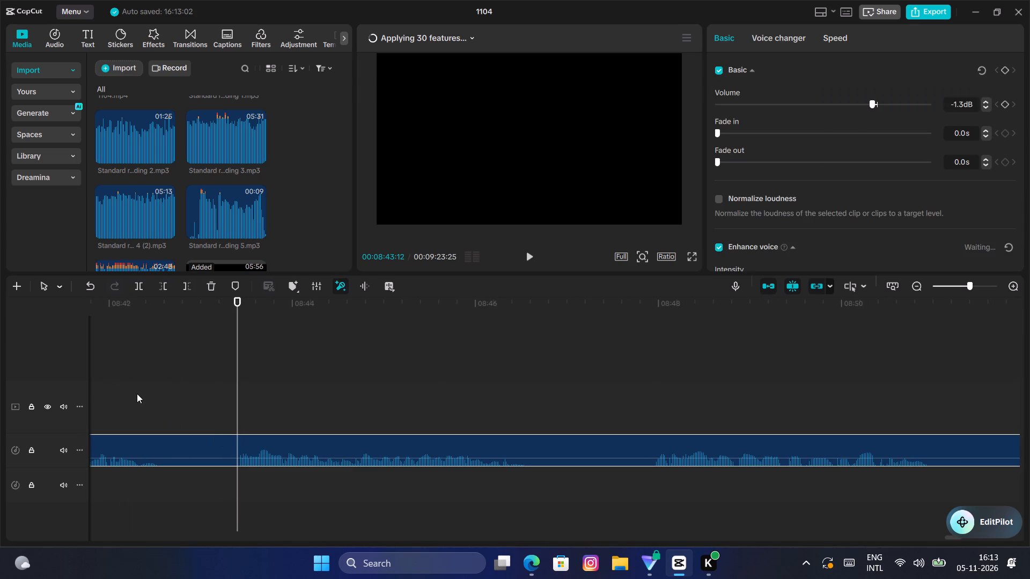
left_click(133, 279)
Trim the silent end of the piece before the 00:08:43:12 split back to 00:08:42:17 and move the following piece against it.
double_click(139, 350)
left_click_drag(139, 350, 144, 351)
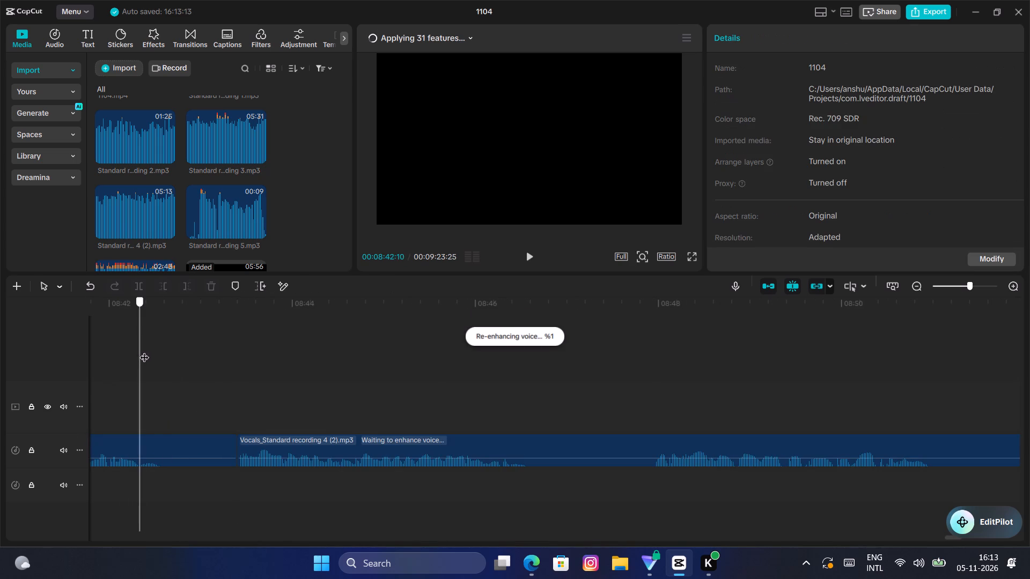
left_click_drag(144, 351, 163, 351)
left_click(185, 442)
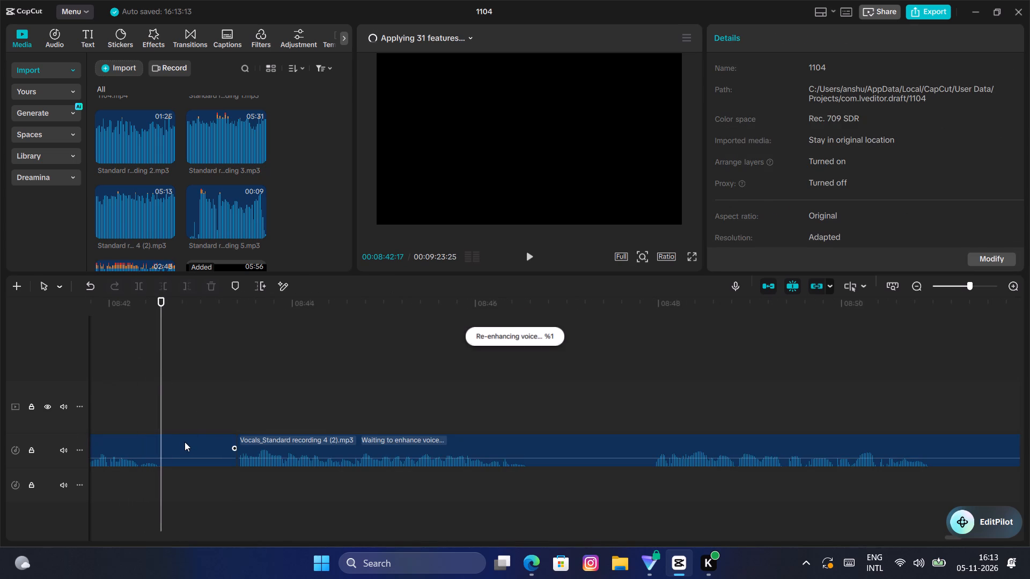
key("w")
left_click(258, 443)
left_click_drag(257, 443, 193, 446)
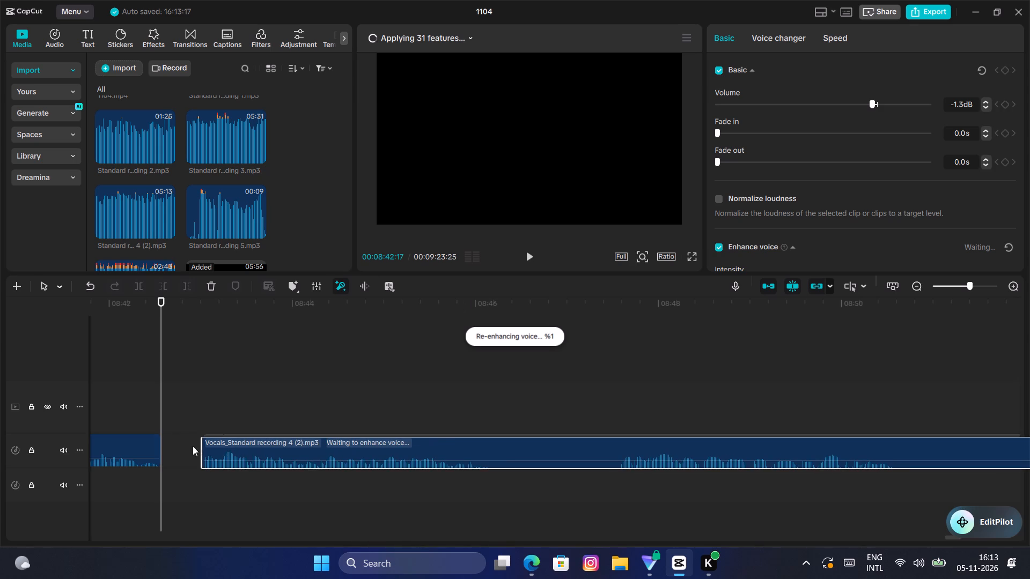
left_click_drag(193, 446, 184, 447)
Play the moved piece and split it at 00:08:45:22, where its phrase ends.
double_click(192, 397)
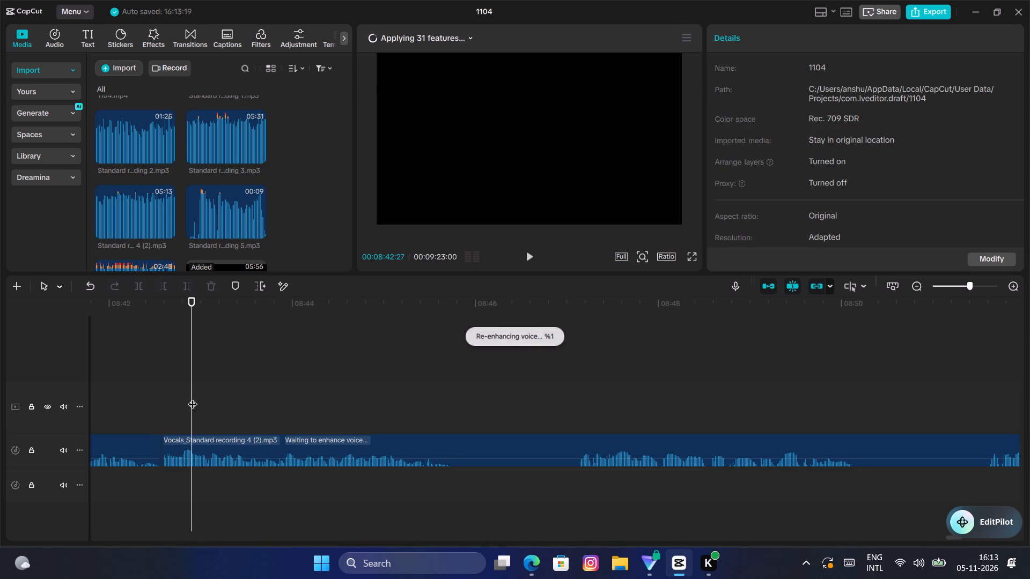
key("space")
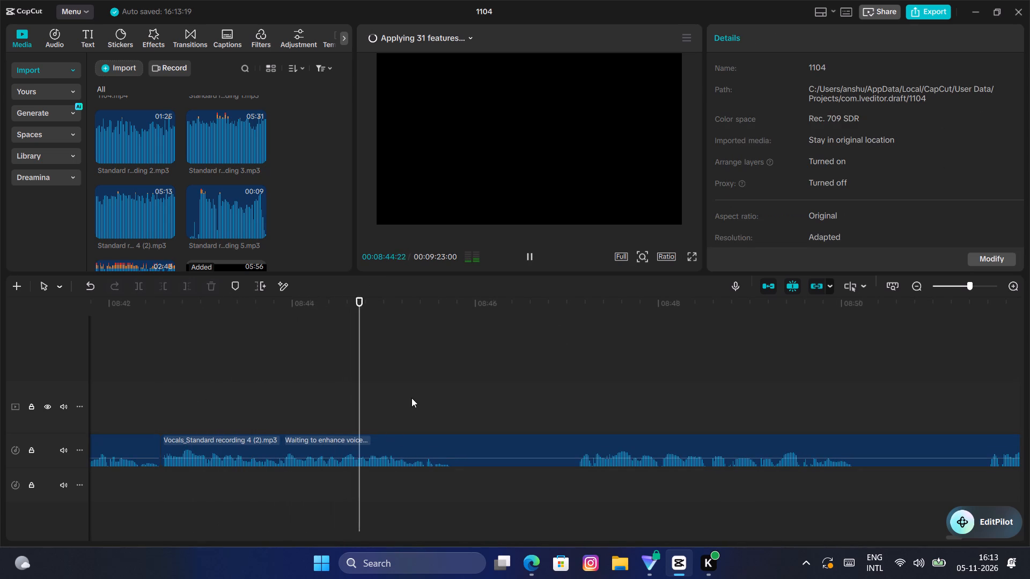
key("space")
left_click(422, 462)
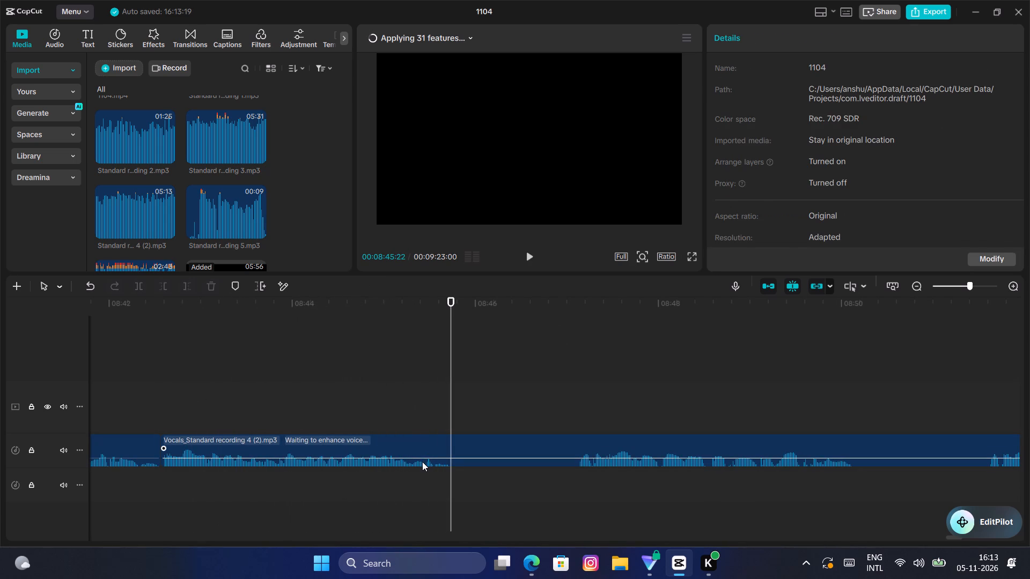
left_click(142, 278)
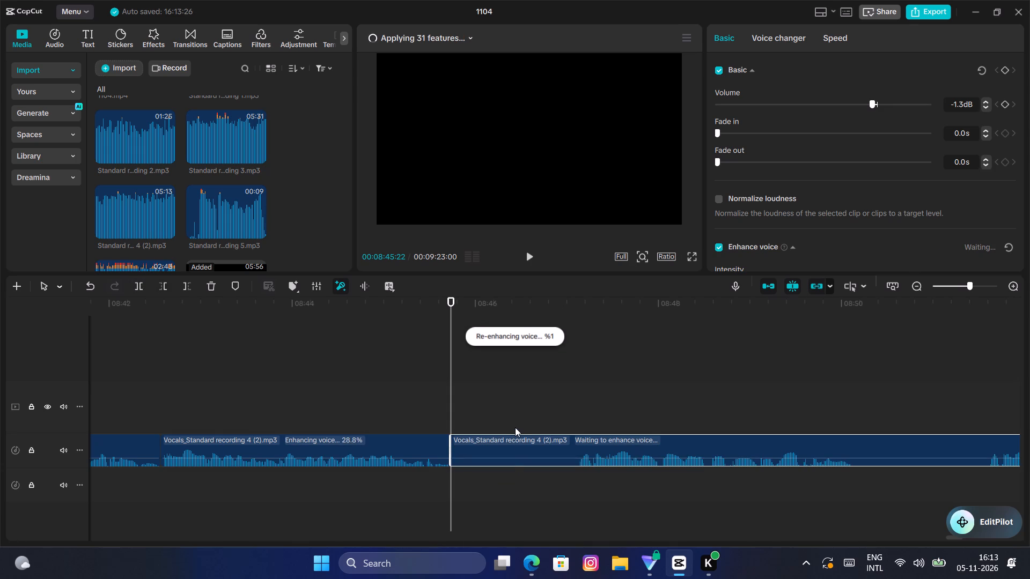
Trim the silent start of the piece after the 00:08:45:22 split up to 00:08:47:04 and move it back against the preceding piece.
left_click(539, 400)
left_click_drag(540, 399, 573, 391)
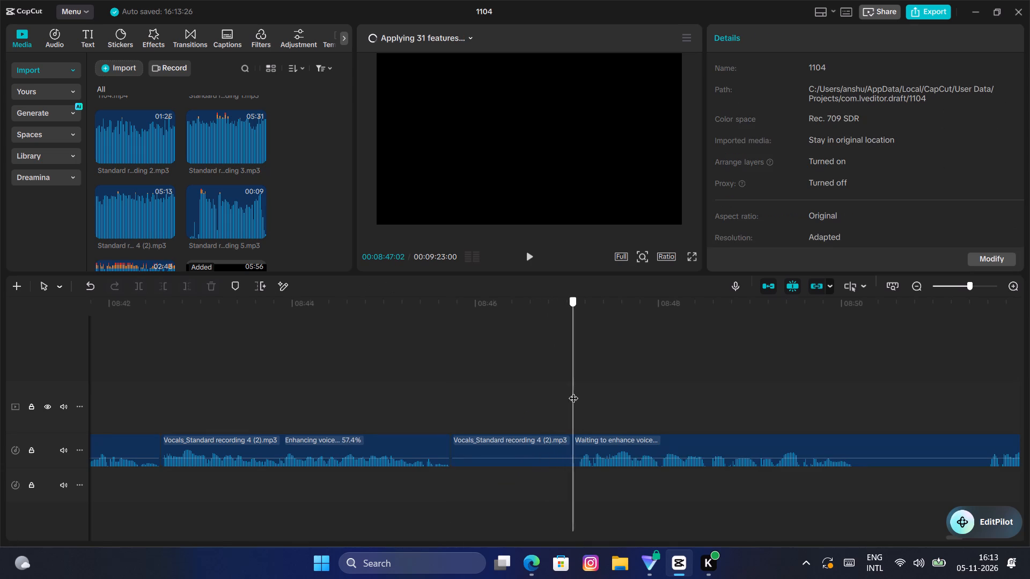
left_click_drag(573, 391, 579, 388)
left_click(563, 448)
key("q")
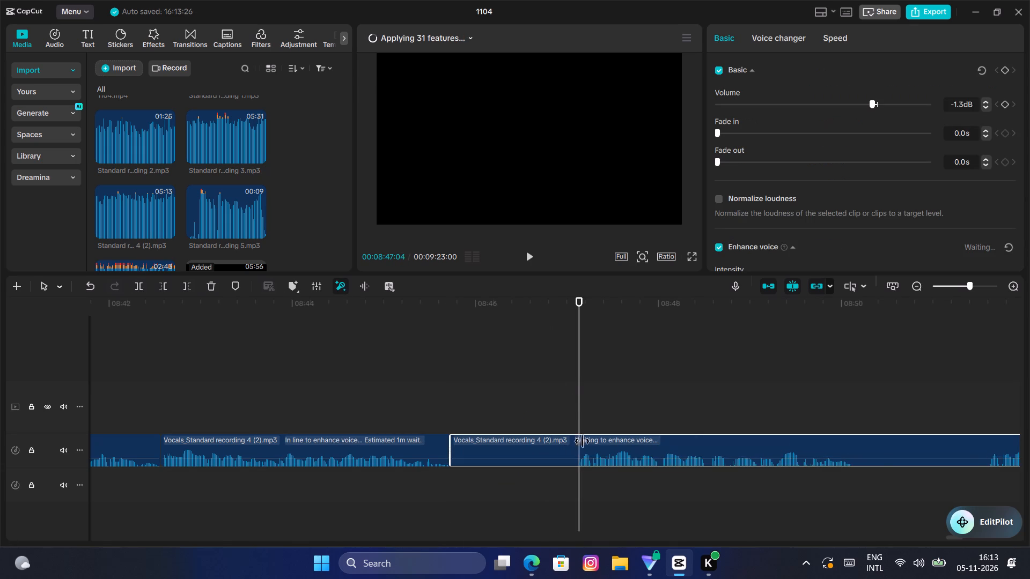
left_click_drag(600, 451, 472, 455)
Play the moved piece, trim its unwanted start up to 00:08:52:01 and move it back against the piece ending at 00:08:45:22.
left_click(417, 419)
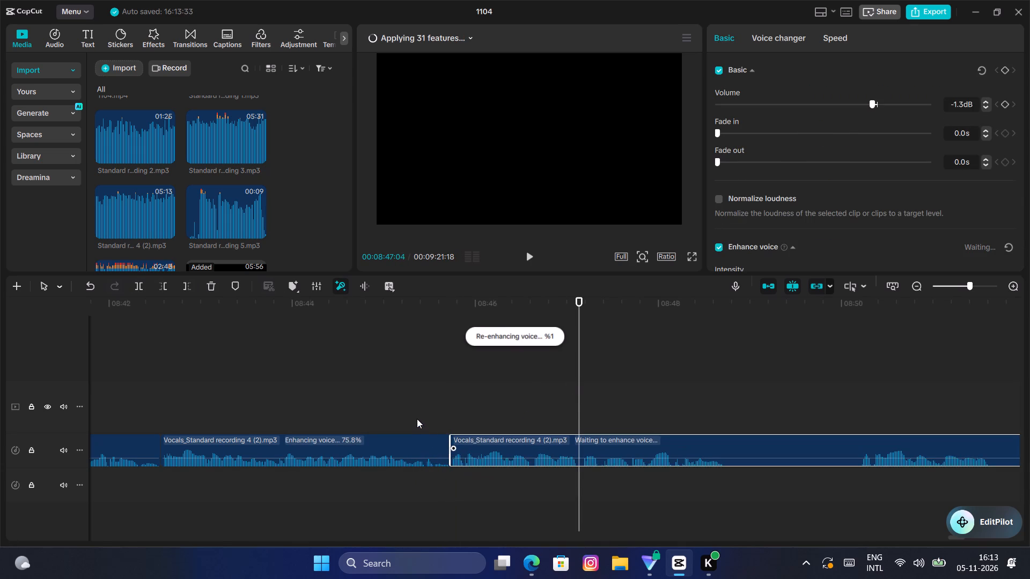
key("space")
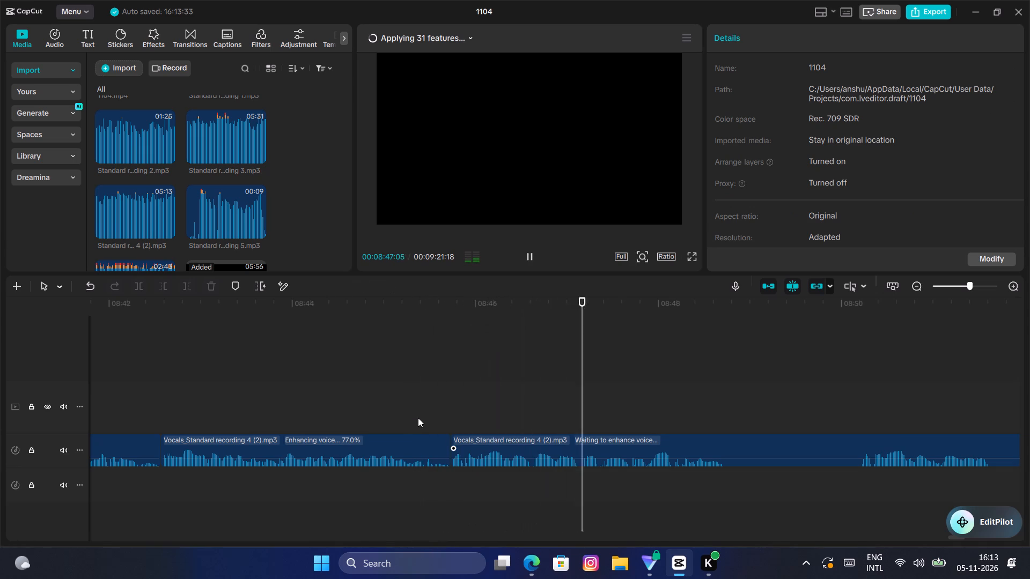
key("space")
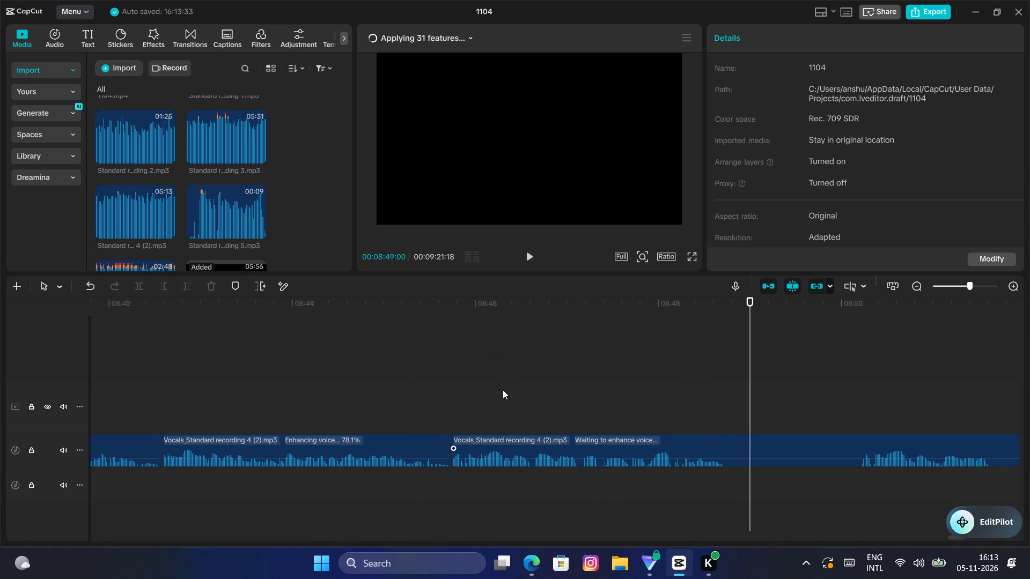
key("space")
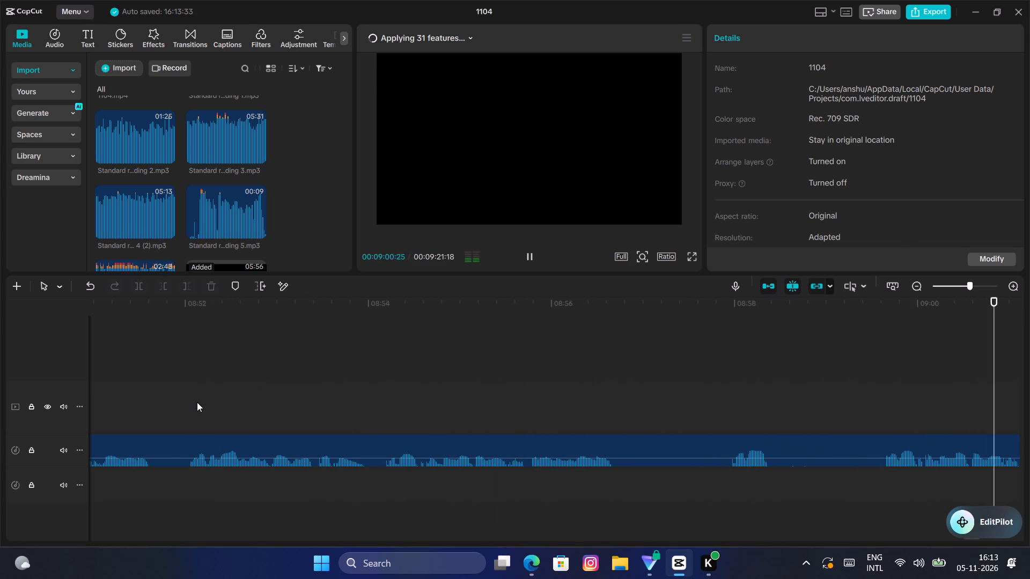
key("space")
left_click(156, 418)
left_click_drag(156, 418, 296, 398)
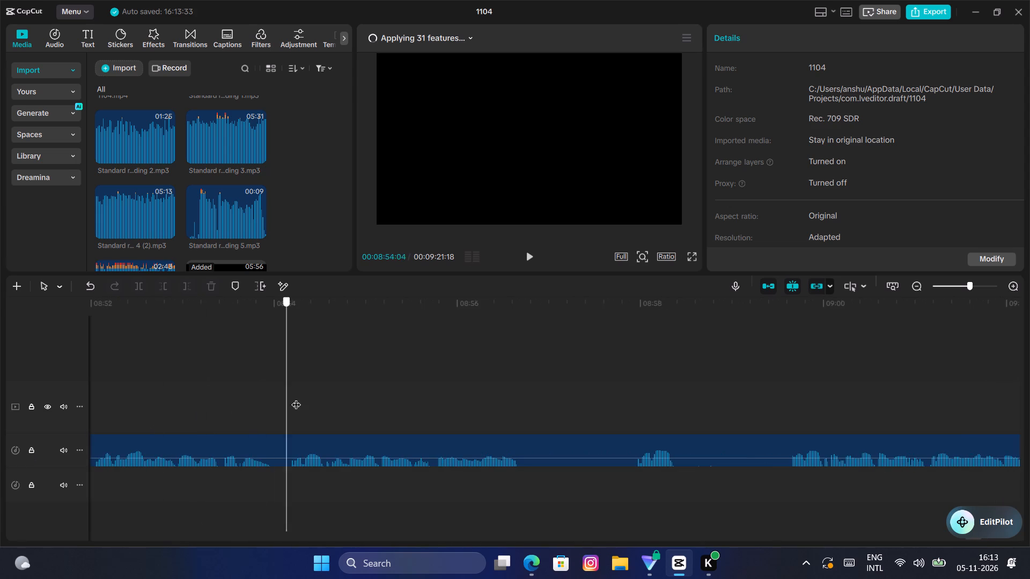
left_click_drag(296, 398, 283, 401)
key("space")
left_click(93, 422)
key("space")
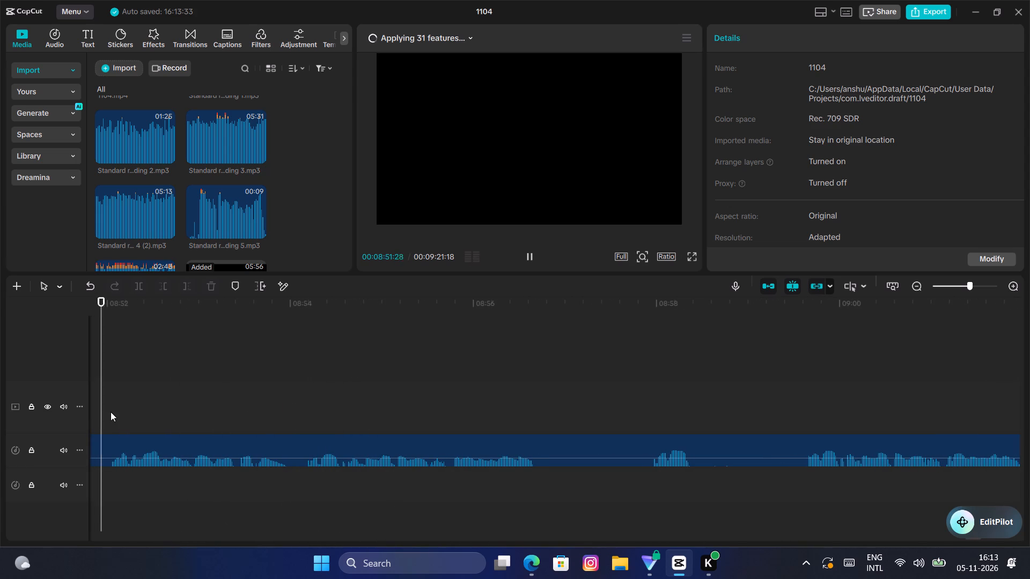
double_click(111, 412)
left_click(171, 407)
left_click_drag(171, 407, 182, 405)
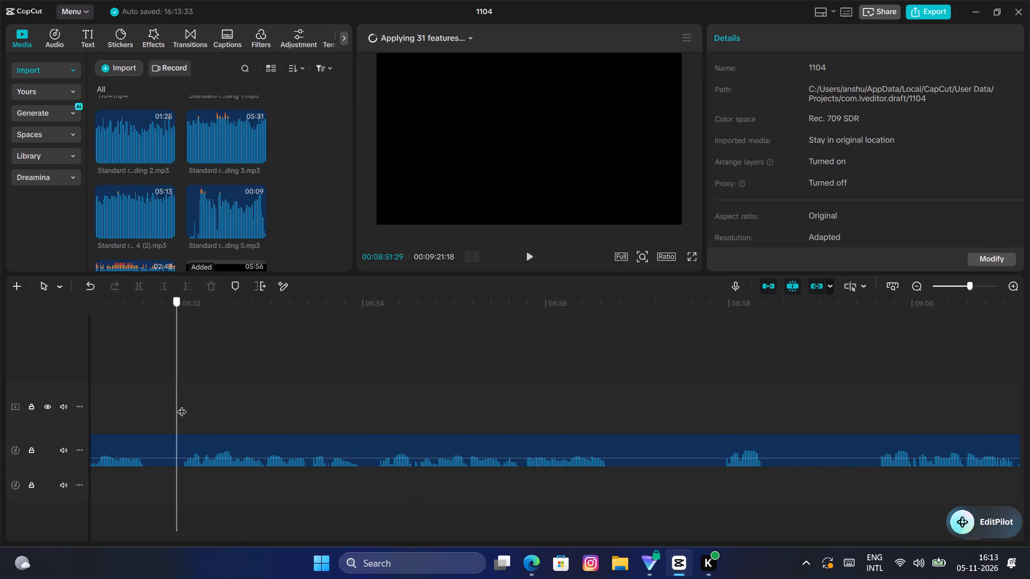
left_click_drag(182, 405, 182, 405)
left_click(174, 446)
key("q")
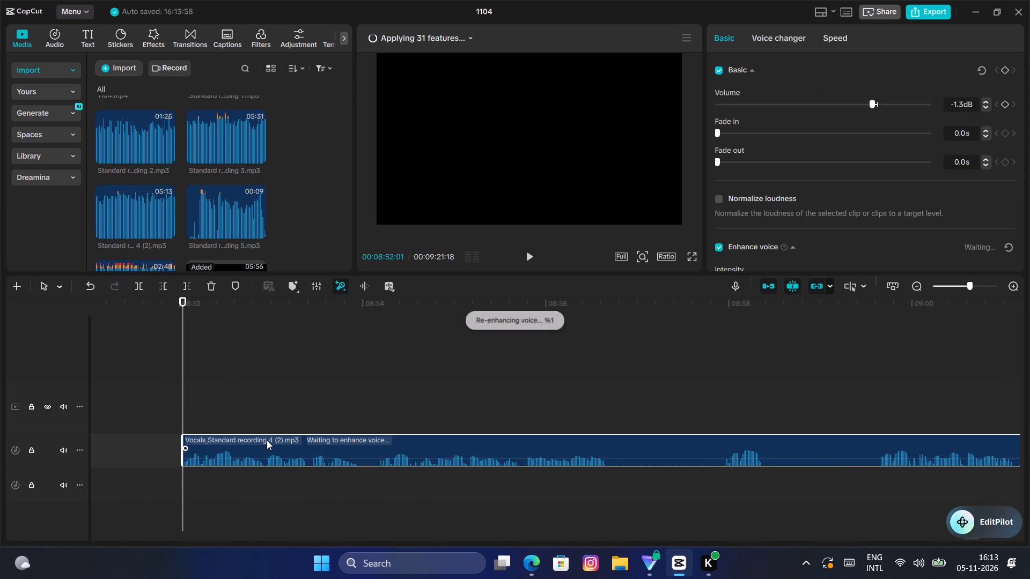
left_click_drag(267, 446, 317, 464)
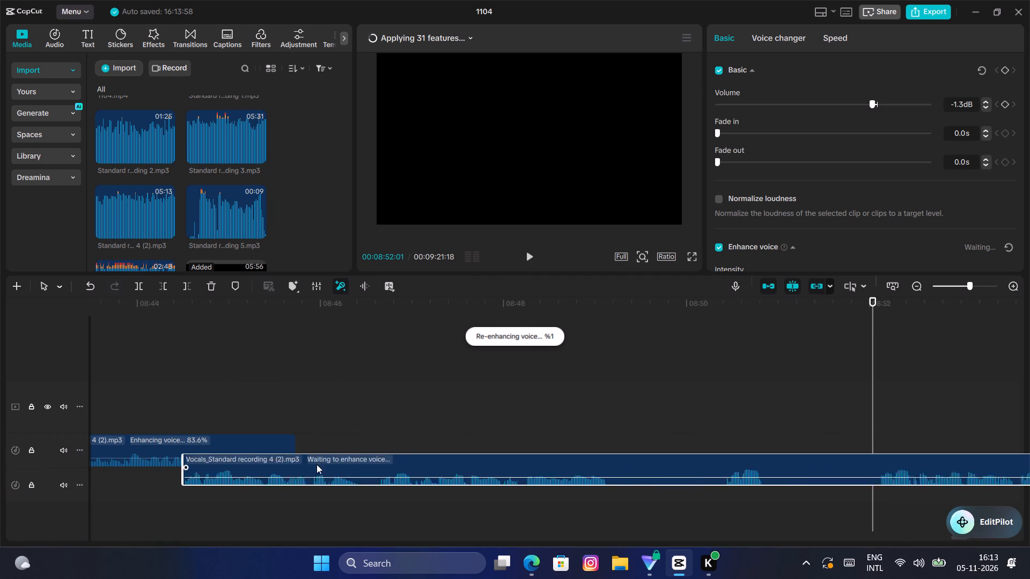
left_click_drag(317, 464, 381, 448)
Play the moved piece and split it at 00:08:47:20, where its phrase ends.
left_click(267, 402)
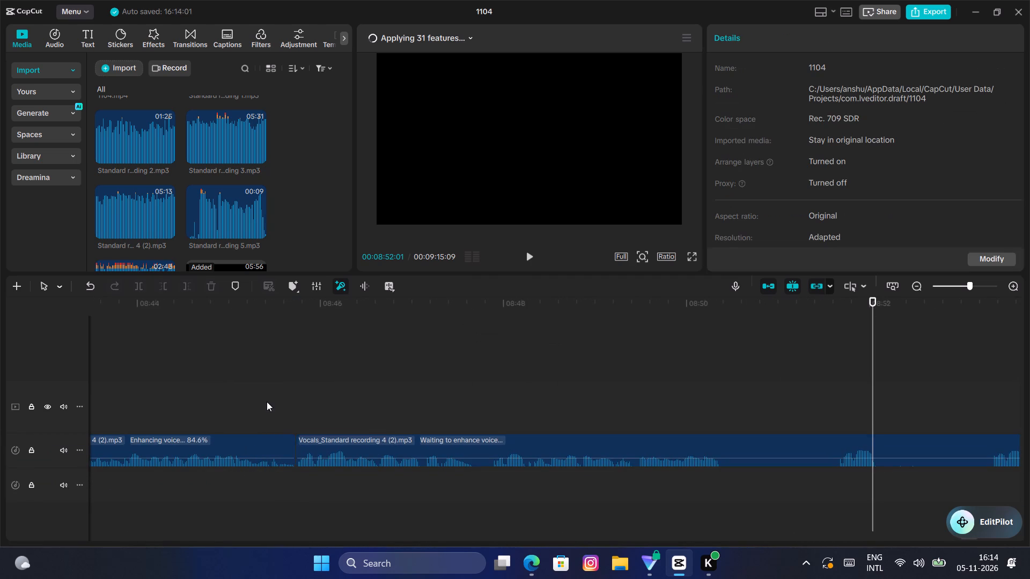
key("space")
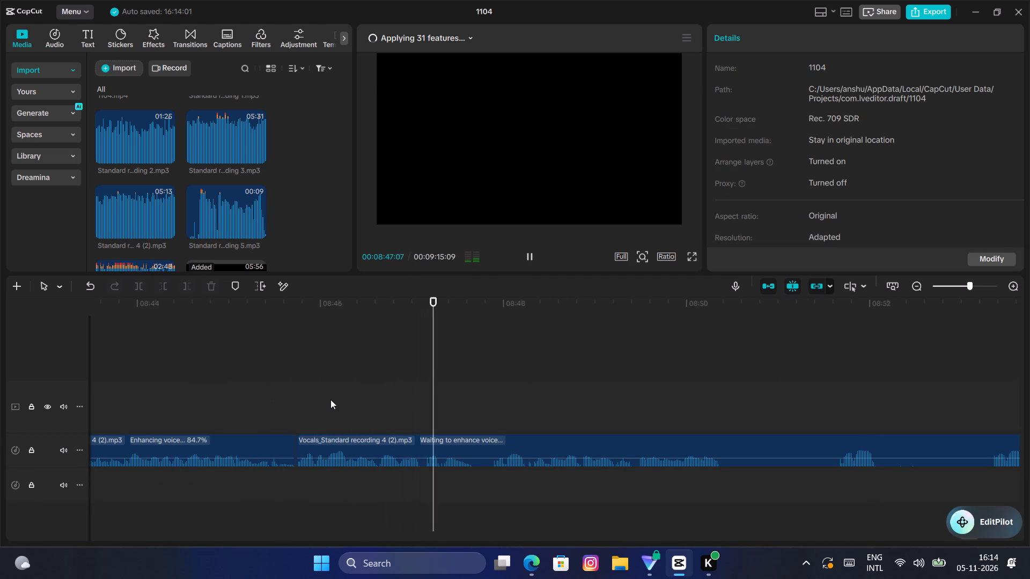
key("space")
key("Right")
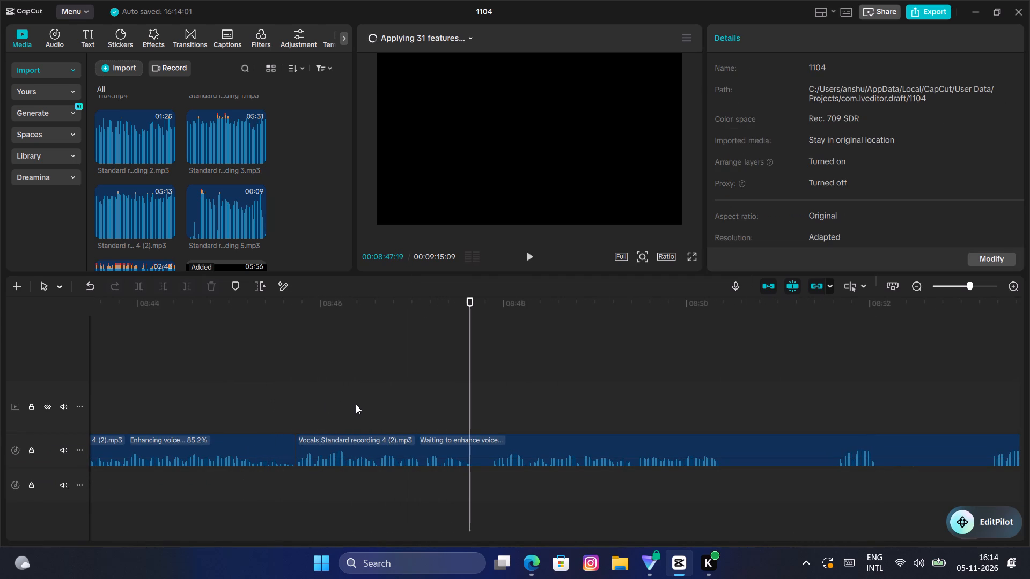
key("Right")
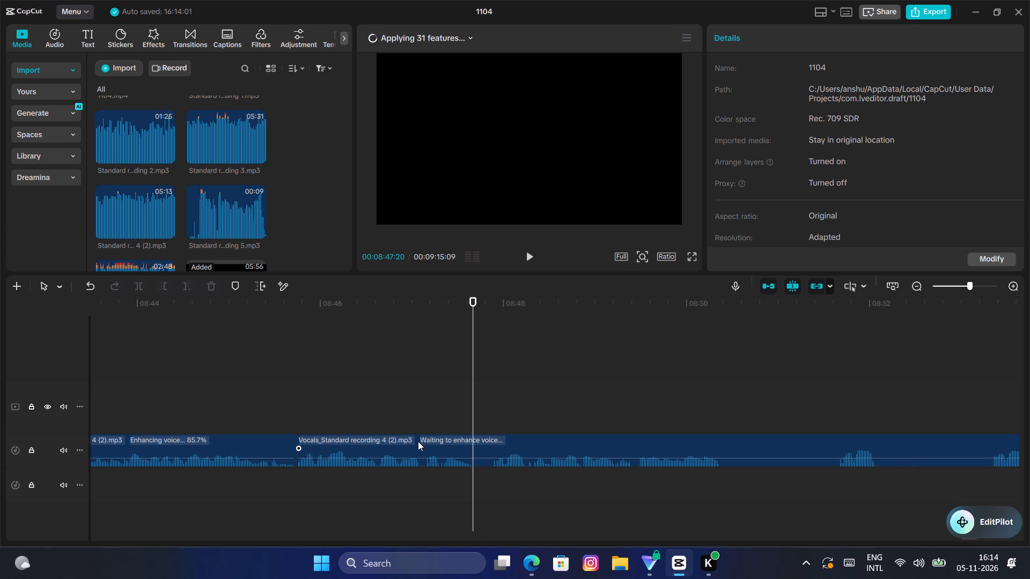
left_click(430, 452)
left_click(137, 285)
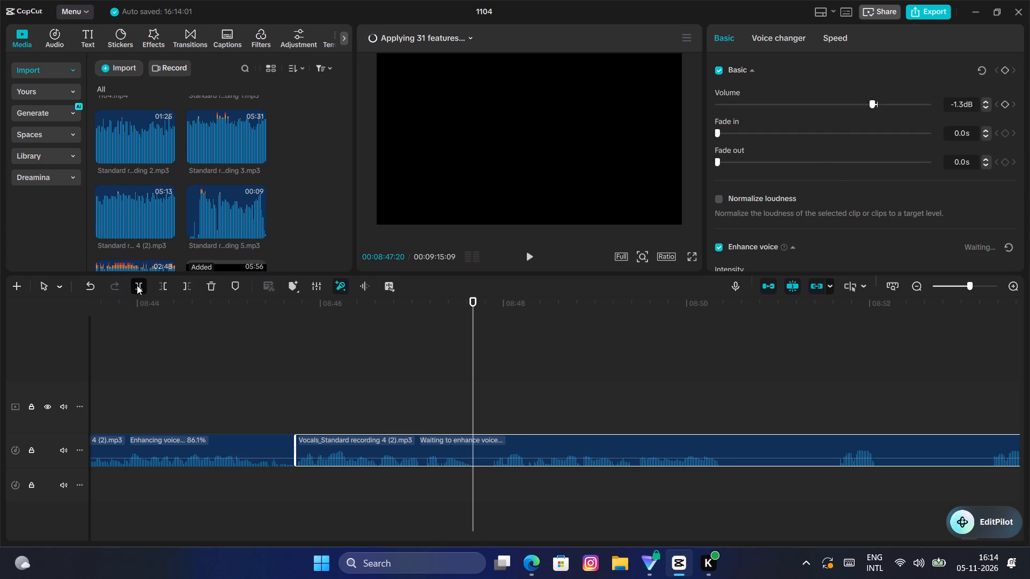
Trim the silent start of the piece after the 00:08:47:20 split up to 00:08:47:26 and move it back against the preceding piece.
key("Right")
key("Right")
key("Right")
key("Right")
key("Right")
key("Right")
key("Right")
key("Right")
key("Right")
key("Left")
key("Left")
key("Left")
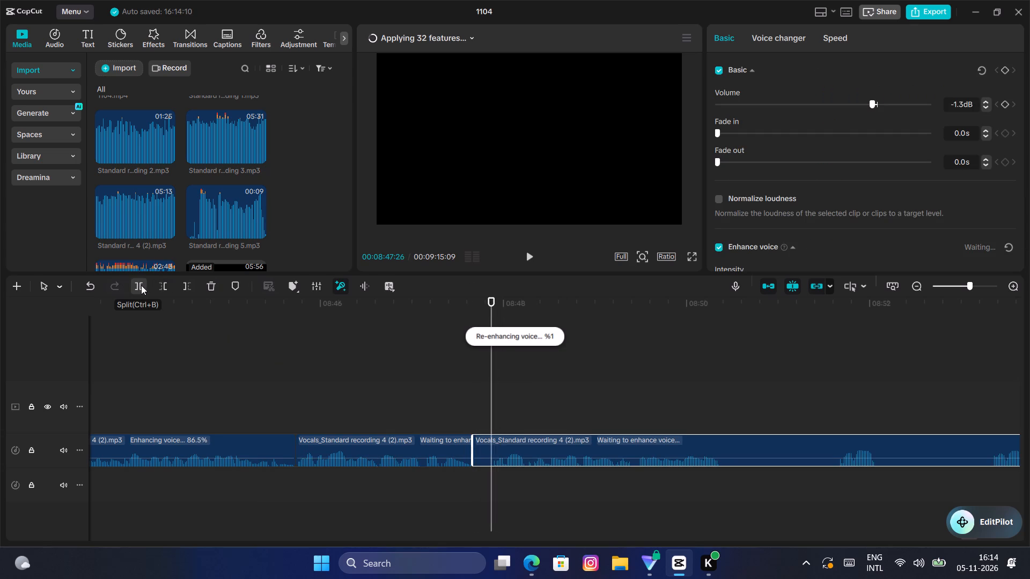
key("Right")
key("Left")
key("q")
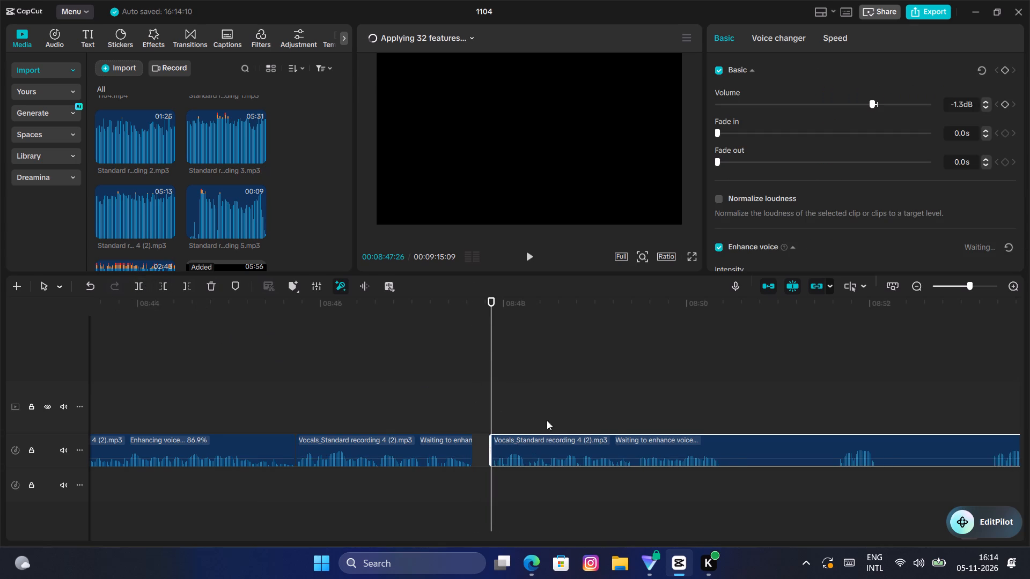
left_click_drag(549, 452, 529, 450)
Play the moved piece from the 00:08:47:20 join onward, skipping between phrases, to examine which opening part is unwanted.
left_click(455, 411)
key("space")
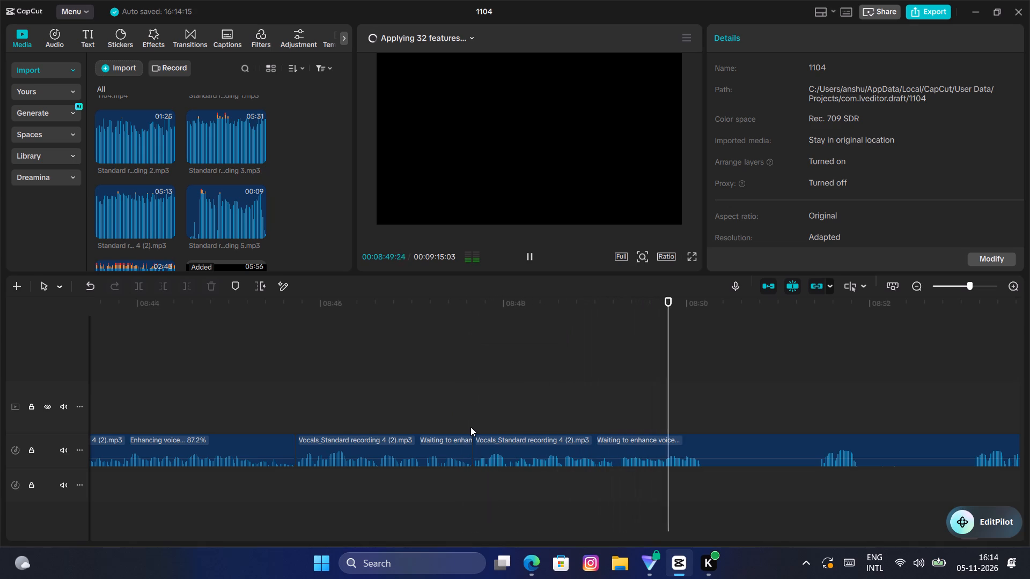
key("space")
key("space")
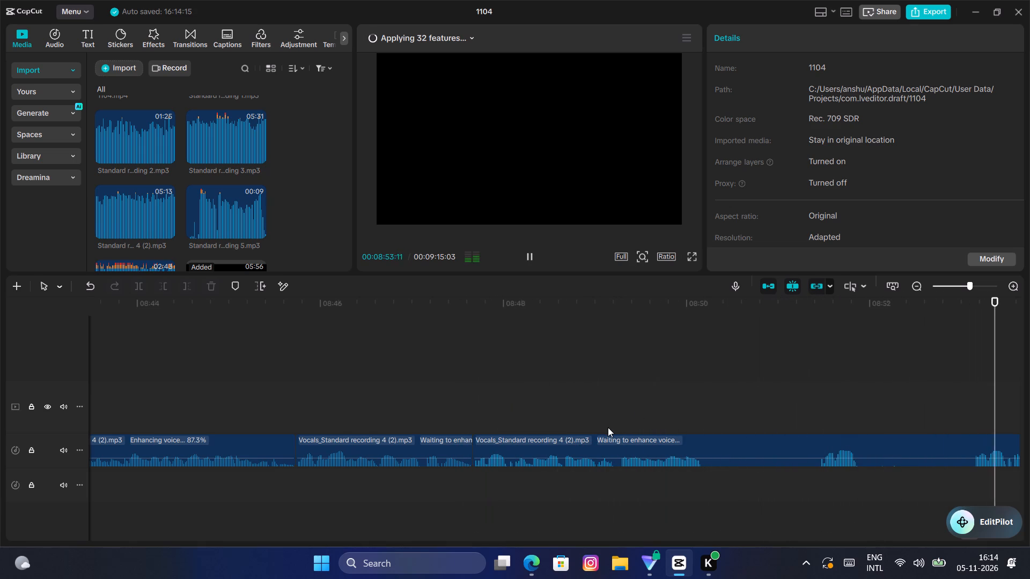
key("space")
key("space")
key("space")
key("space")
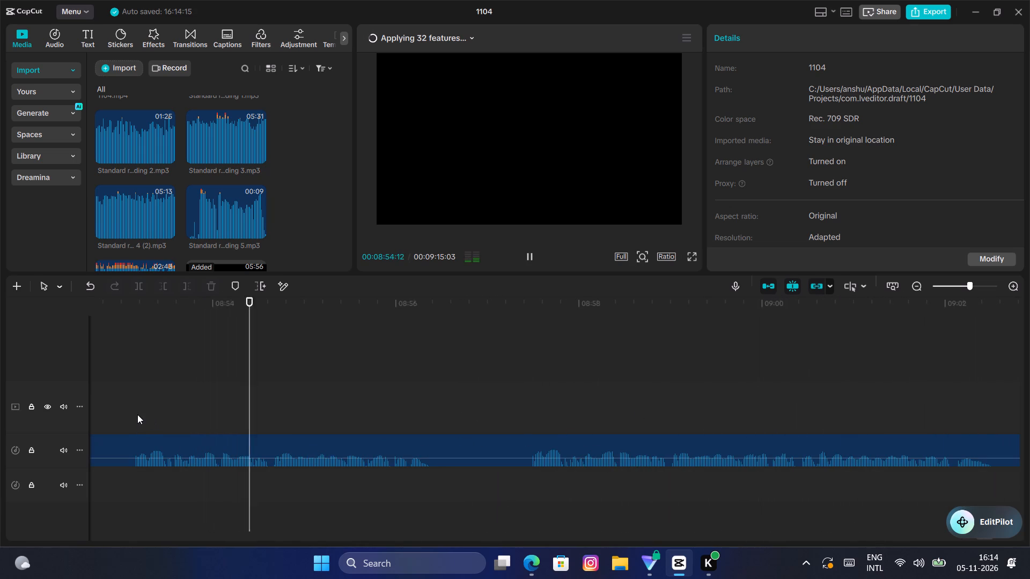
key("space")
left_click(137, 414)
left_click_drag(137, 414, 82, 438)
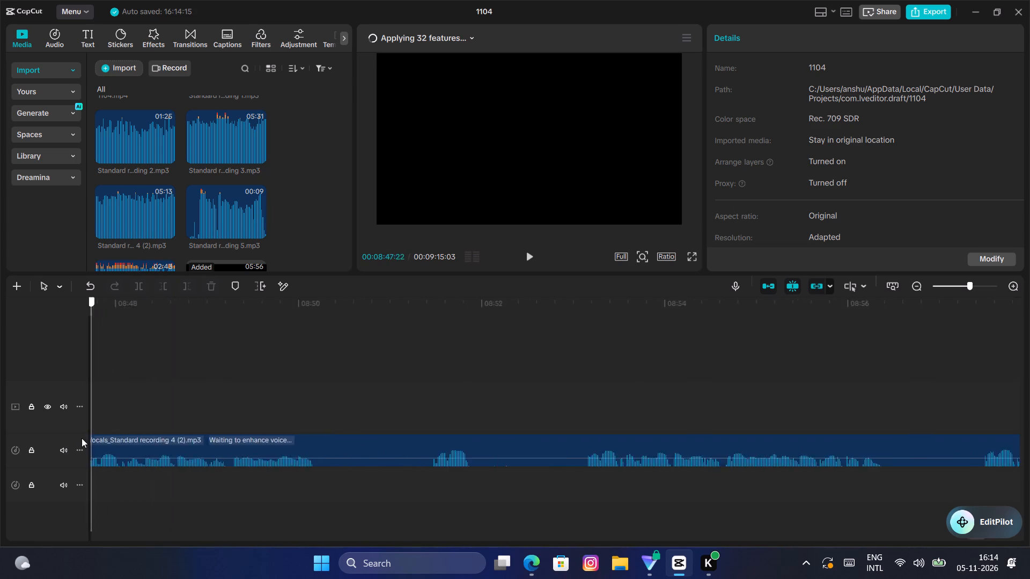
left_click_drag(82, 438, 178, 425)
key("space")
key("space")
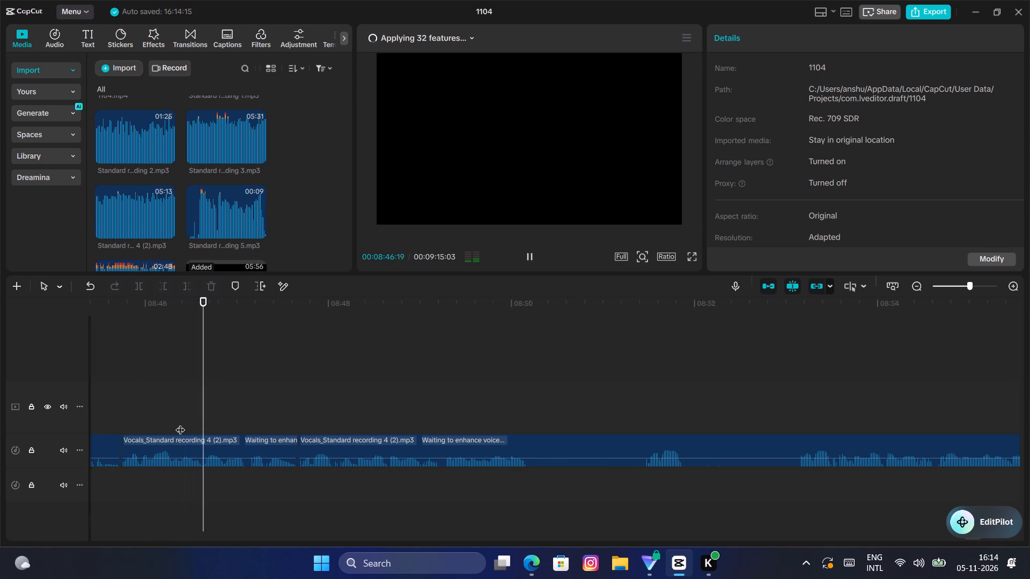
left_click(949, 396)
left_click_drag(949, 397, 486, 378)
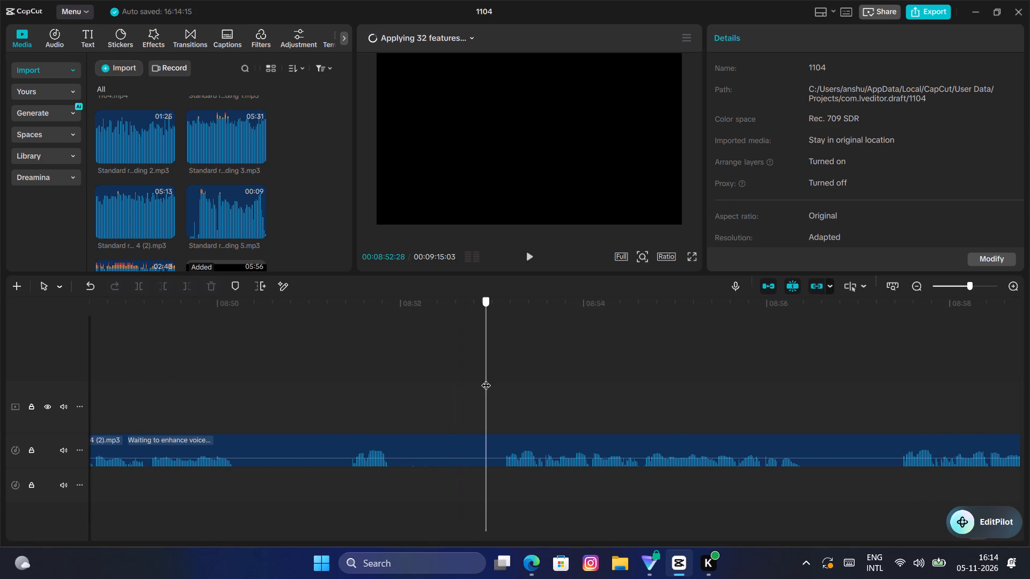
left_click_drag(486, 378, 498, 376)
key("space")
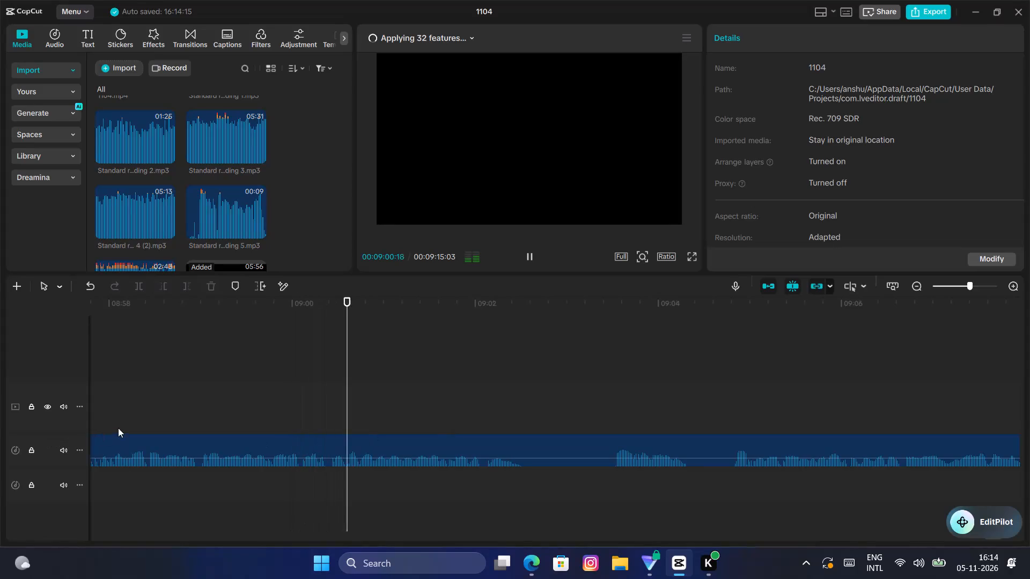
key("space")
key("space")
key("space")
left_click(262, 395)
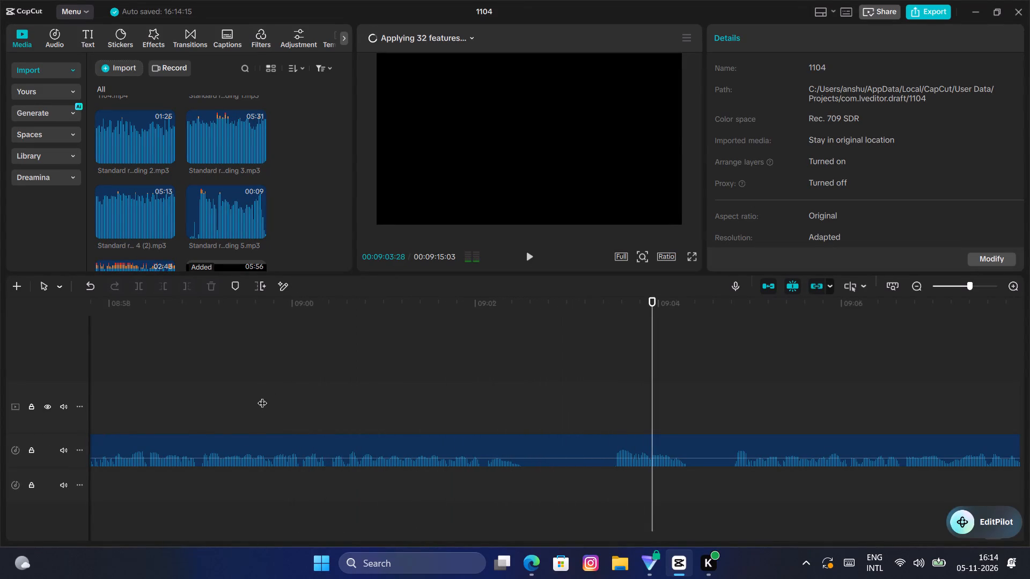
Trim the unwanted start of the piece up to 00:08:57:14 and move it back against the piece ending at 00:08:47:20.
left_click_drag(261, 396, 211, 416)
left_click(211, 435)
key("q")
left_click_drag(278, 449, 275, 450)
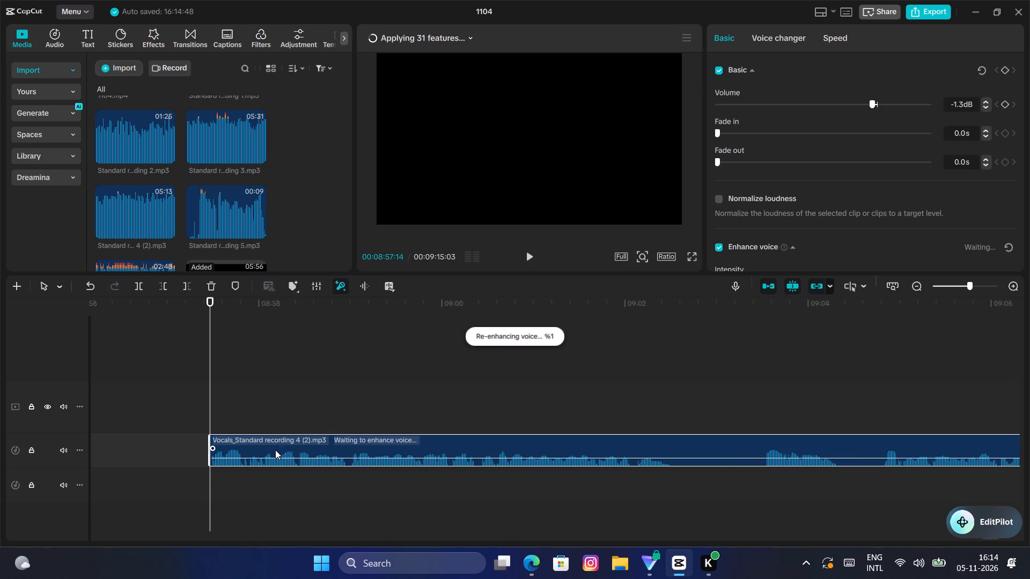
left_click_drag(275, 450, 0, 444)
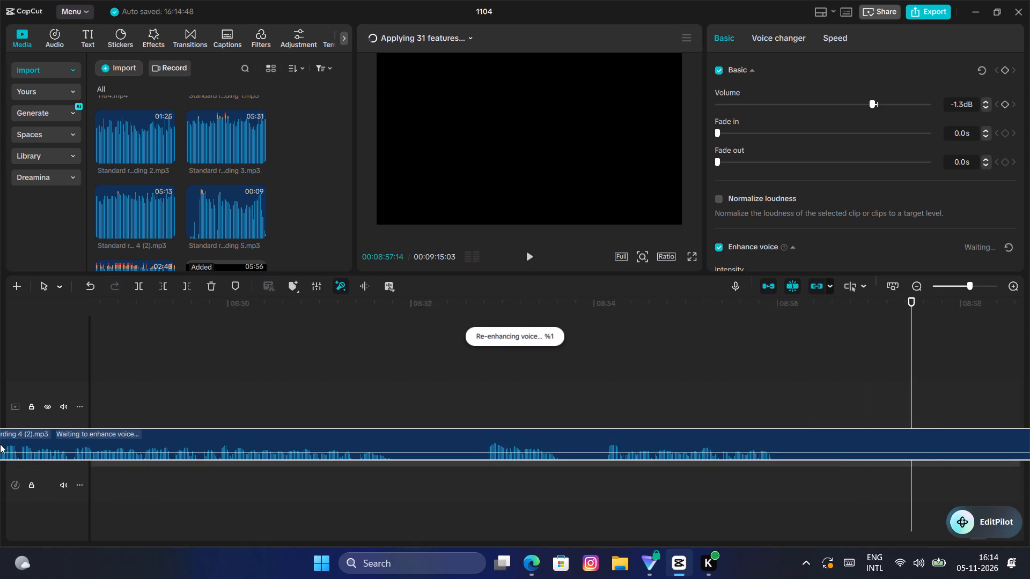
left_click_drag(0, 444, 481, 447)
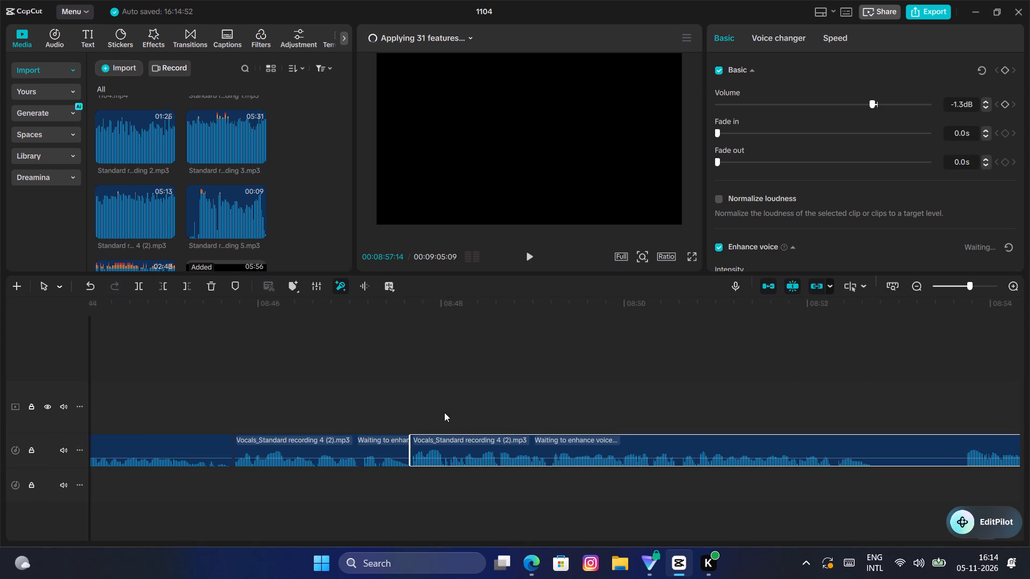
Play the moved piece and split it at 00:08:52:21, where its phrase ends.
left_click(416, 405)
key("space")
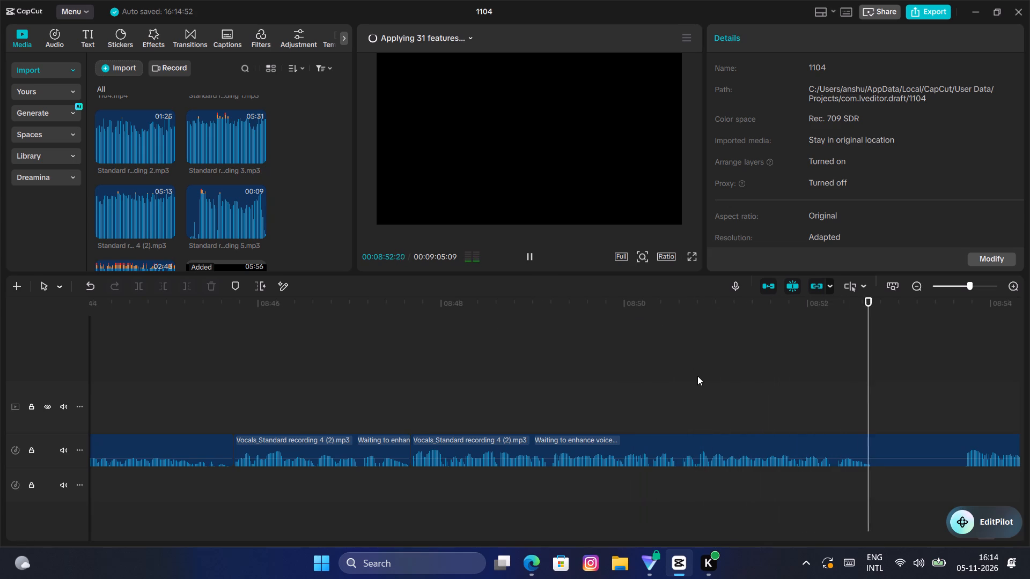
key("space")
key("Left")
key("Left")
key("Left")
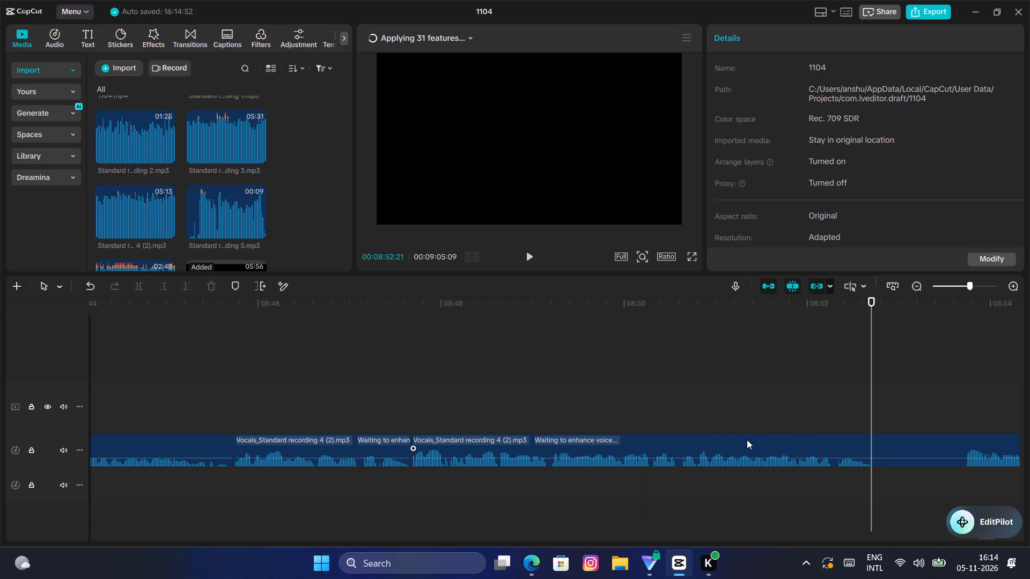
left_click(748, 440)
left_click(134, 287)
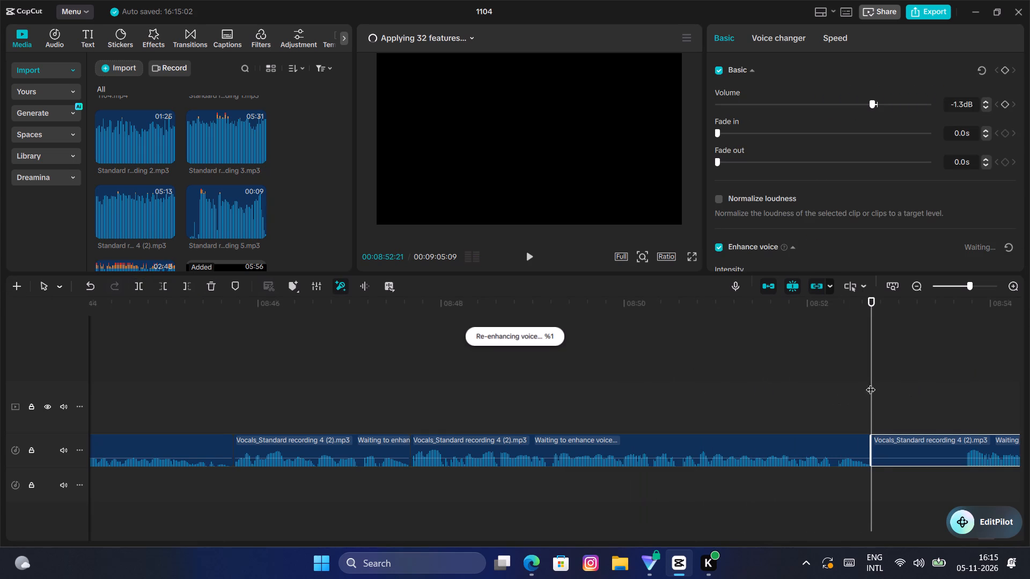
Trim the silent start of the piece after the 00:08:52:21 split up to 00:08:53:22 and move it back against the preceding piece.
left_click_drag(872, 382, 964, 383)
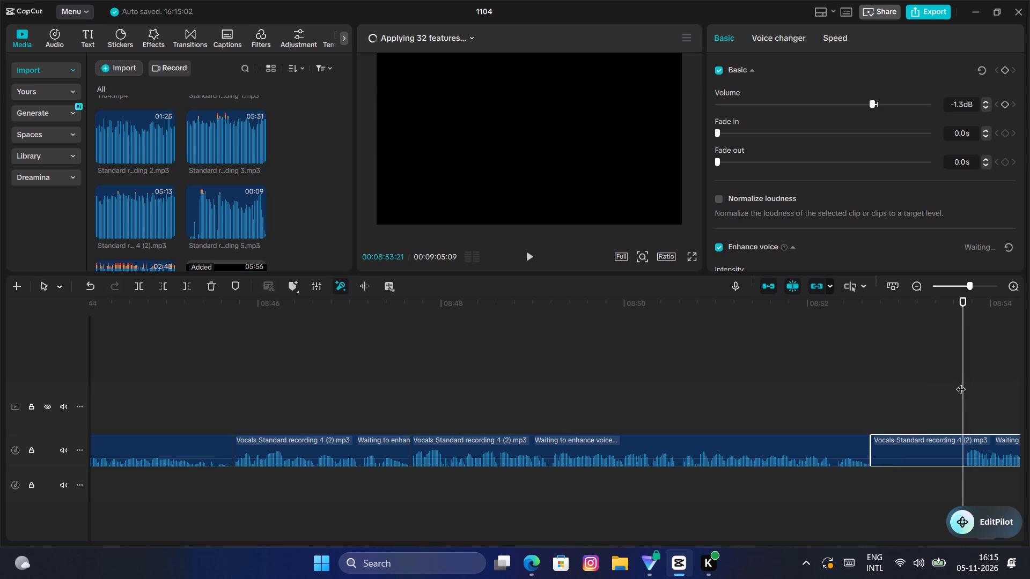
key("q")
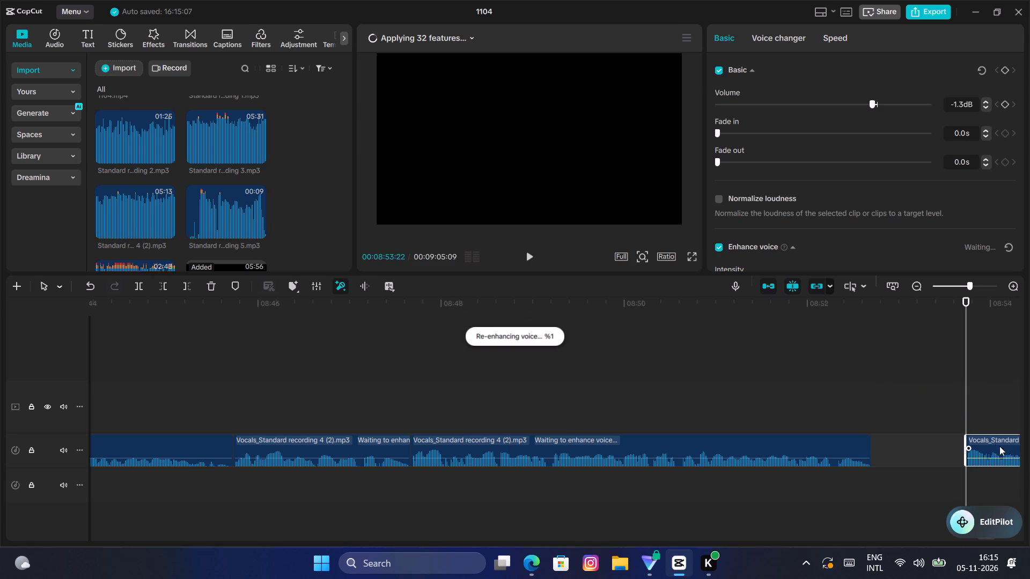
left_click_drag(995, 444, 902, 456)
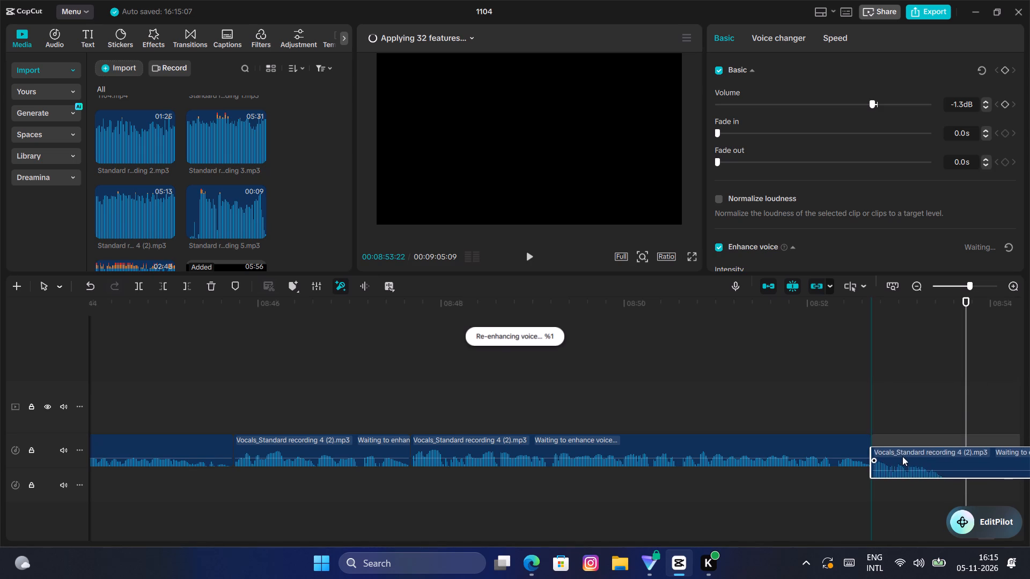
left_click_drag(902, 456, 901, 455)
Play the moved piece, trim its unwanted start up to 00:08:54:00 and move it back against the piece ending at 00:08:52:21.
left_click(860, 402)
key("space")
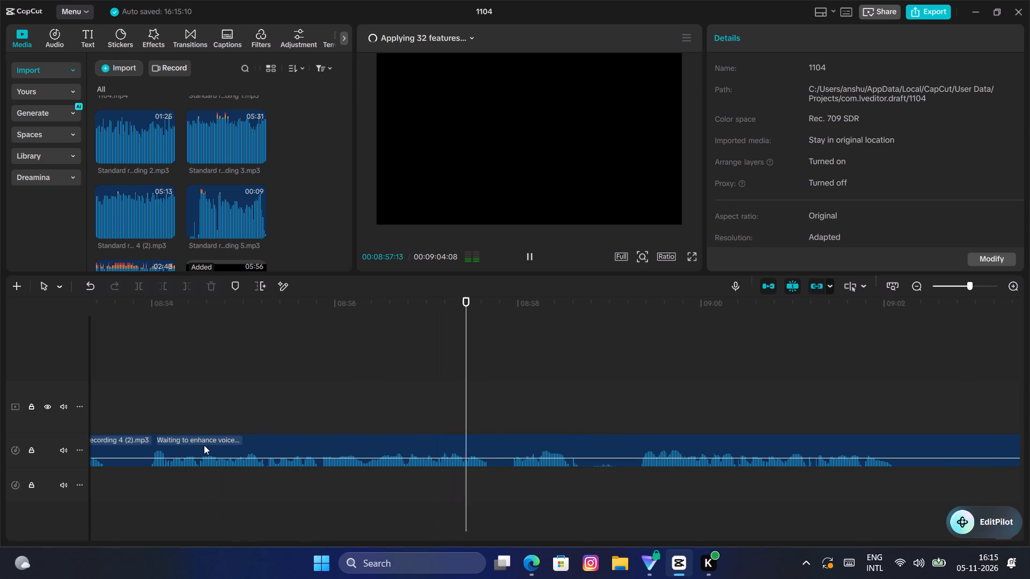
key("space")
left_click(154, 425)
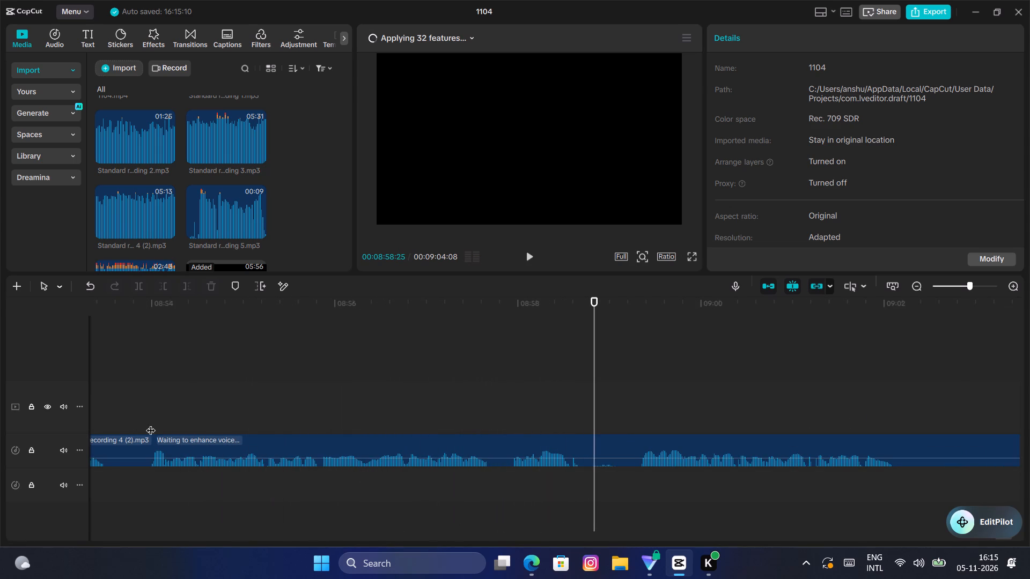
left_click(150, 422)
key("Right")
left_click(176, 441)
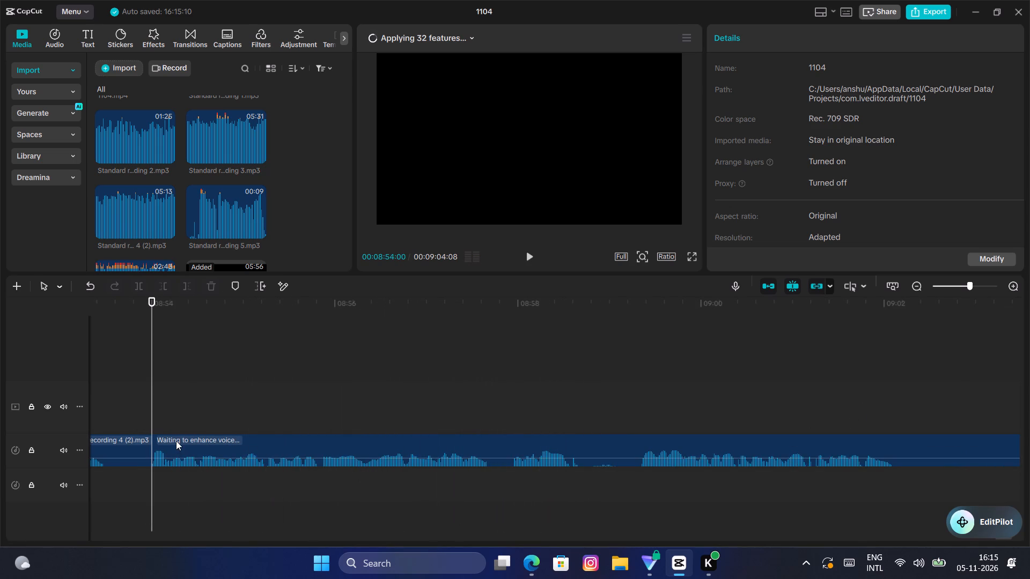
left_click(176, 441)
left_click(176, 448)
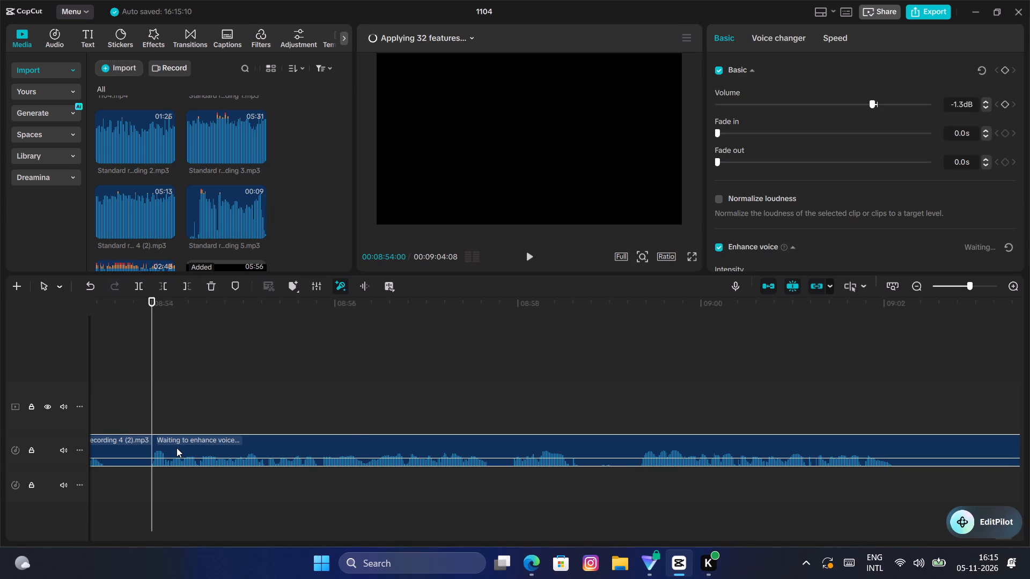
key("q")
left_click_drag(176, 444, 293, 440)
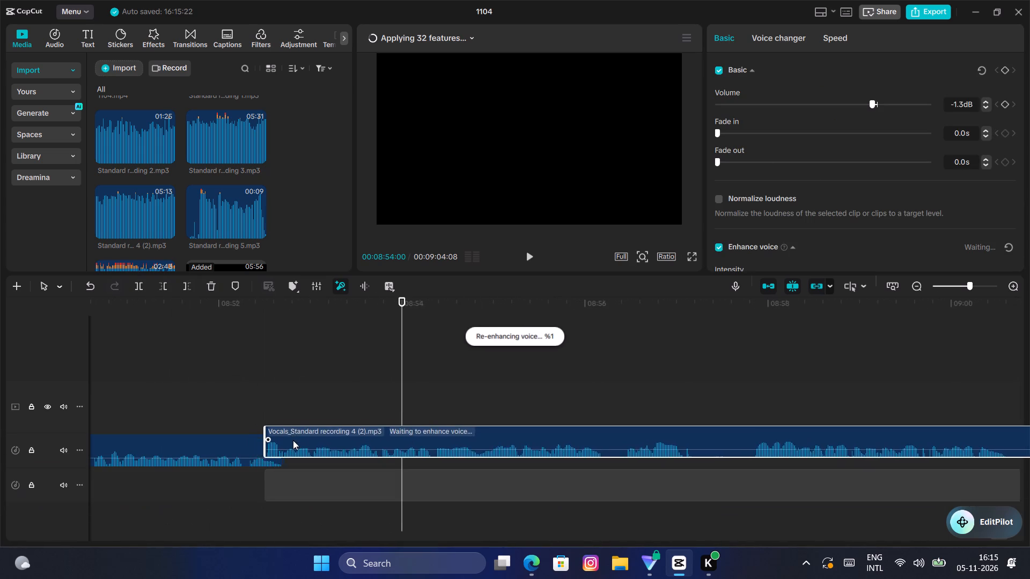
left_click_drag(293, 440, 310, 449)
Play the moved piece and the phrases after it, and split it at 00:08:56:11, where its first phrase ends.
left_click(289, 414)
key("space")
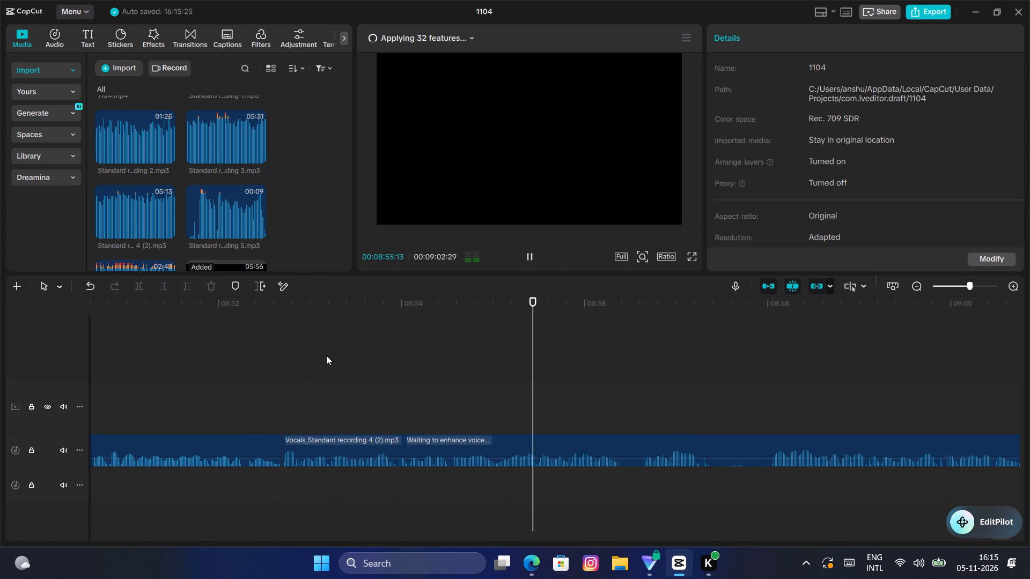
key("space")
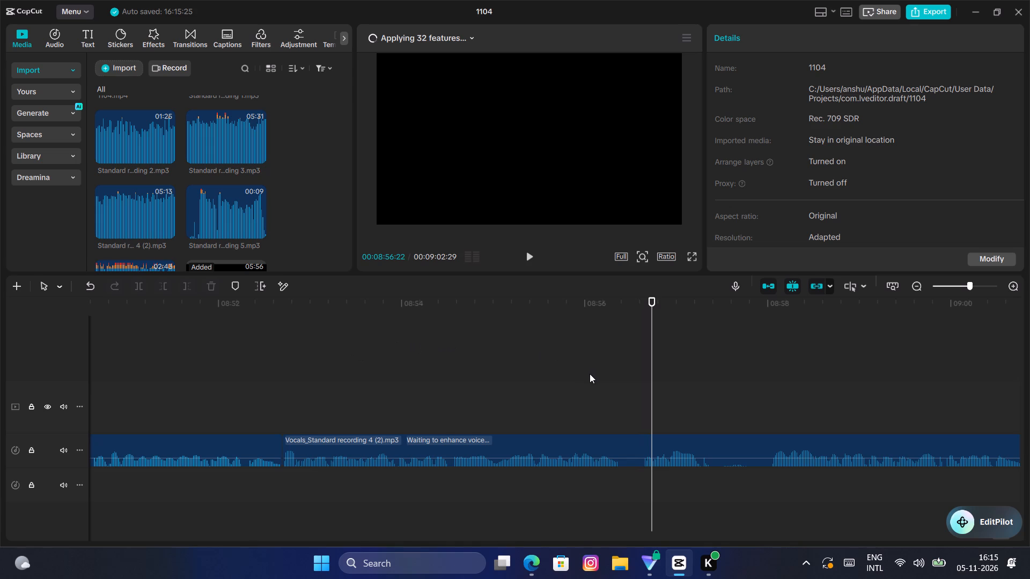
left_click(590, 373)
left_click_drag(591, 373, 757, 374)
key("space")
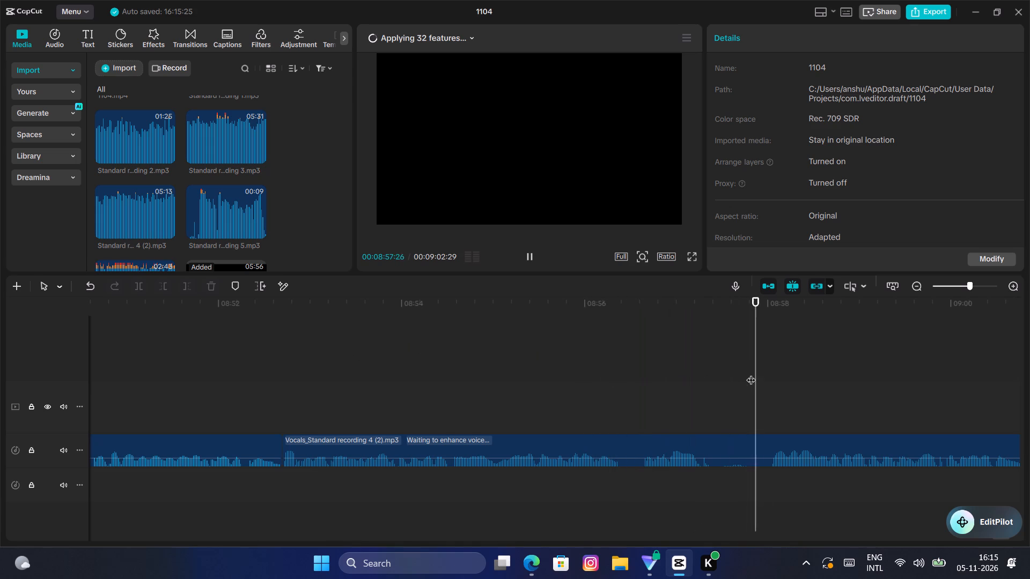
key("space")
left_click(599, 403)
left_click_drag(601, 403, 619, 404)
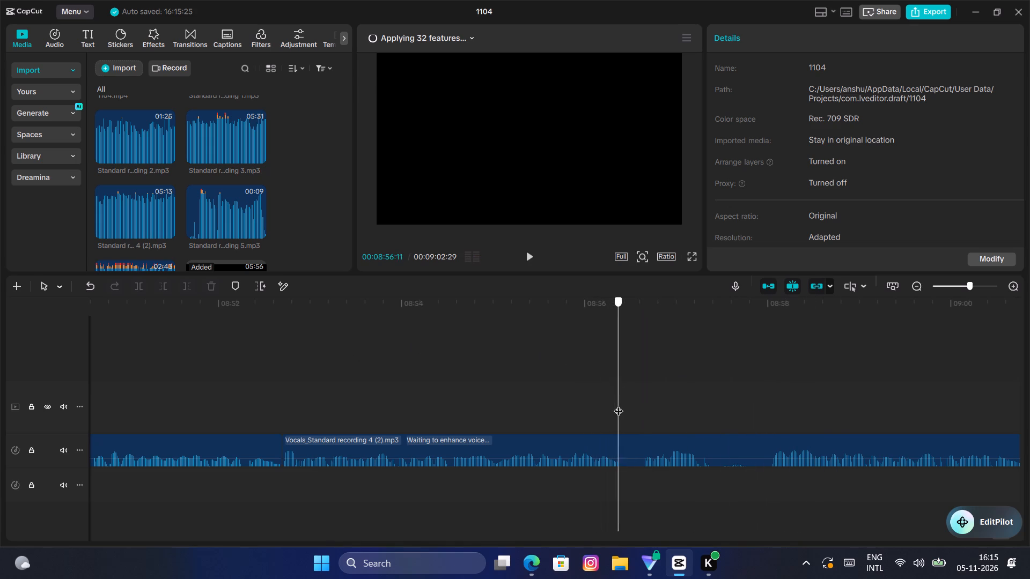
left_click_drag(619, 404, 621, 404)
key("Left")
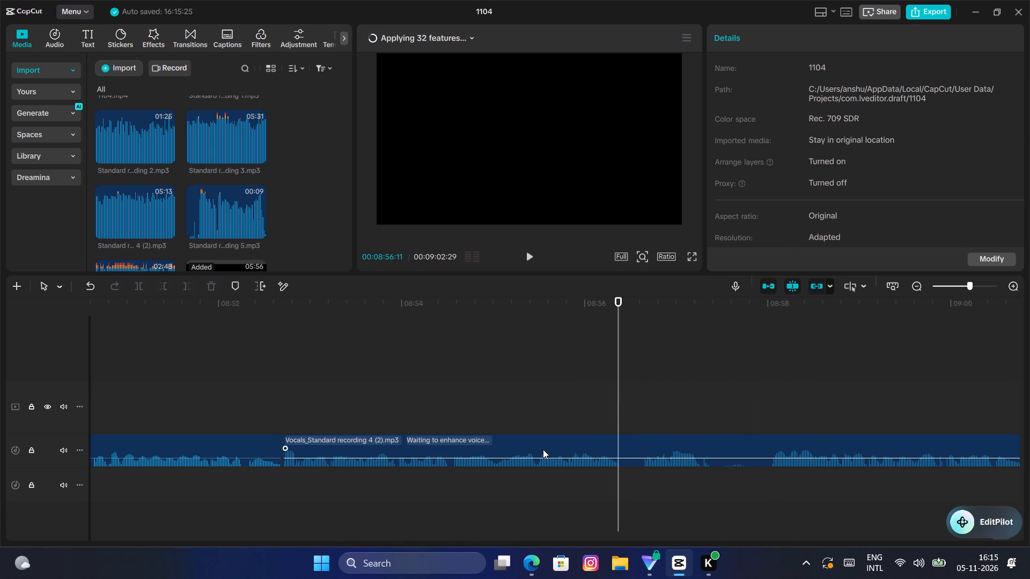
left_click(545, 449)
left_click(142, 285)
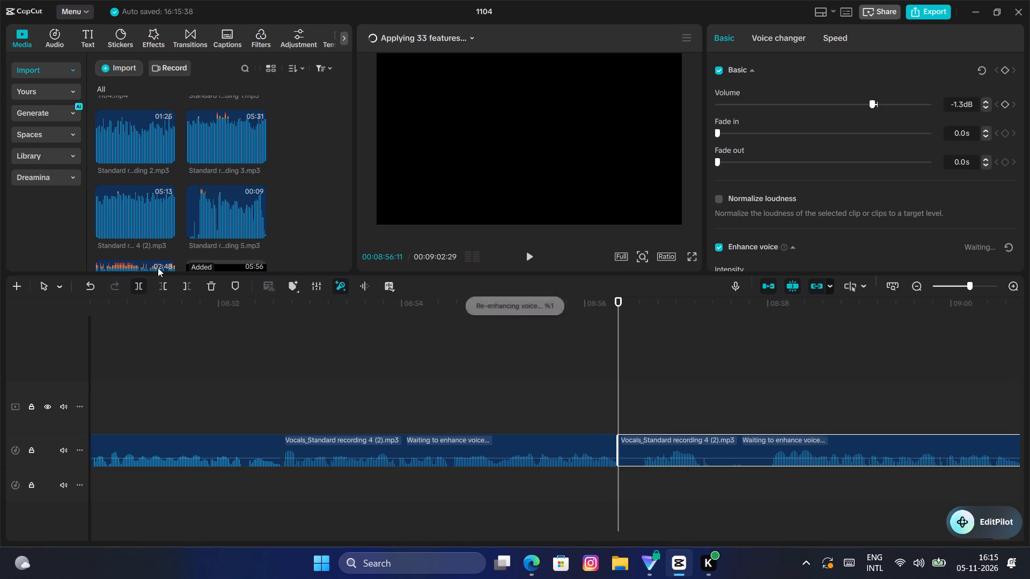
Trim the silent start of the piece after the 00:08:56:11 split up to 00:08:56:19 and move it back against the preceding piece.
key("Right")
key("Right")
key("Right")
key("Right")
key("Right")
key("Right")
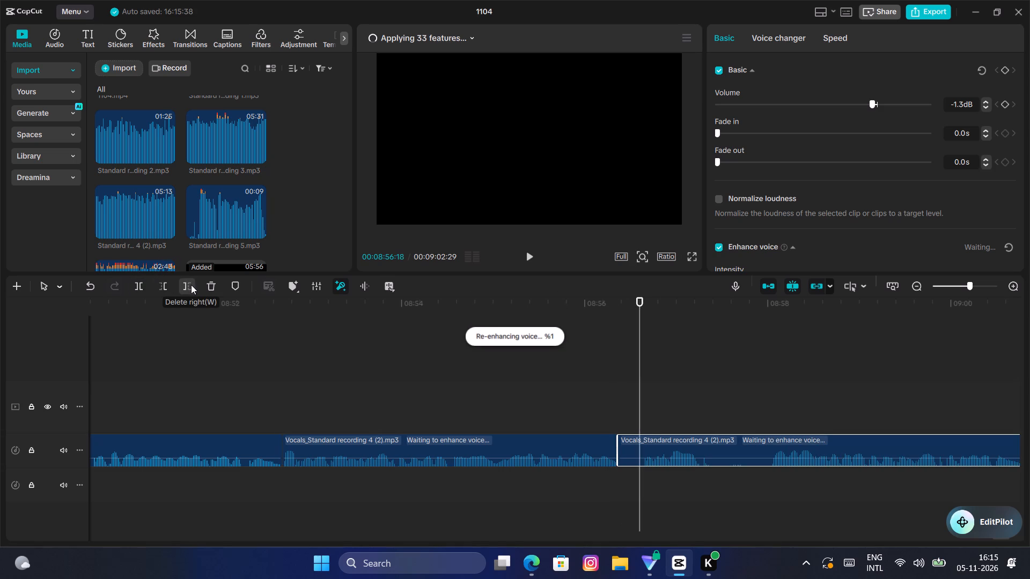
key("Right")
key("q")
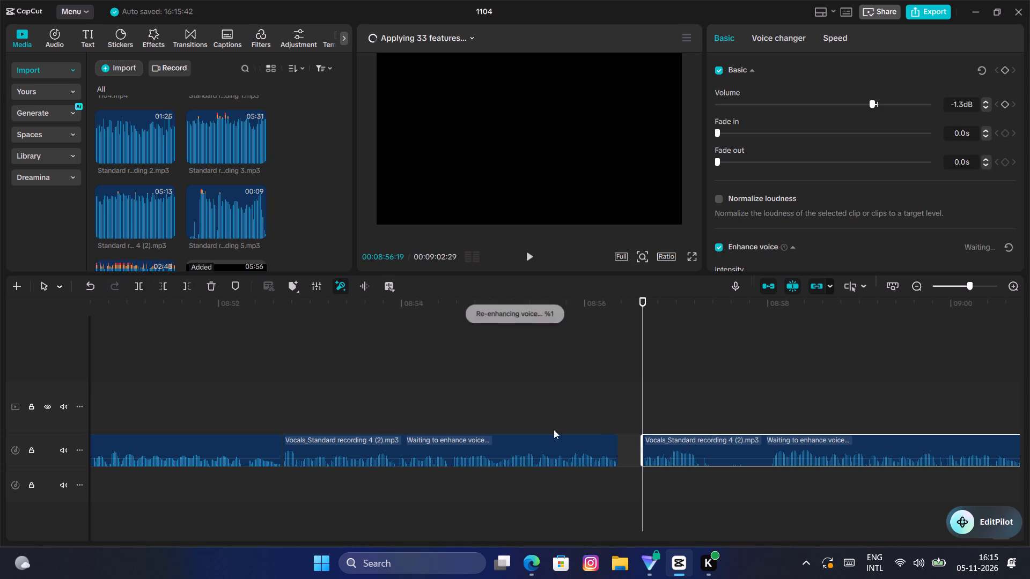
left_click(704, 454)
left_click_drag(701, 449, 680, 455)
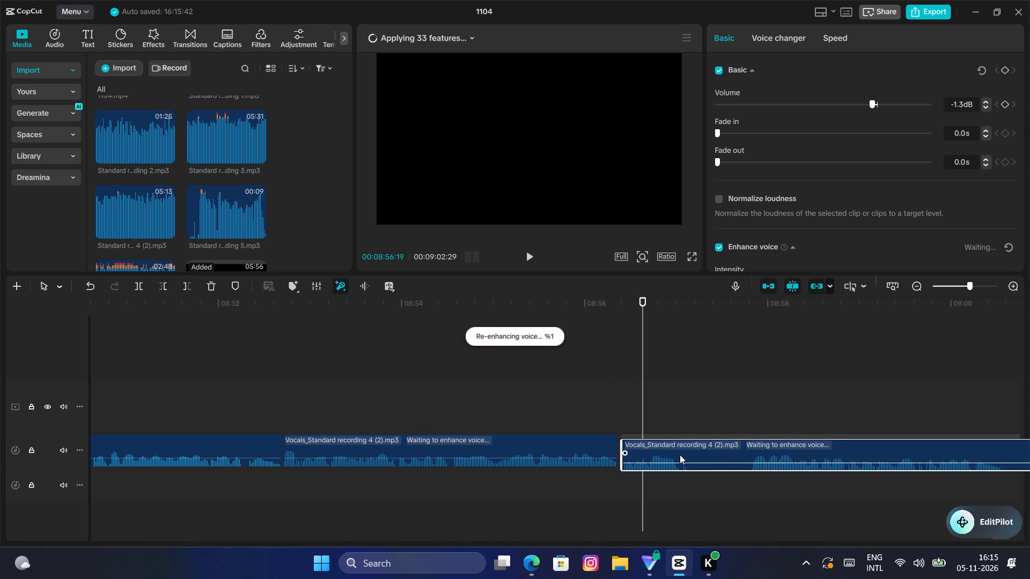
left_click_drag(680, 455, 679, 455)
Play the moved piece and split it at 00:08:57:02, where its first phrase ends.
key("space")
key("space")
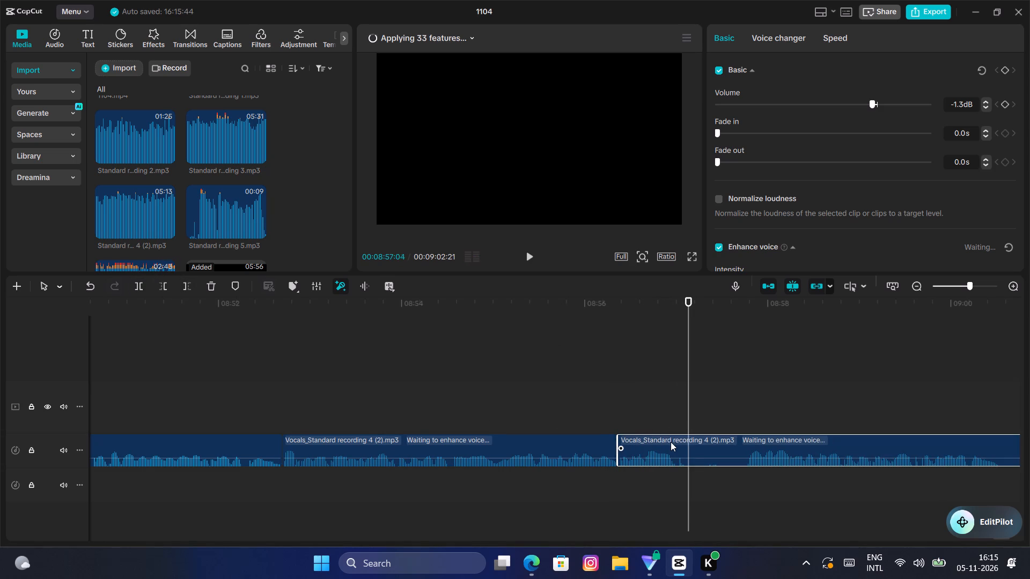
key("Left")
key("Left")
key("Left")
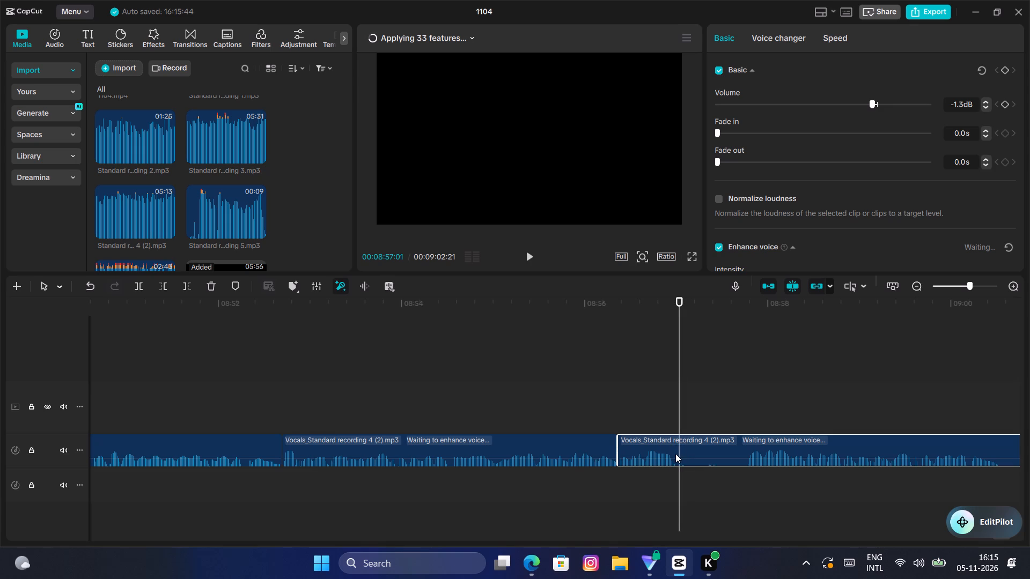
key("Right")
left_click(673, 458)
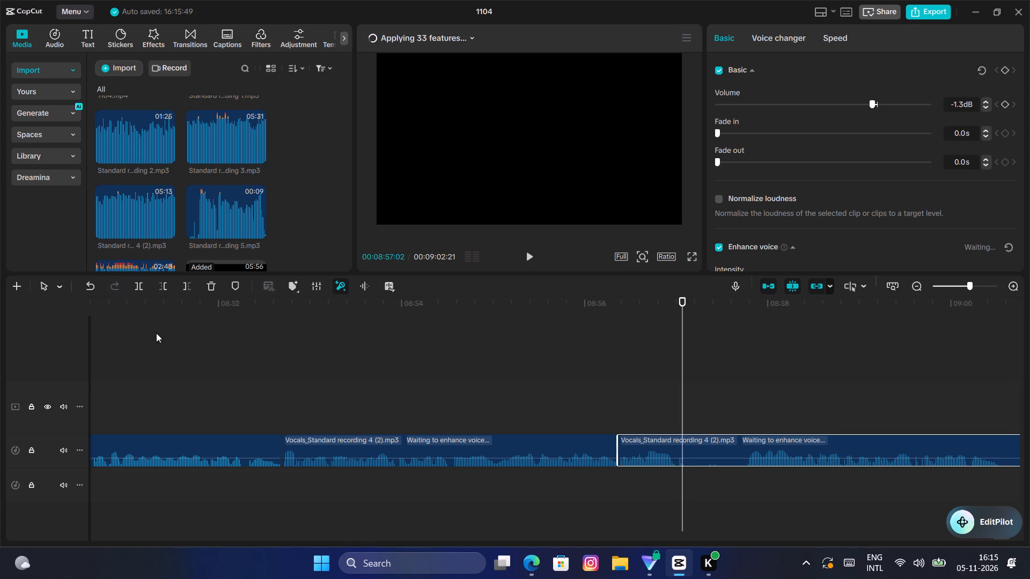
left_click(142, 285)
Trim the silent start of the piece after the 00:08:57:02 split up to 00:08:57:23 and move it back against the preceding piece.
key("Right")
key("Right")
key("Right")
key("Right")
key("Right")
key("Right")
key("Right")
key("Right")
key("Right")
key("Right")
key("Right")
key("Right")
key("Right")
key("Right")
key("Right")
key("Right")
key("Right")
key("Right")
key("Right")
key("Right")
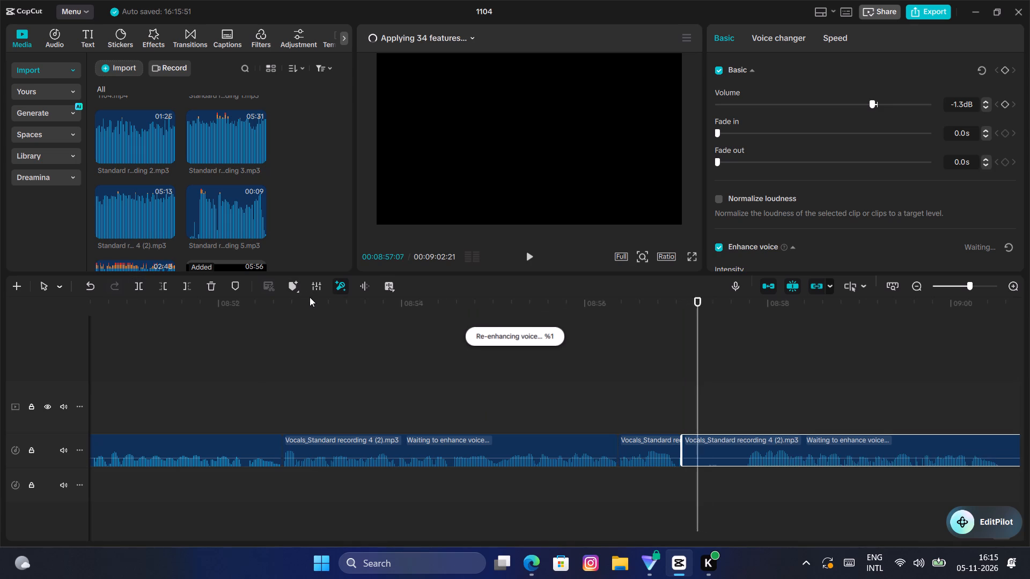
key("q")
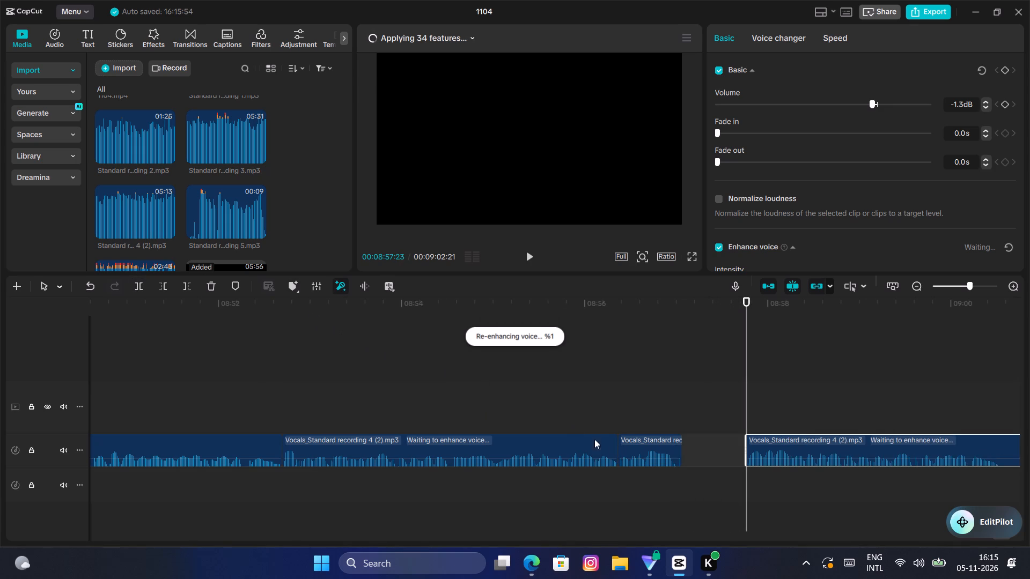
left_click_drag(765, 448, 722, 469)
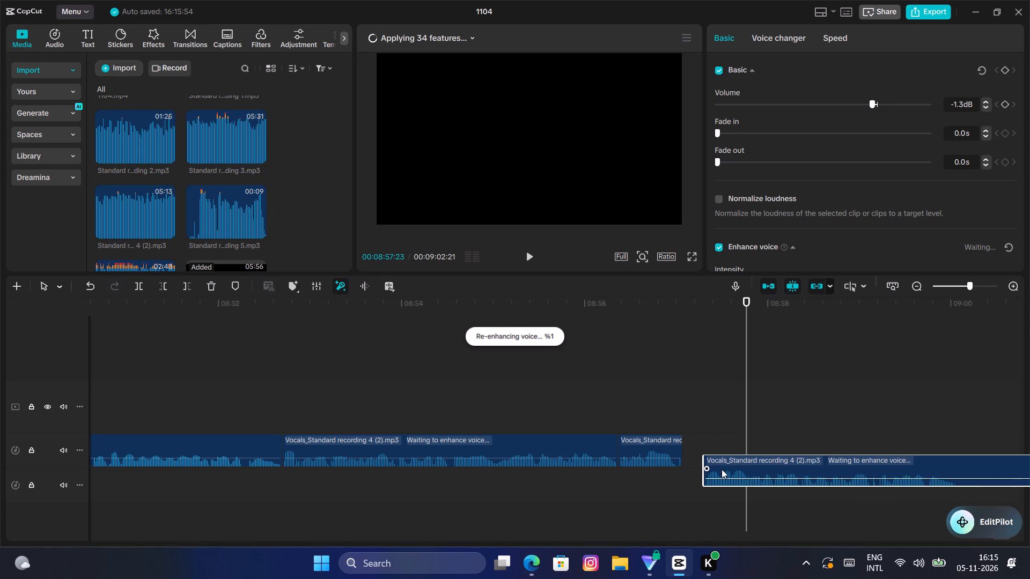
left_click_drag(722, 469, 701, 459)
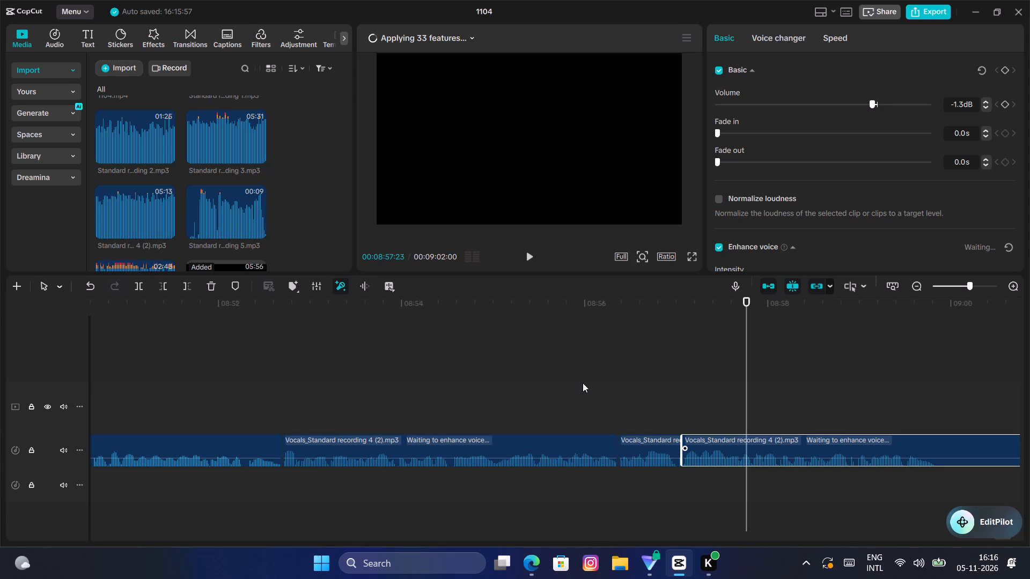
Play the moved piece to the end of its speech and split it at 00:08:59:25.
left_click(689, 396)
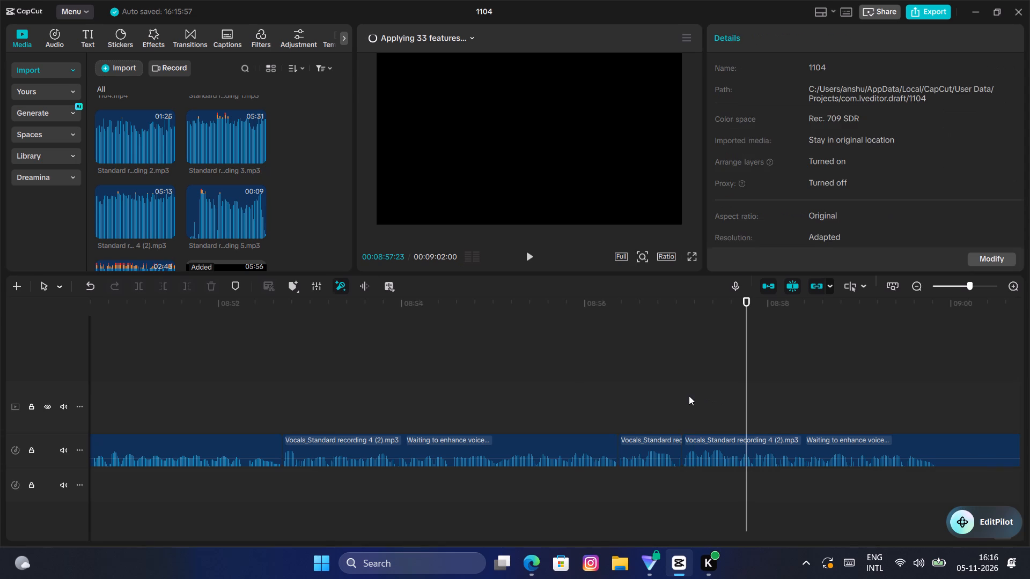
left_click_drag(689, 396, 682, 399)
key("space")
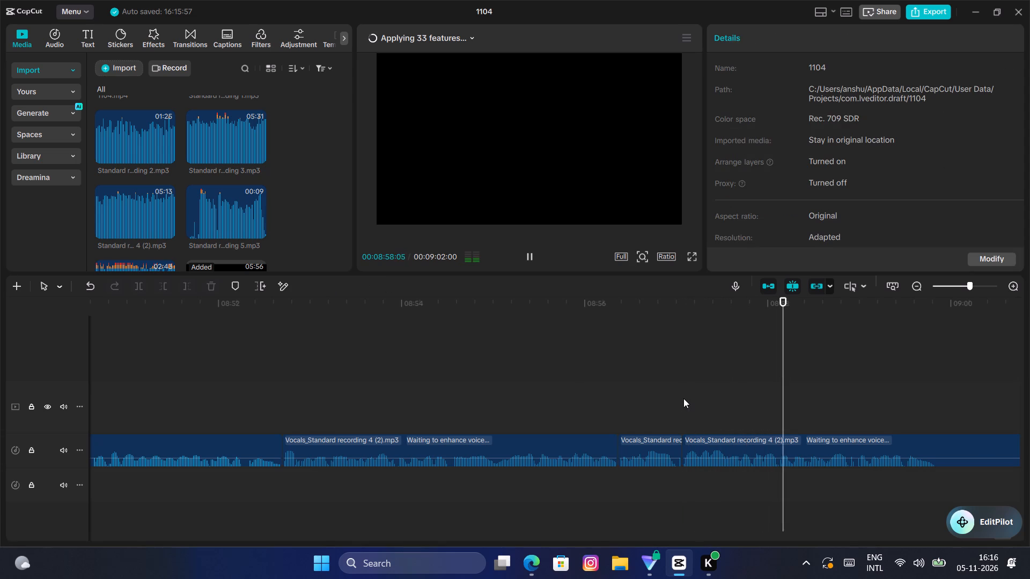
key("space")
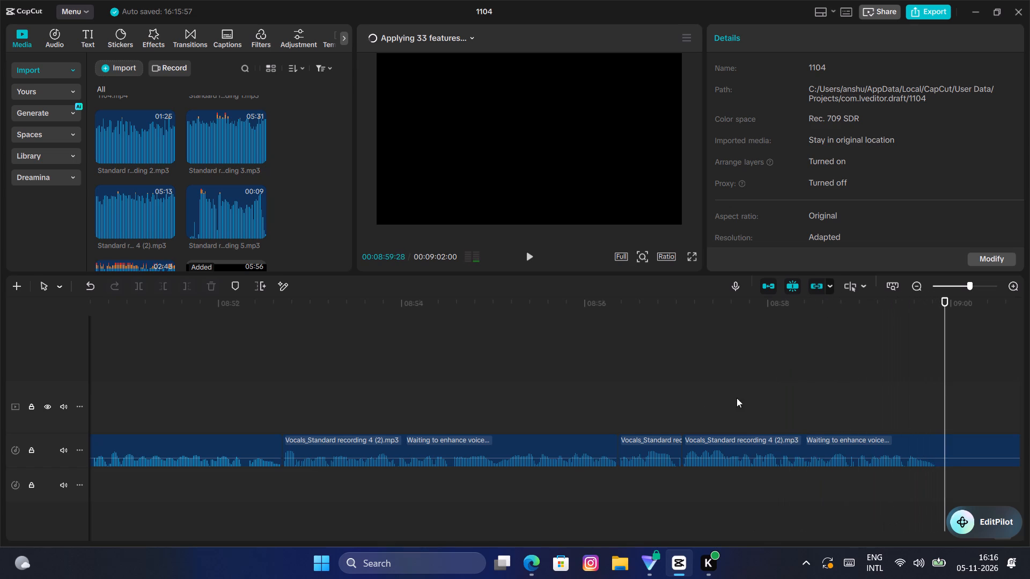
key("Left")
key("Left")
key("Left")
left_click(862, 449)
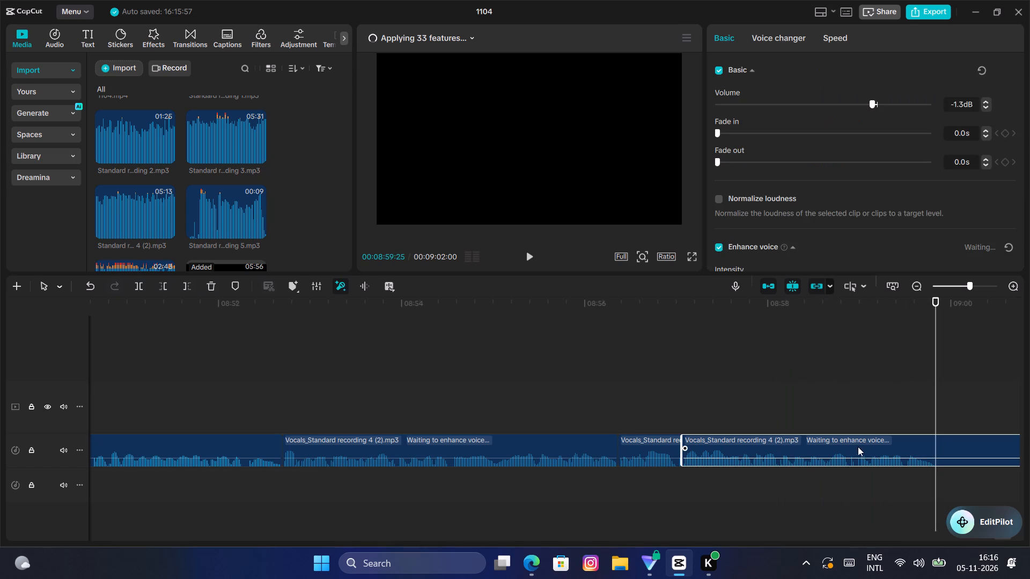
left_click(146, 284)
Play the silent remainder after the 00:08:59:25 split and delete it.
key("space")
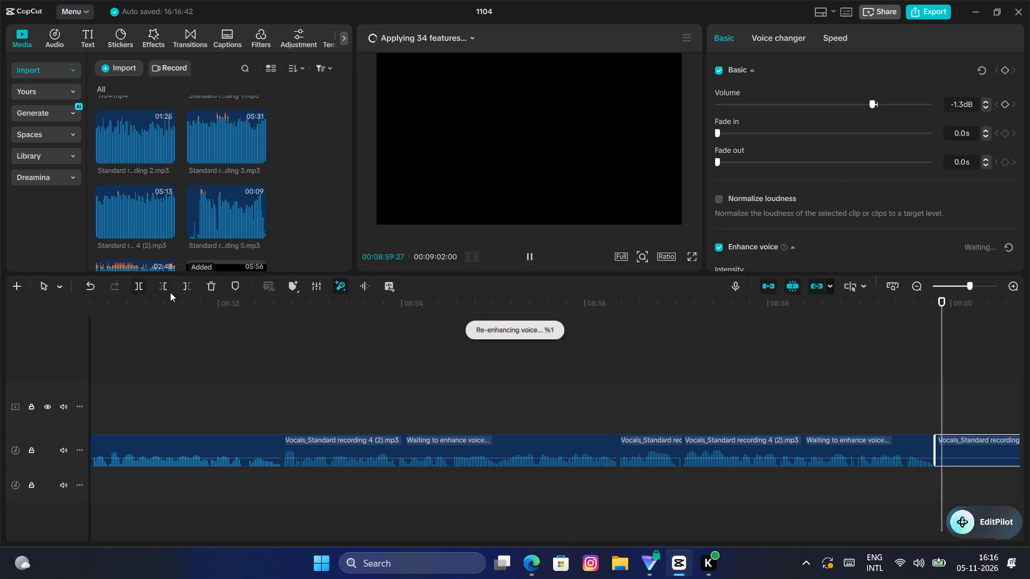
key("space")
key("space")
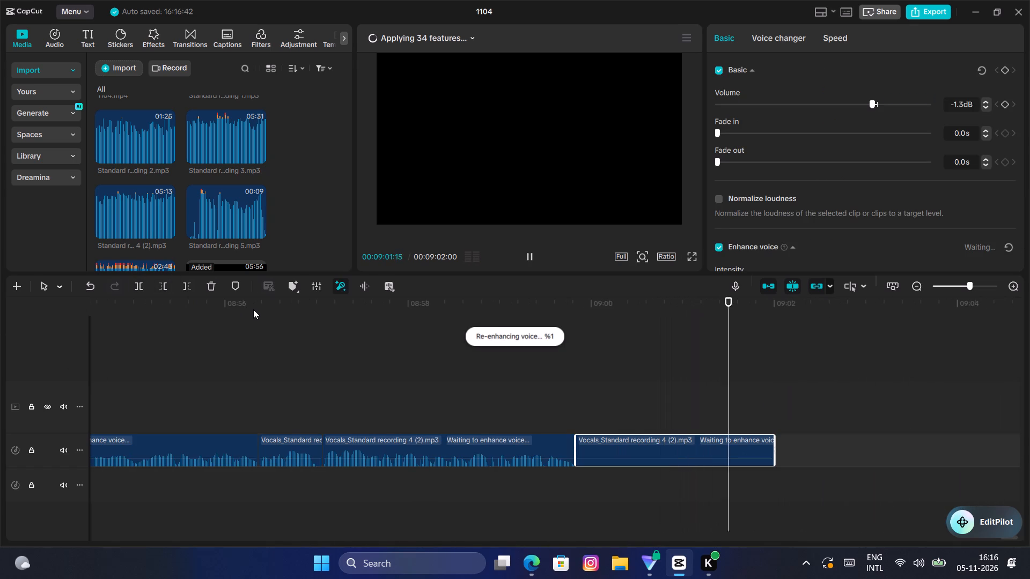
key("BackSpace")
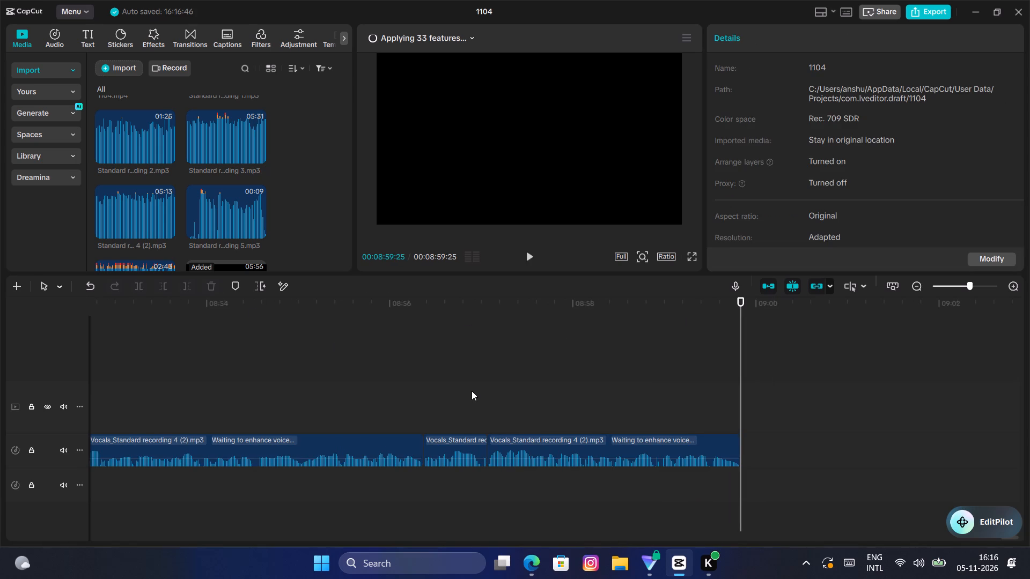
Preview Standard recording 5.mp3 and add it to the voice track directly after the last piece at 00:08:59:25.
left_click(216, 203)
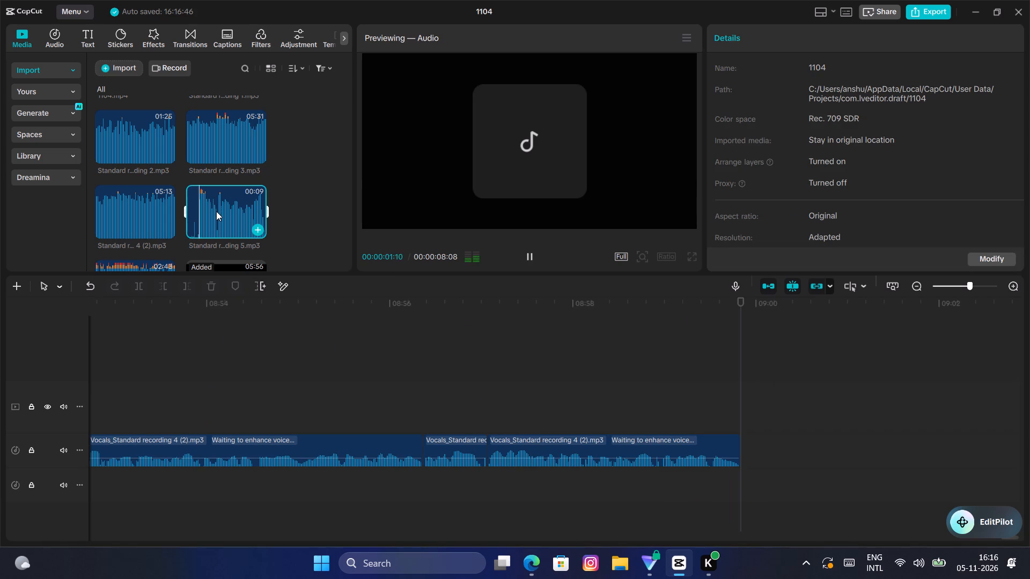
left_click_drag(216, 211, 745, 459)
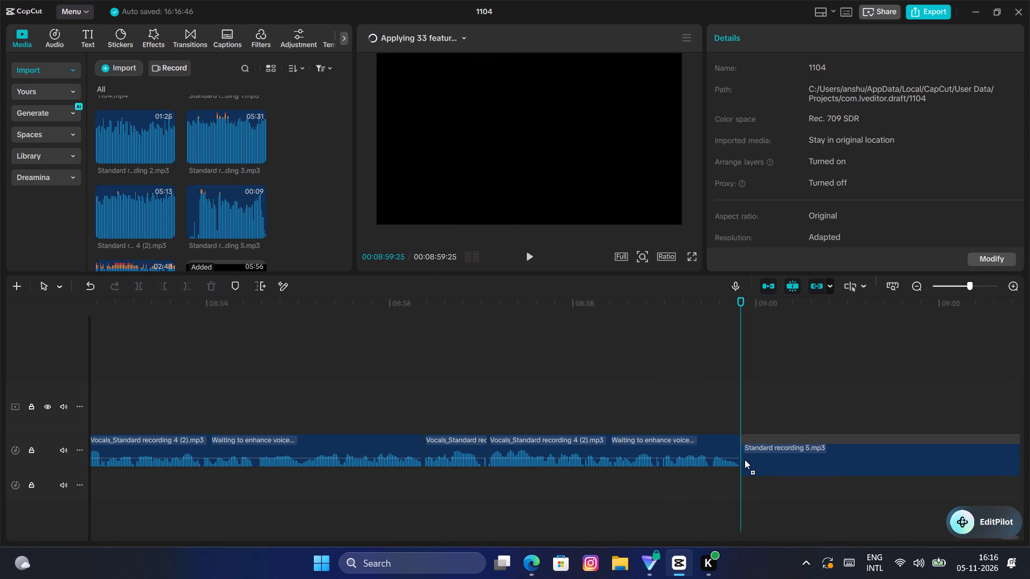
left_click_drag(745, 459, 744, 457)
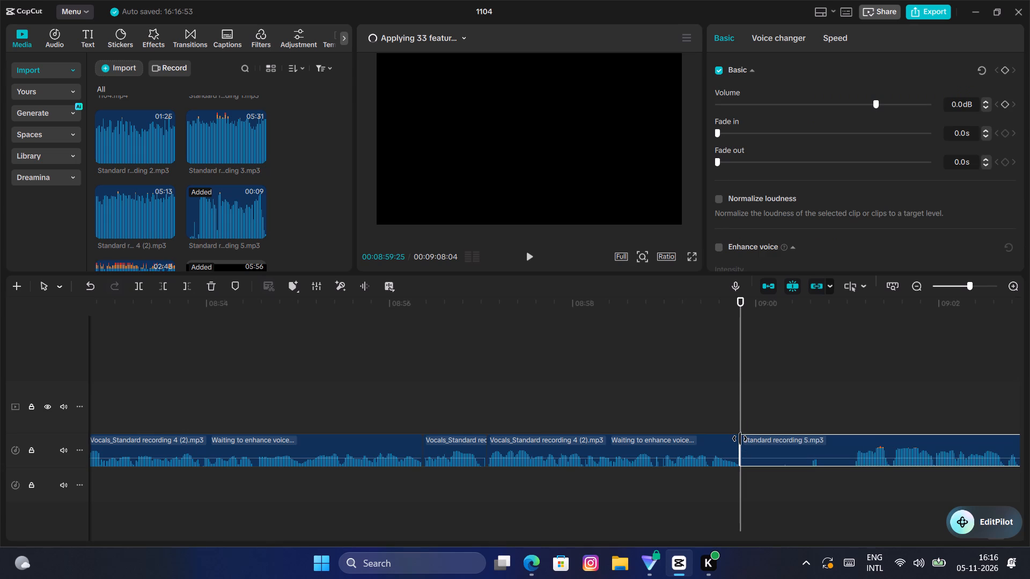
Trim the silent start of the Standard recording 5 clip up to about 00:09:01:01 and play the clip through.
left_click_drag(740, 439, 850, 448)
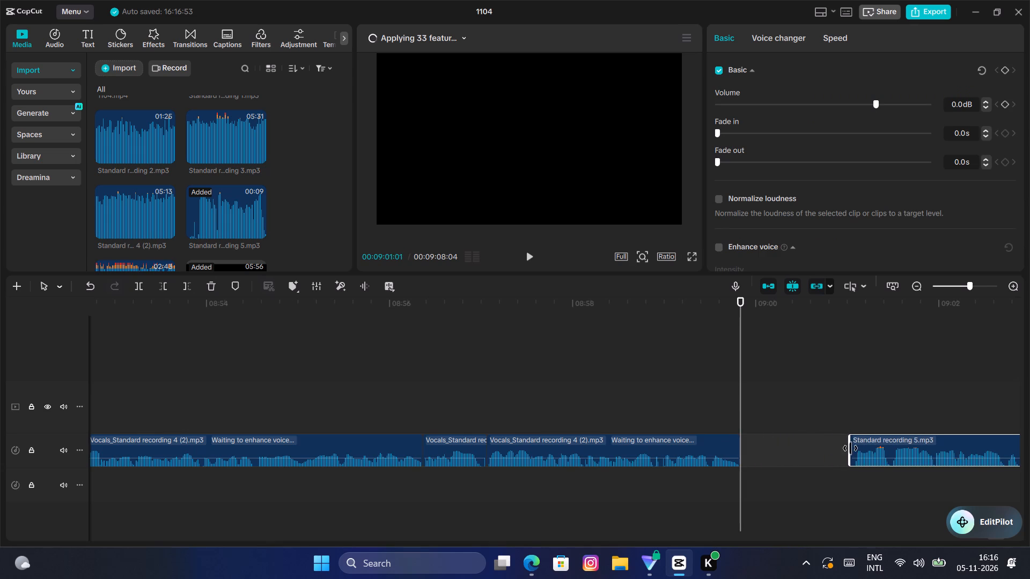
left_click_drag(850, 448, 851, 448)
left_click(836, 424)
key("space")
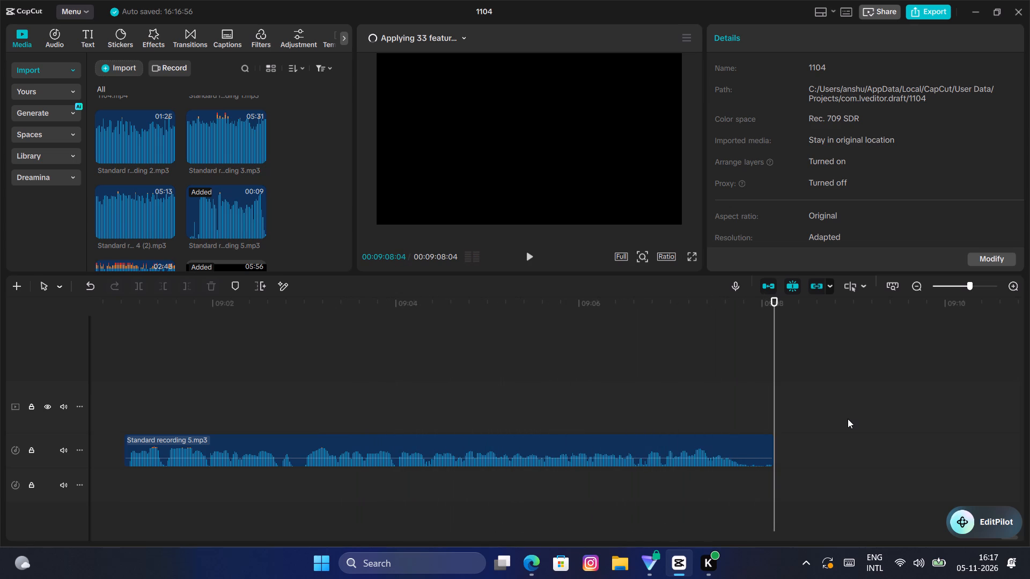
Examine the timeline from the end of the voice track back to the gap between voice clips just after 00:04:30.
left_click(129, 387)
left_click_drag(131, 388, 51, 420)
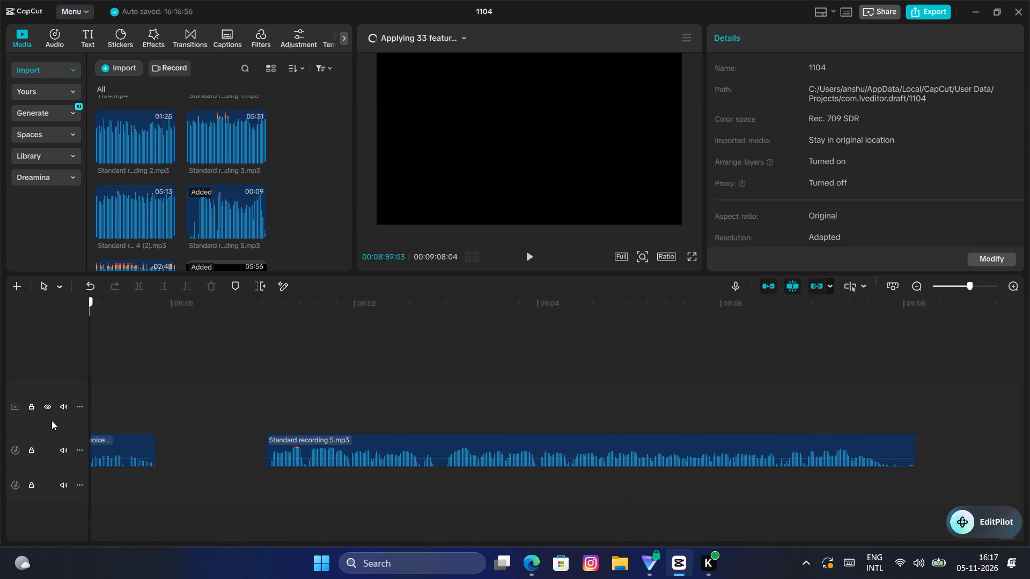
left_click_drag(51, 420, 36, 431)
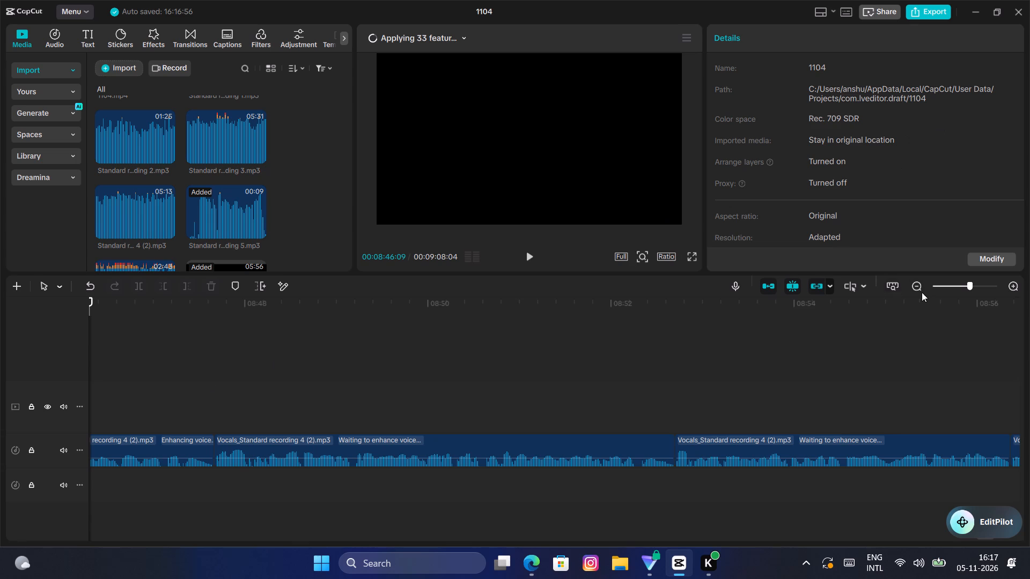
triple_click(922, 291)
left_click(922, 290)
left_click(570, 398)
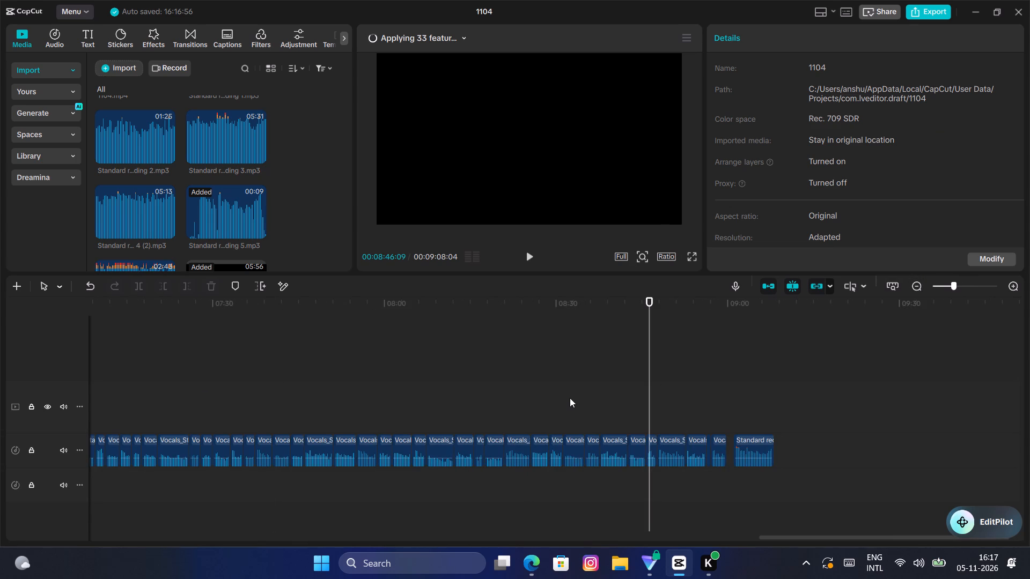
left_click_drag(570, 398, 39, 545)
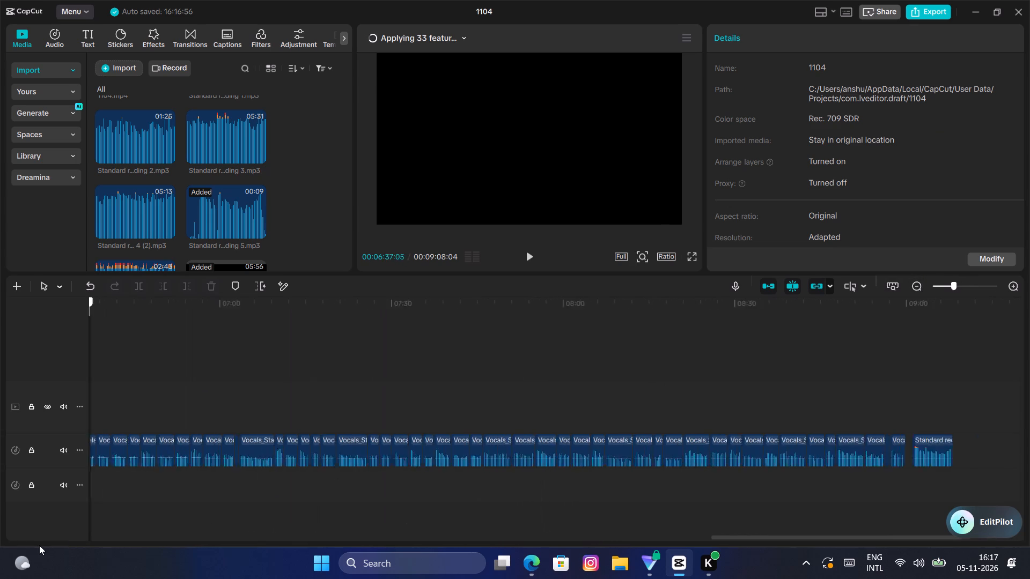
left_click_drag(39, 545, 209, 550)
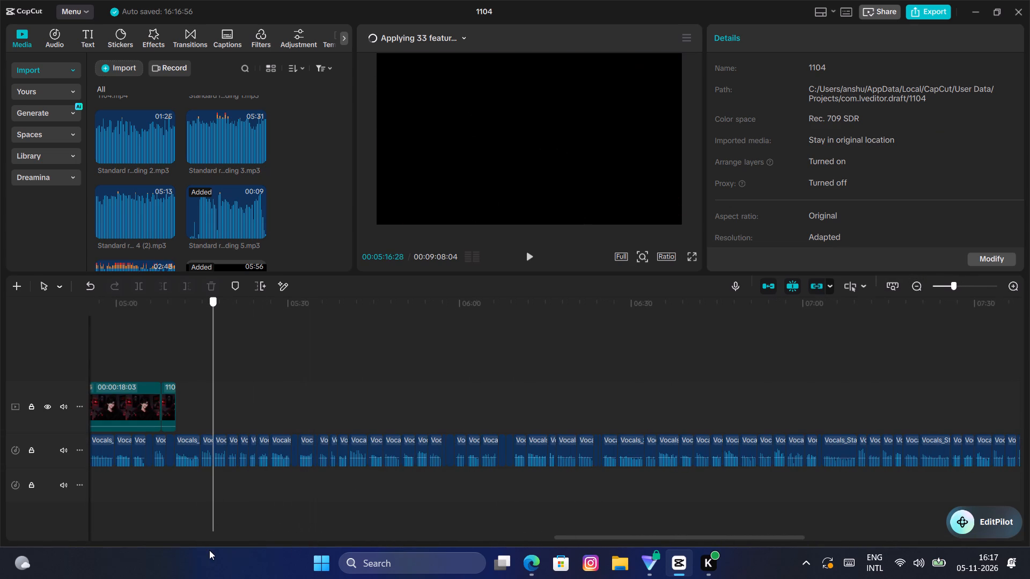
left_click_drag(209, 550, 1029, 517)
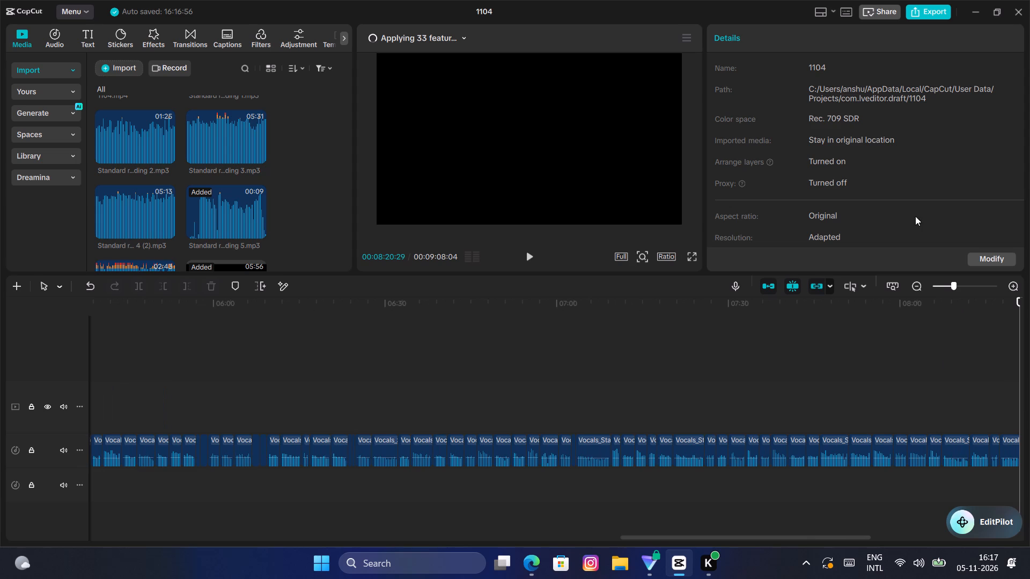
left_click(923, 285)
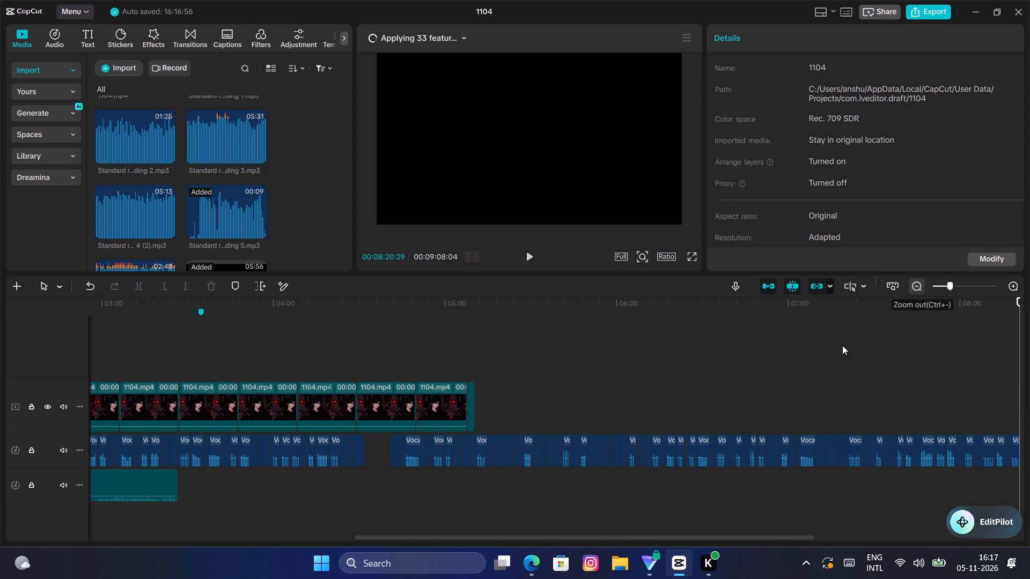
left_click(828, 354)
left_click(345, 493)
left_click_drag(345, 493, 351, 492)
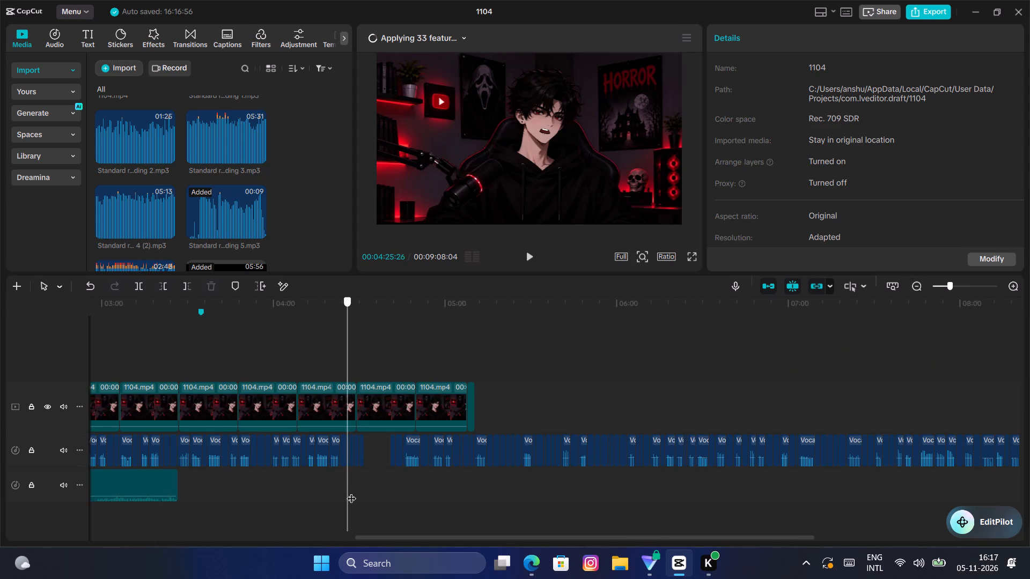
left_click_drag(351, 492, 366, 486)
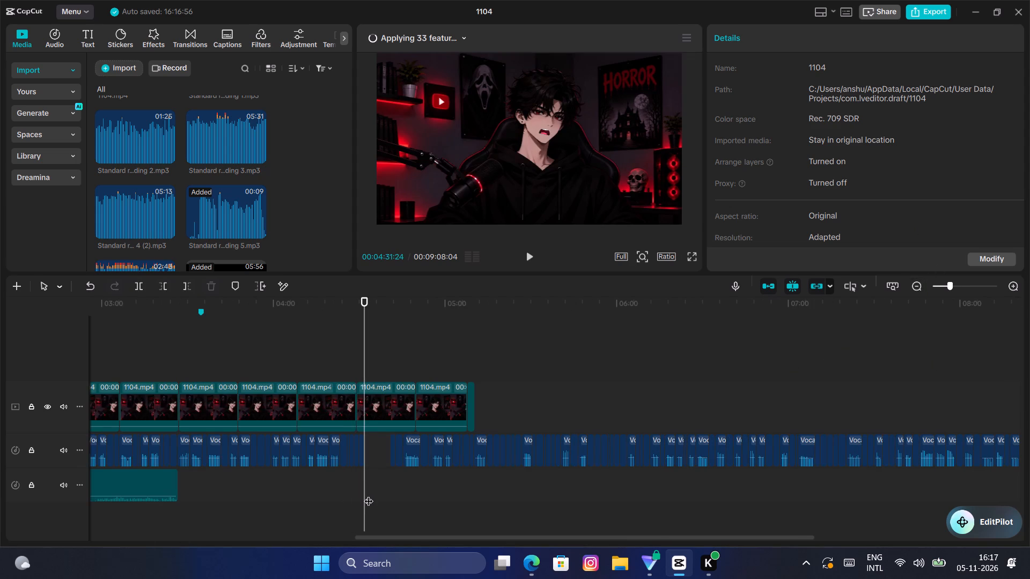
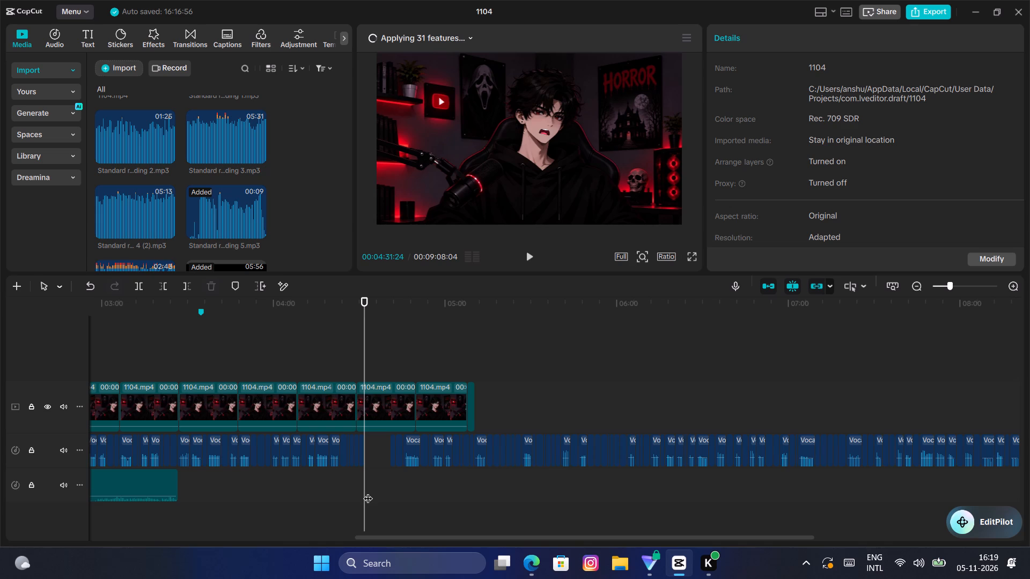
Play the last voice clips leading up to the gap just after 00:04:30.
left_click(349, 316)
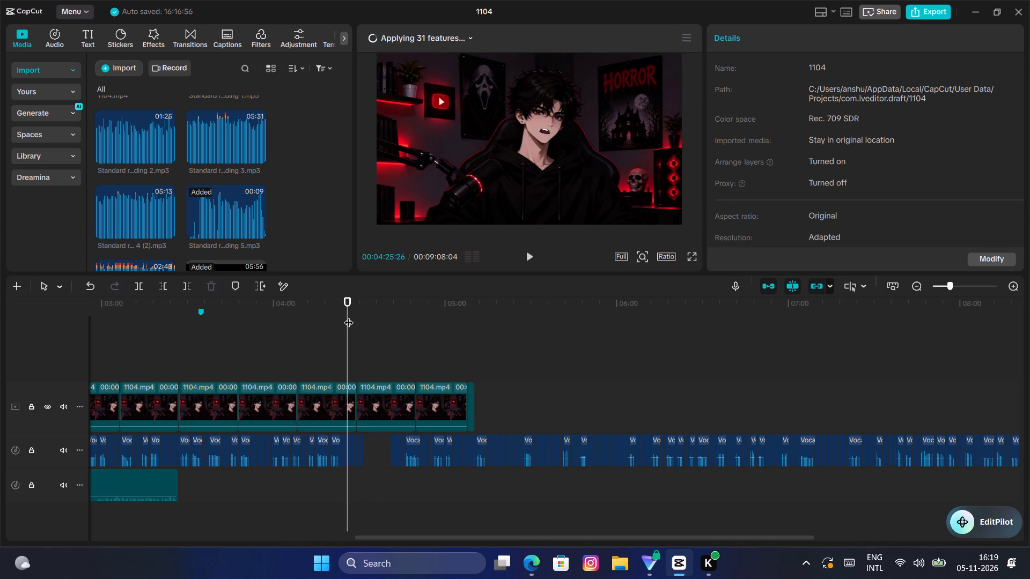
key("space")
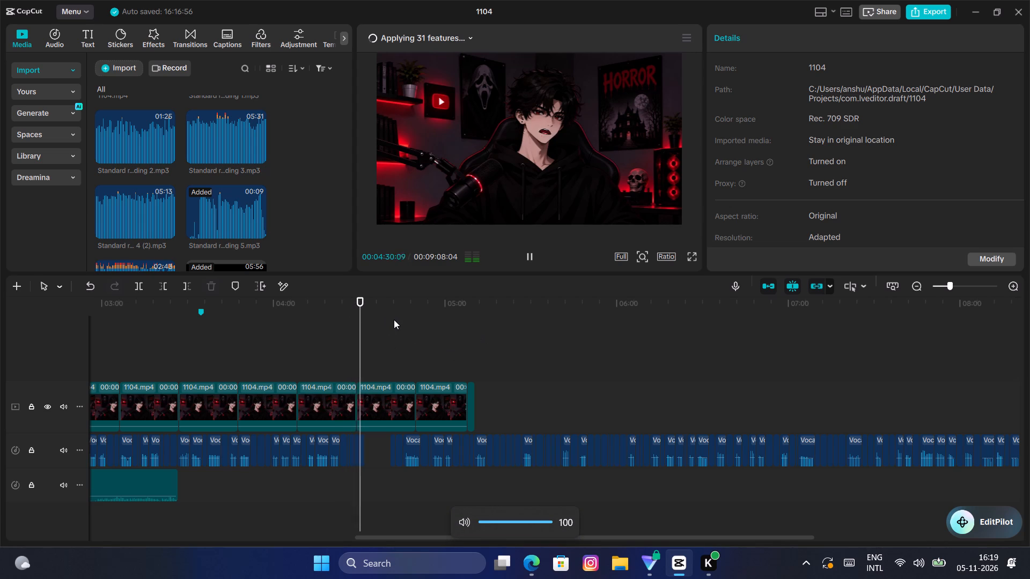
key("space")
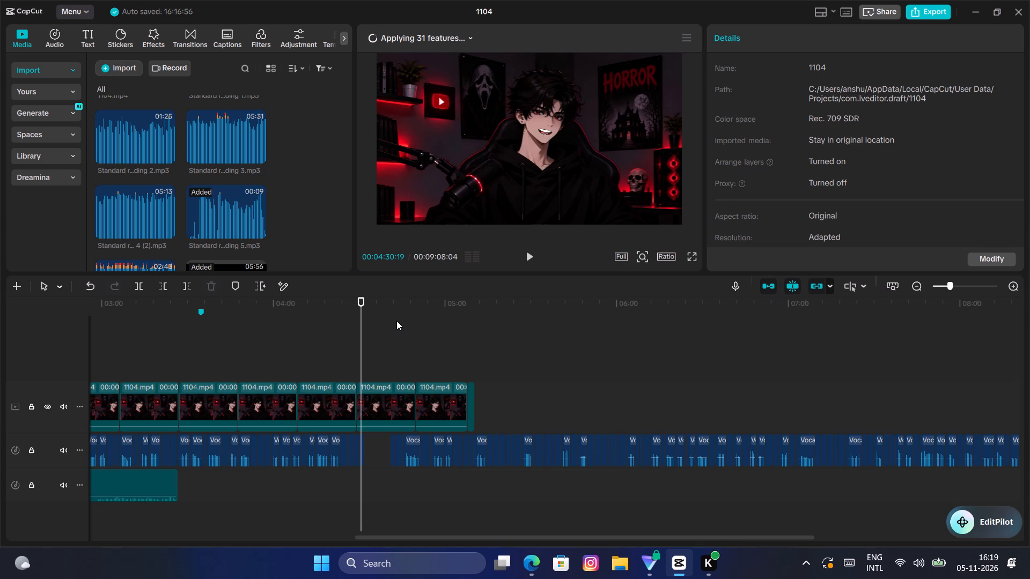
left_click(334, 342)
key("space")
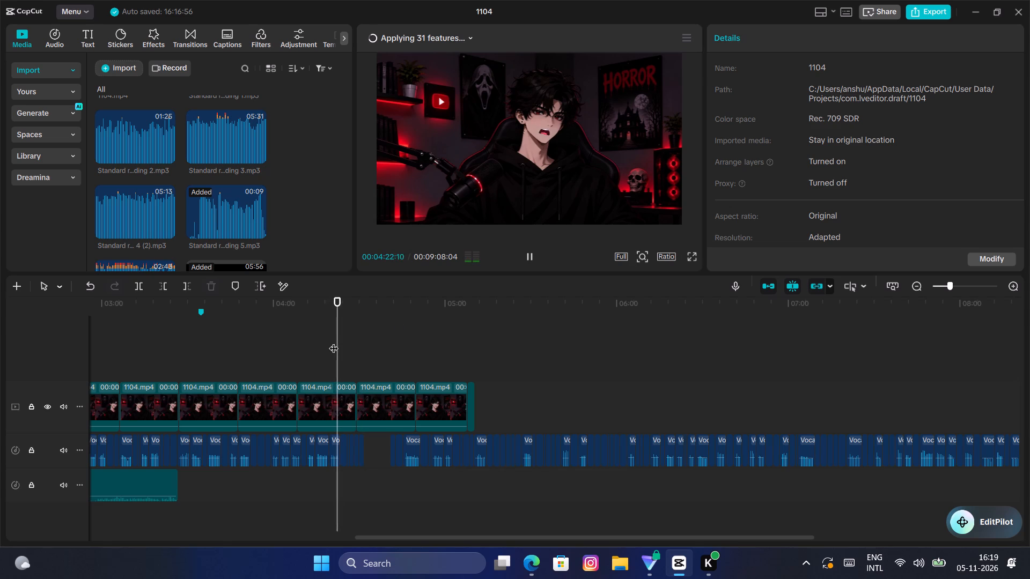
left_click(1016, 276)
left_click(1017, 288)
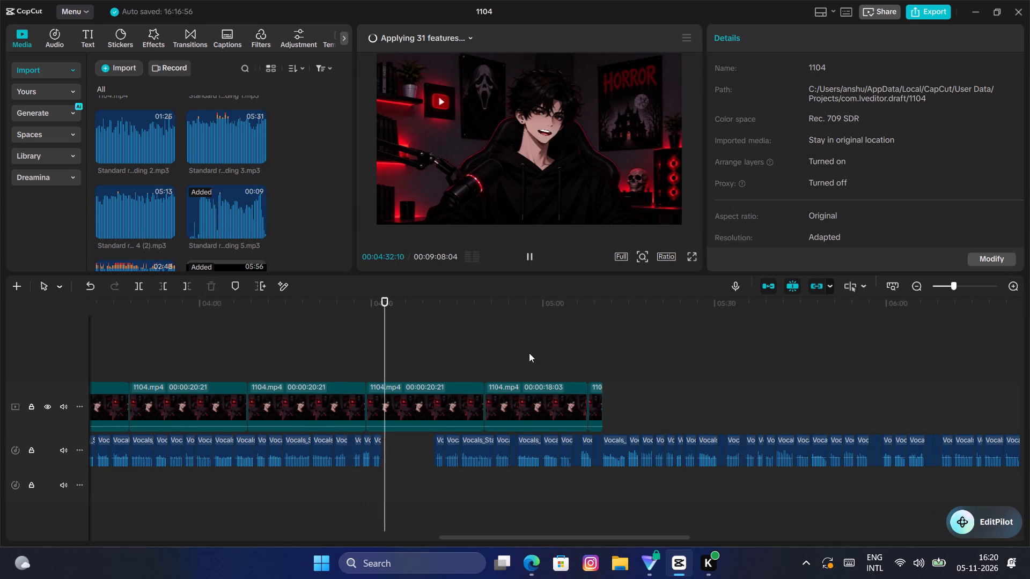
Listen to the voice clips on both sides of the gap, around 00:04:30 and from about 00:04:40, to compare how they connect.
left_click(425, 357)
key("space")
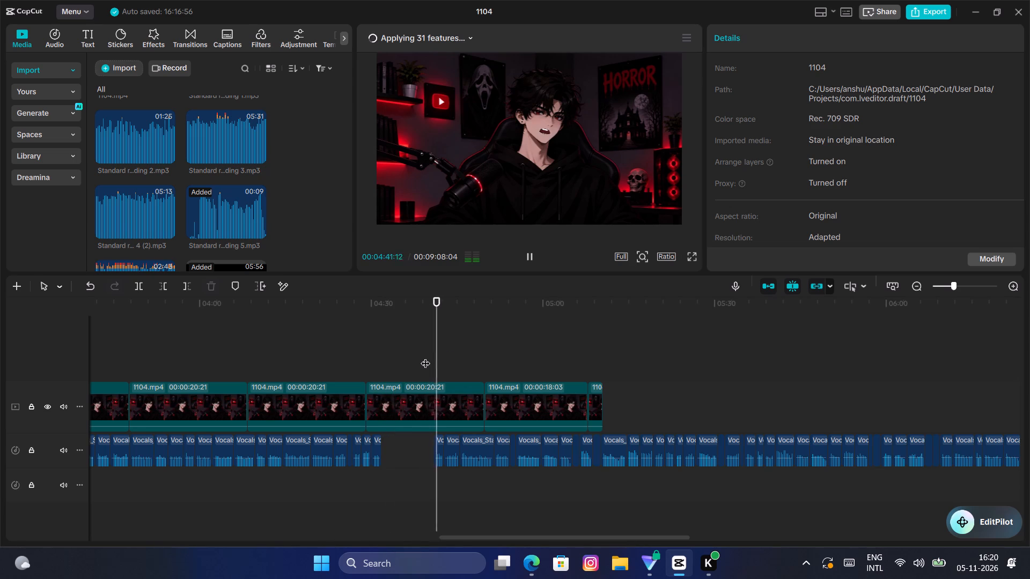
key("space")
left_click(367, 340)
key("space")
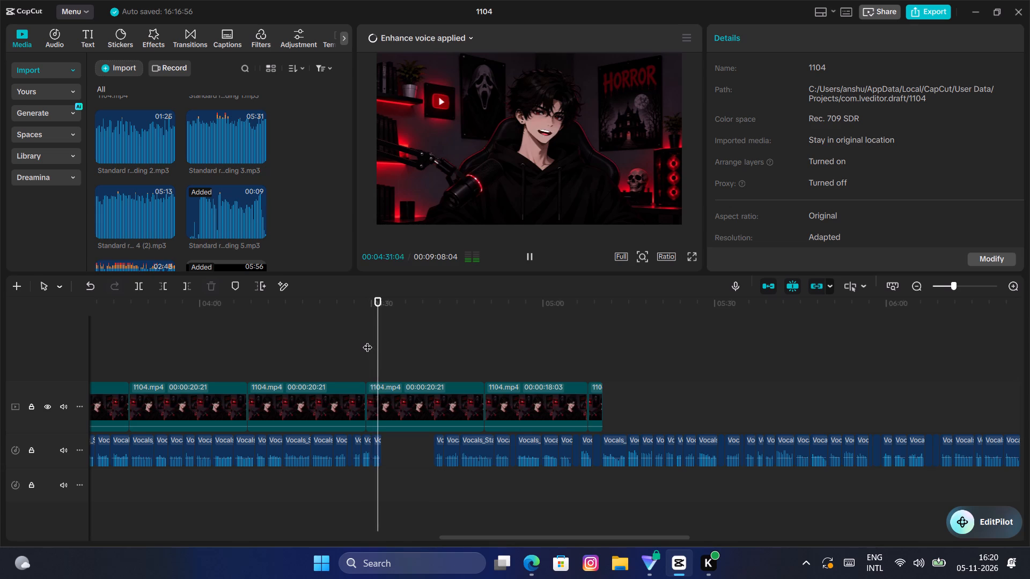
key("space")
key("space")
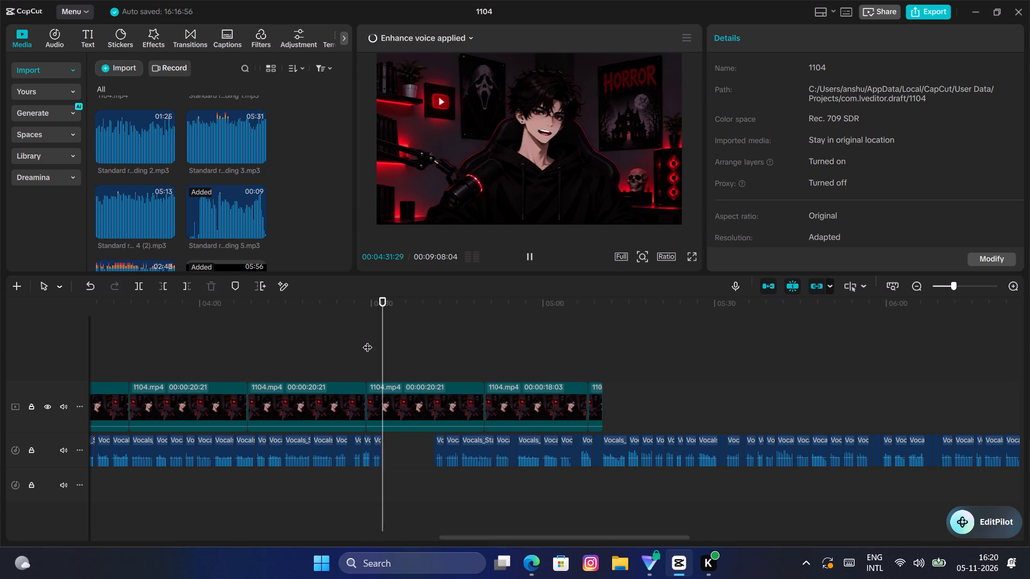
left_click(435, 362)
key("space")
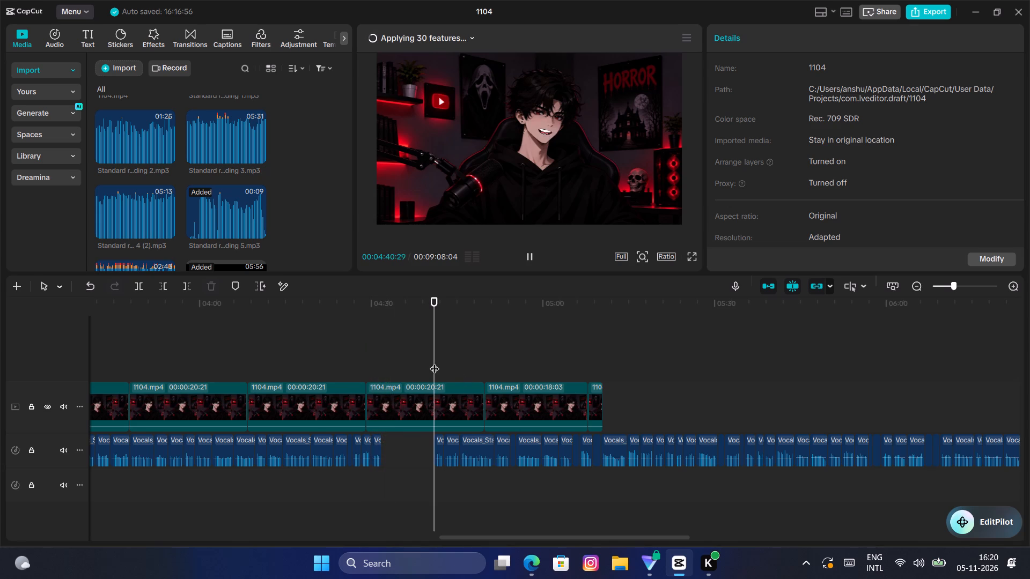
key("space")
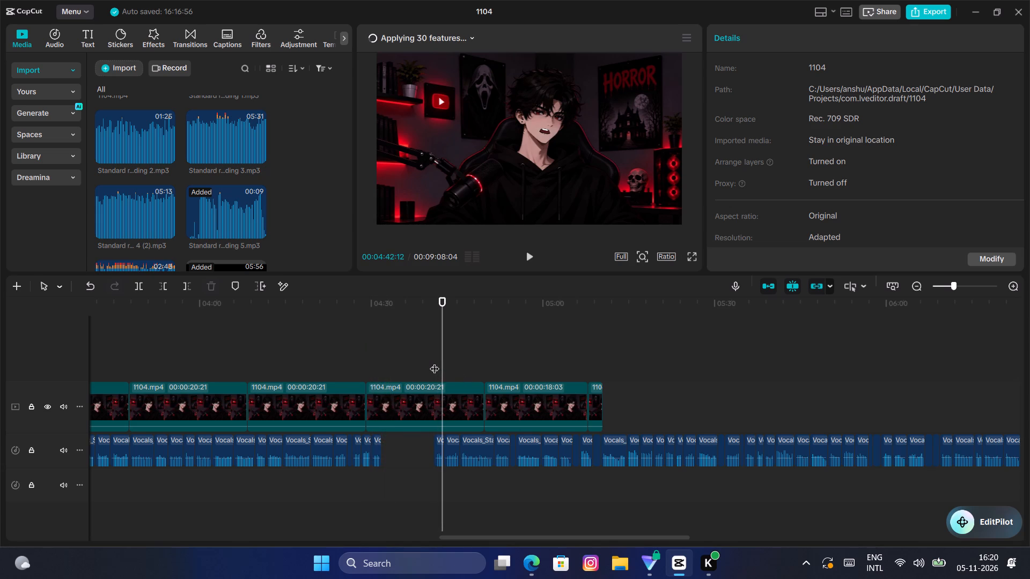
double_click(375, 357)
key("space")
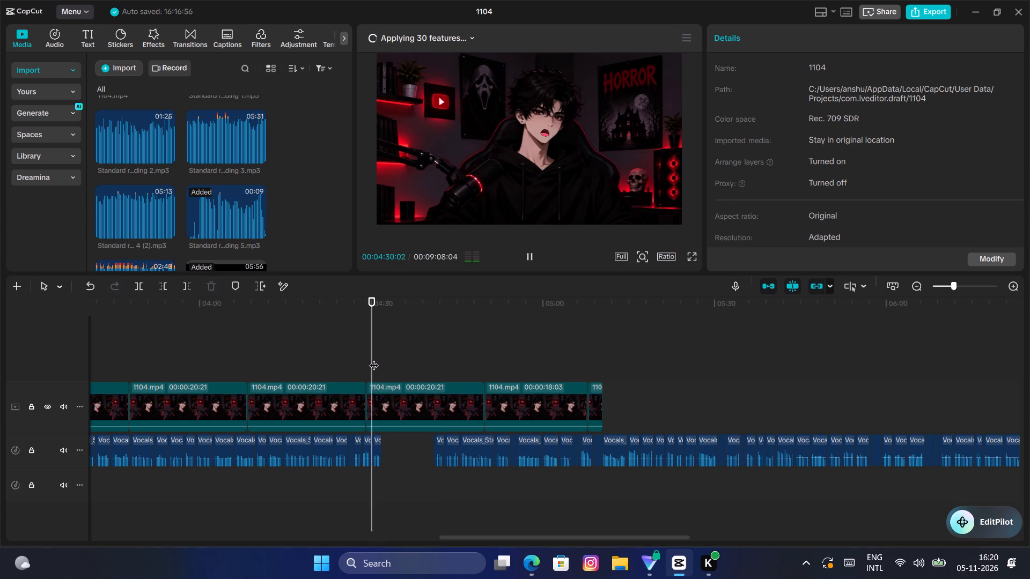
key("space")
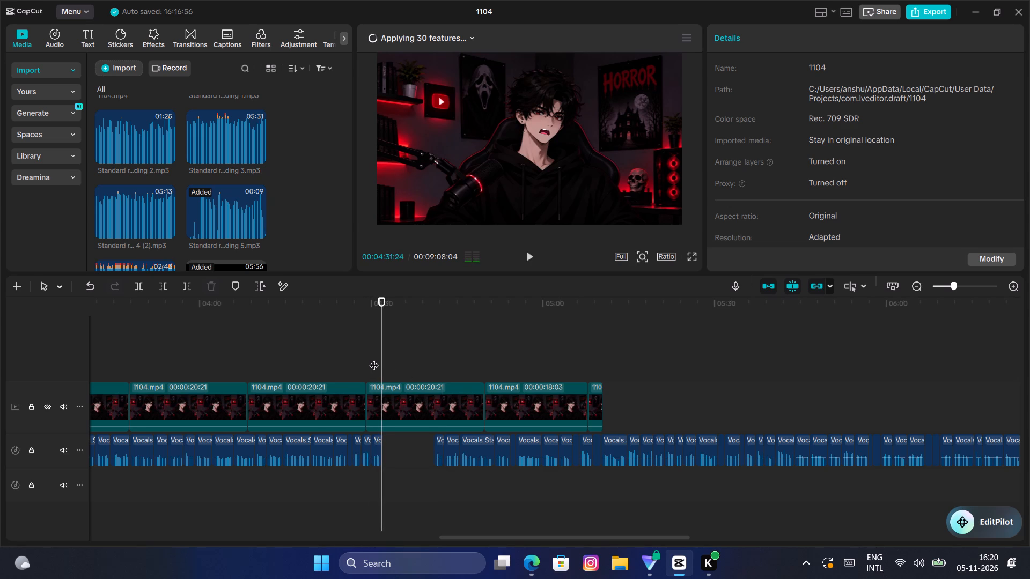
left_click(370, 358)
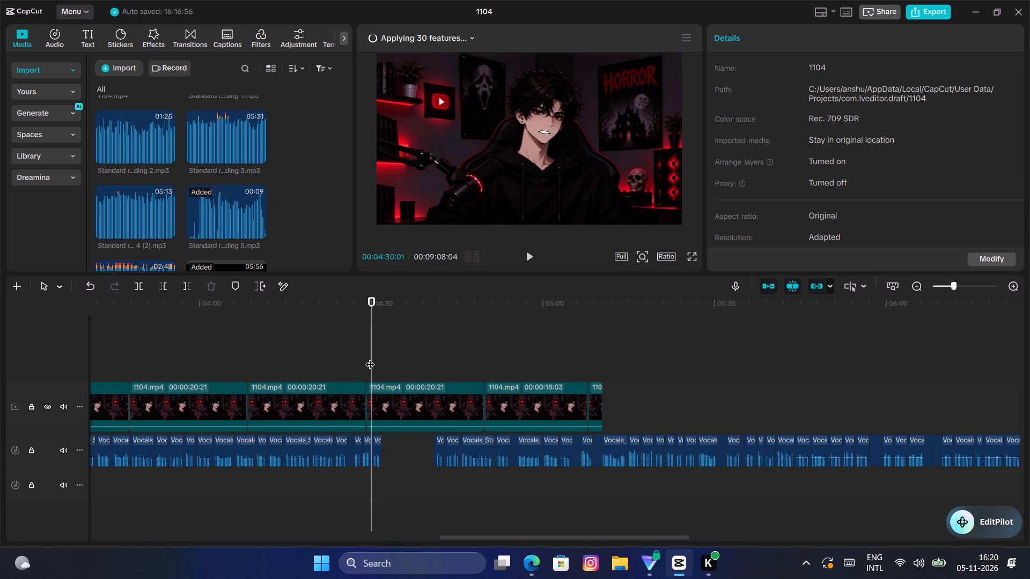
double_click(367, 358)
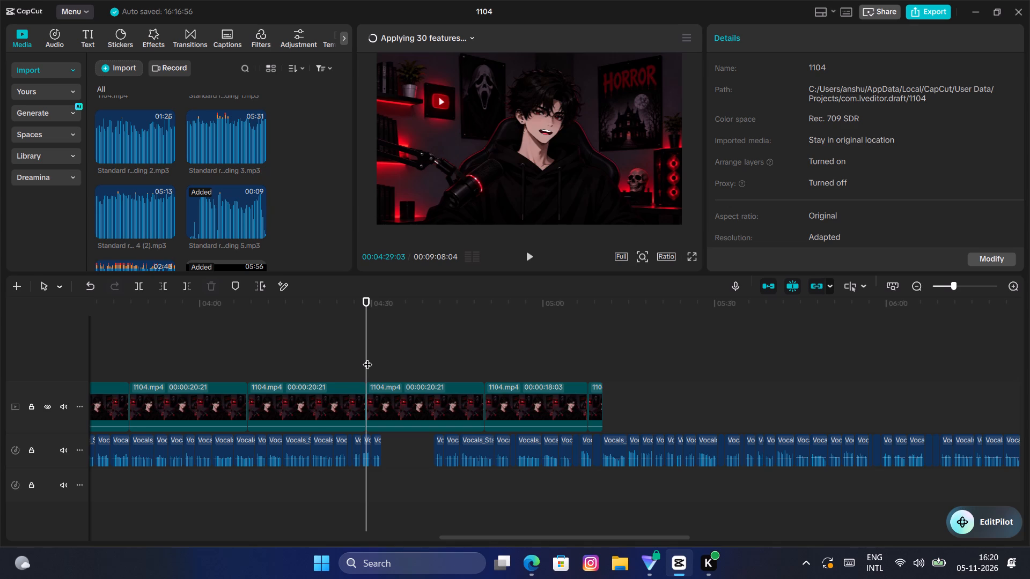
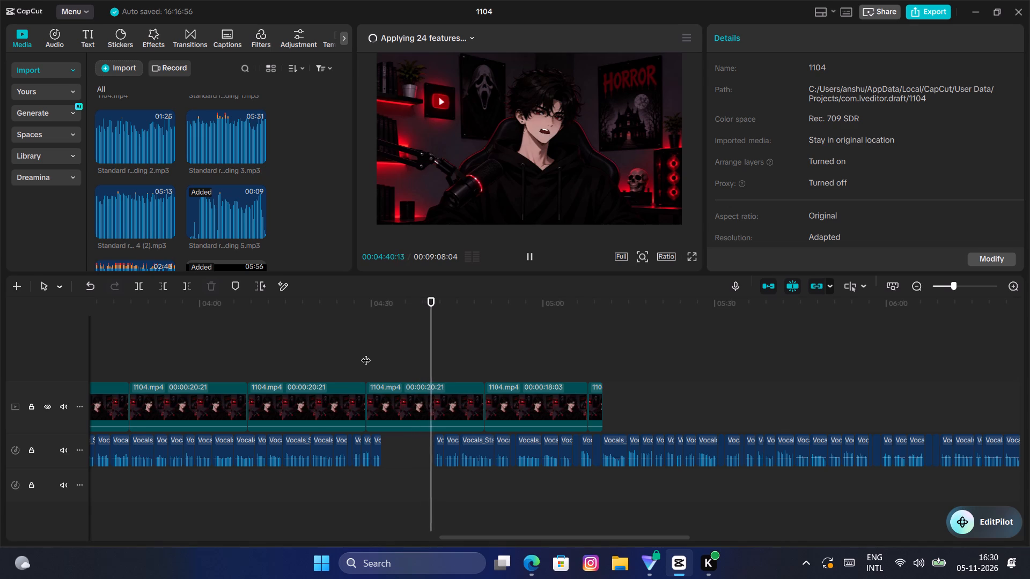
Stop playback past the gap and replay the last voice clips before it, from about 00:04:30.
key("space")
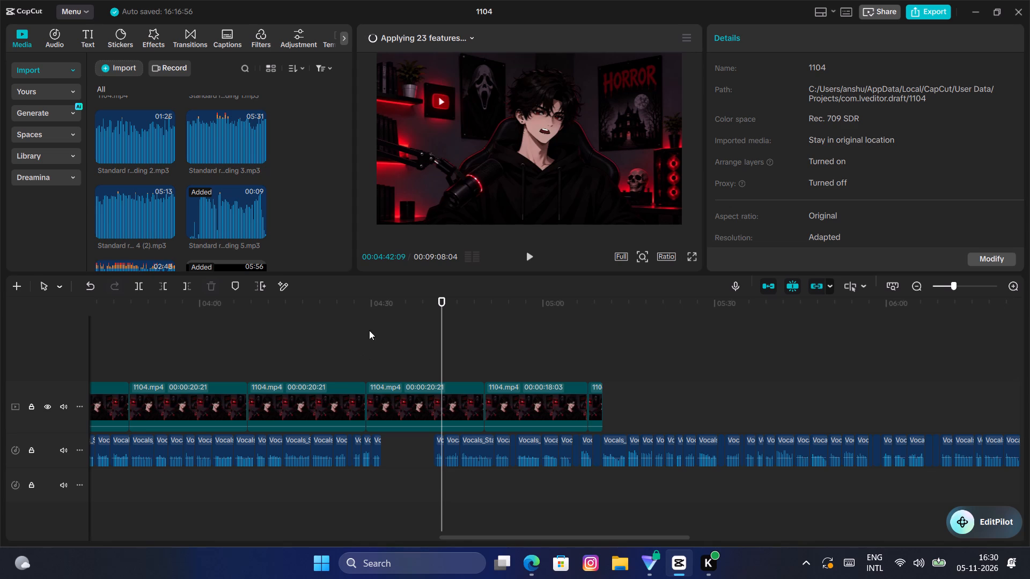
left_click(376, 357)
key("space")
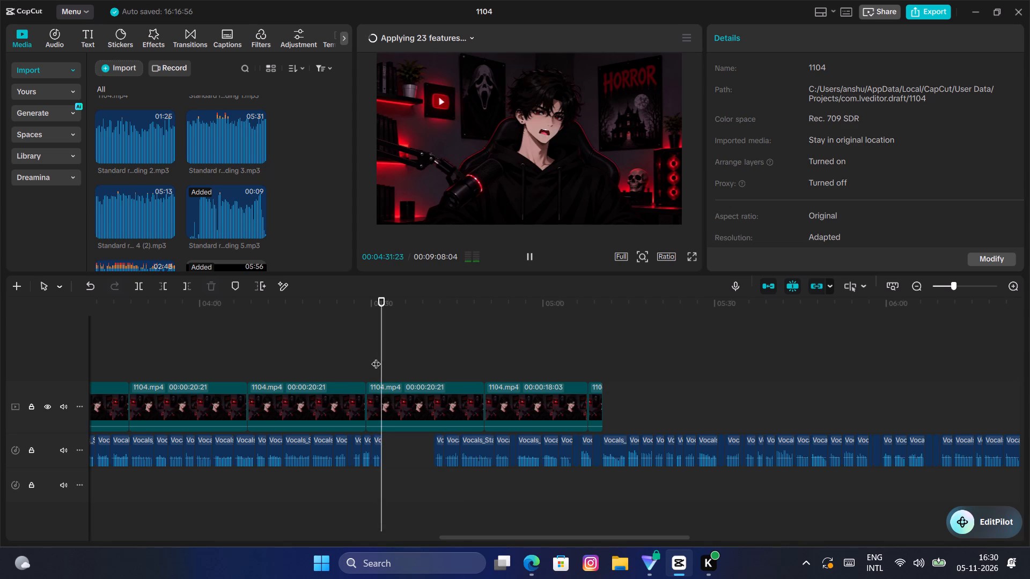
left_click(370, 358)
key("space")
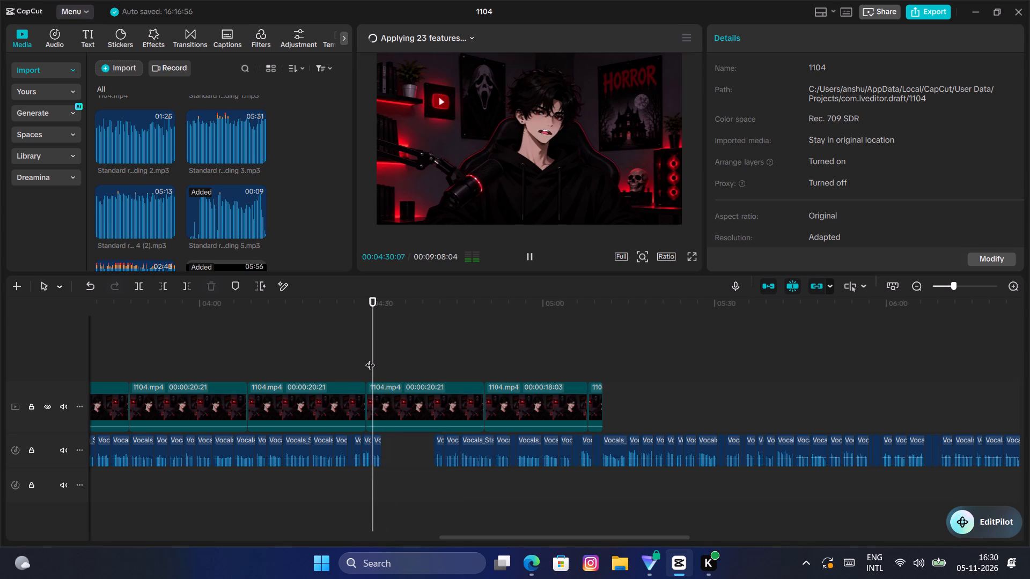
key("space")
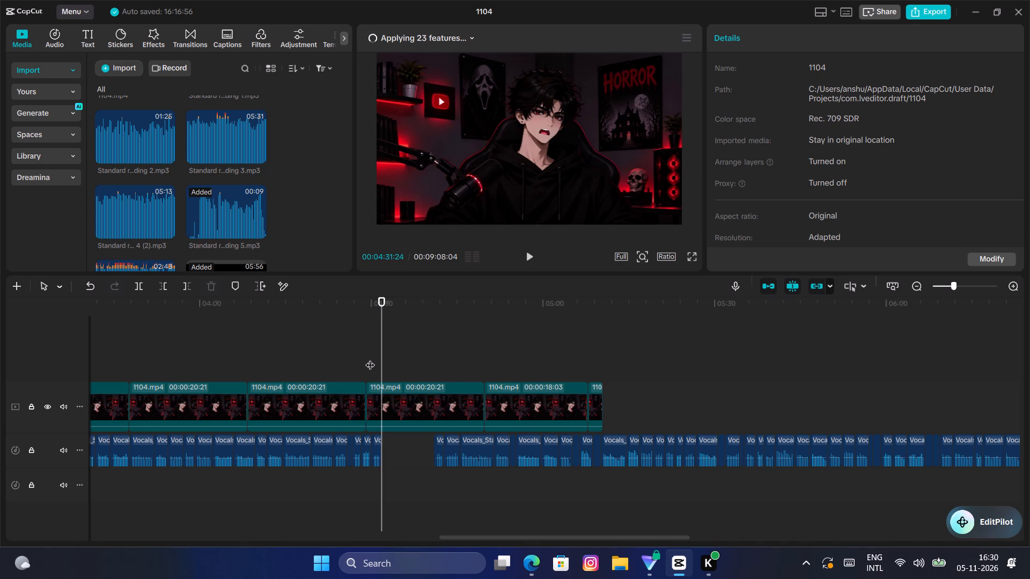
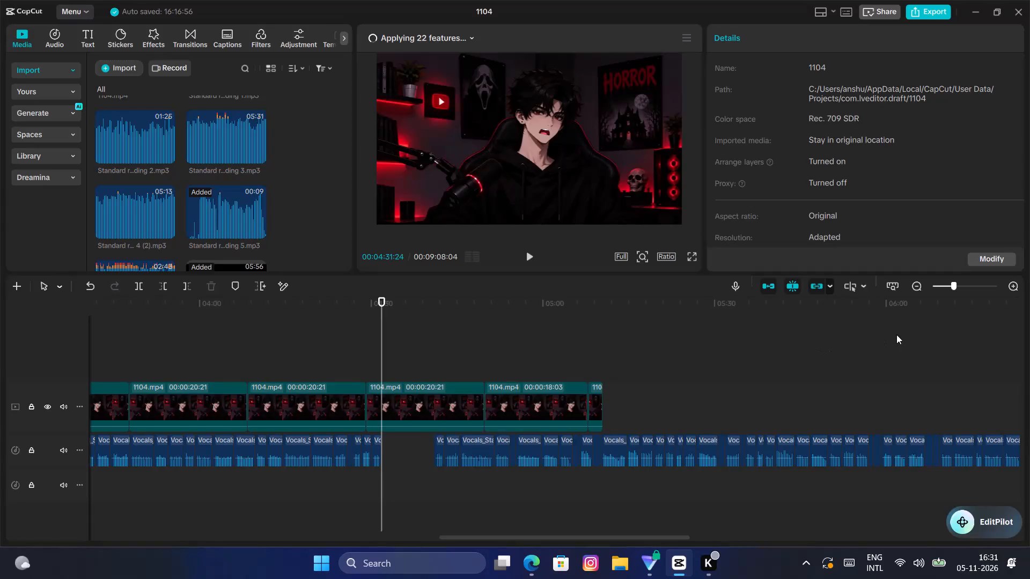
Spot-check the voice clips beyond the end of the video by playing short stretches around 00:08:19 and 00:07:03.
left_click(896, 335)
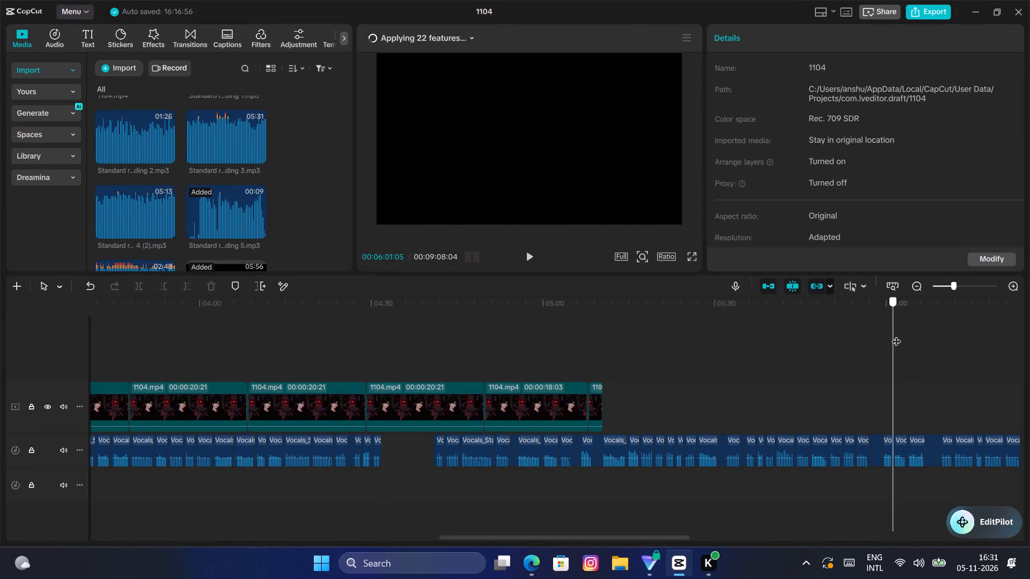
left_click_drag(896, 335, 1029, 382)
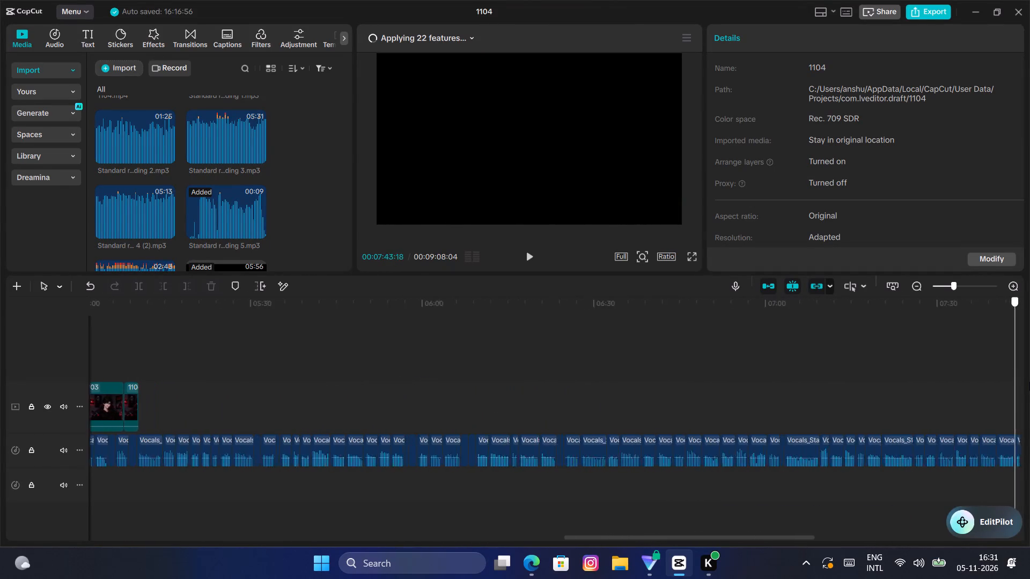
left_click_drag(1029, 382, 440, 388)
key("space")
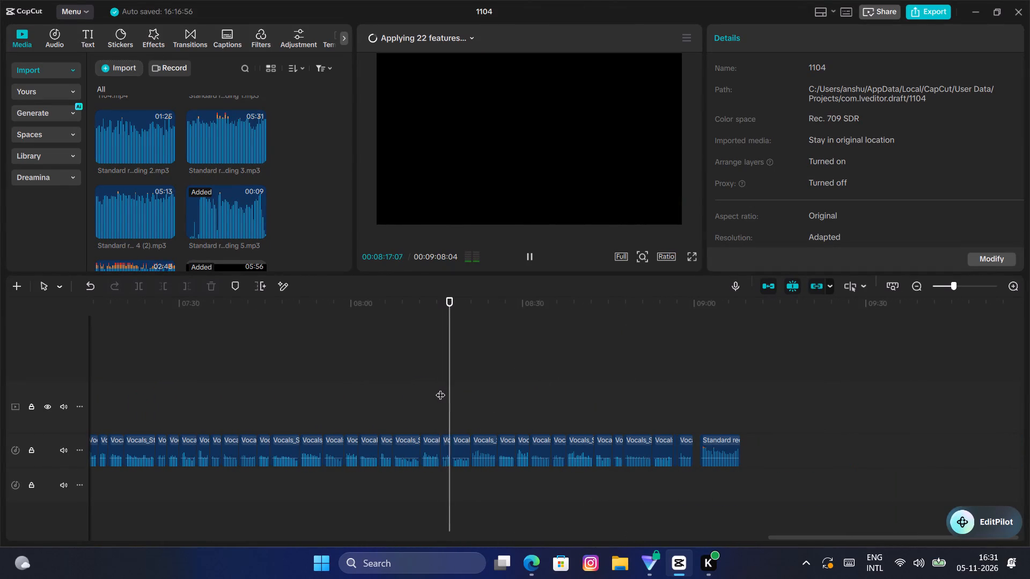
left_click(233, 390)
left_click_drag(233, 390, 69, 388)
key("space")
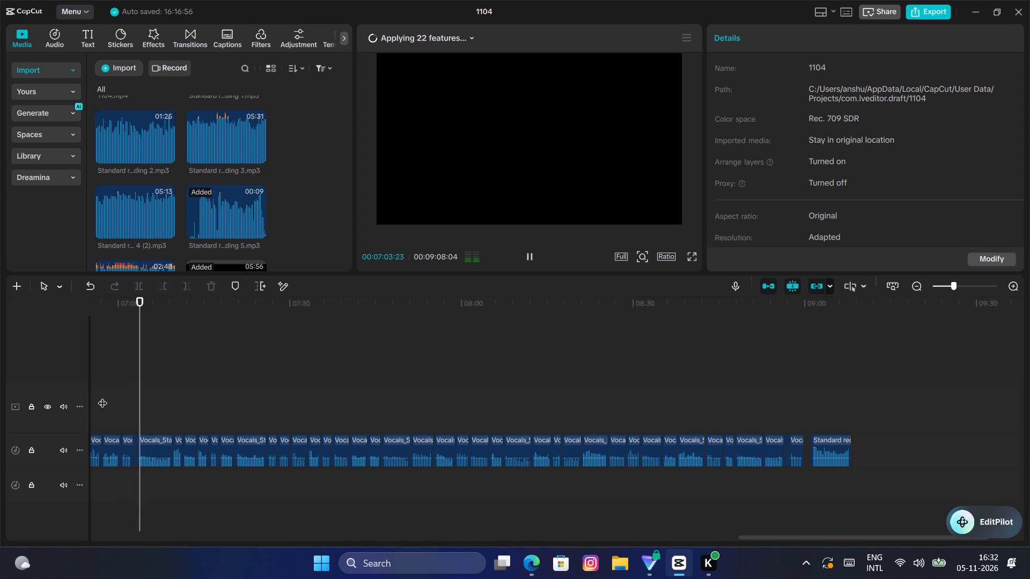
key("space")
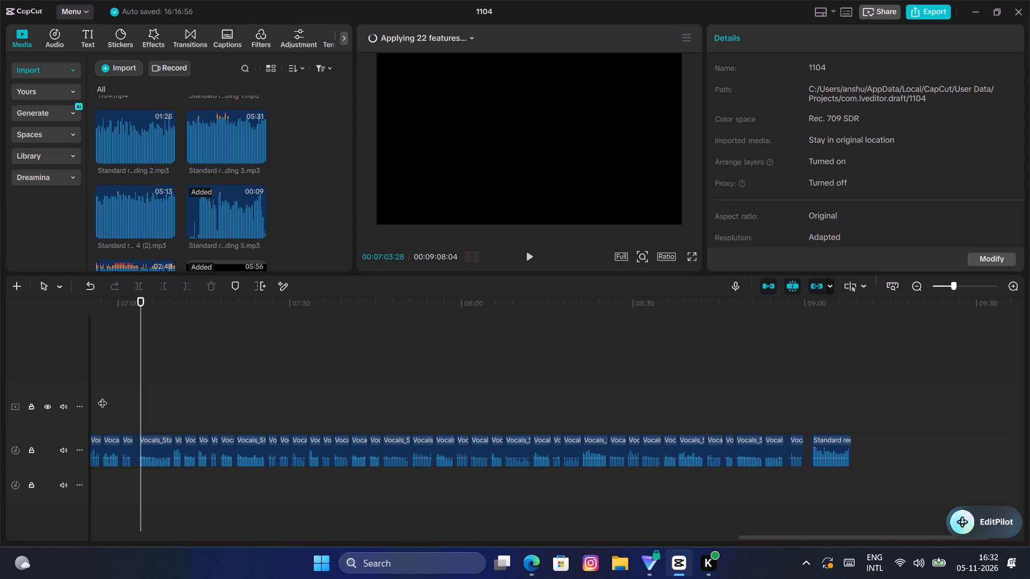
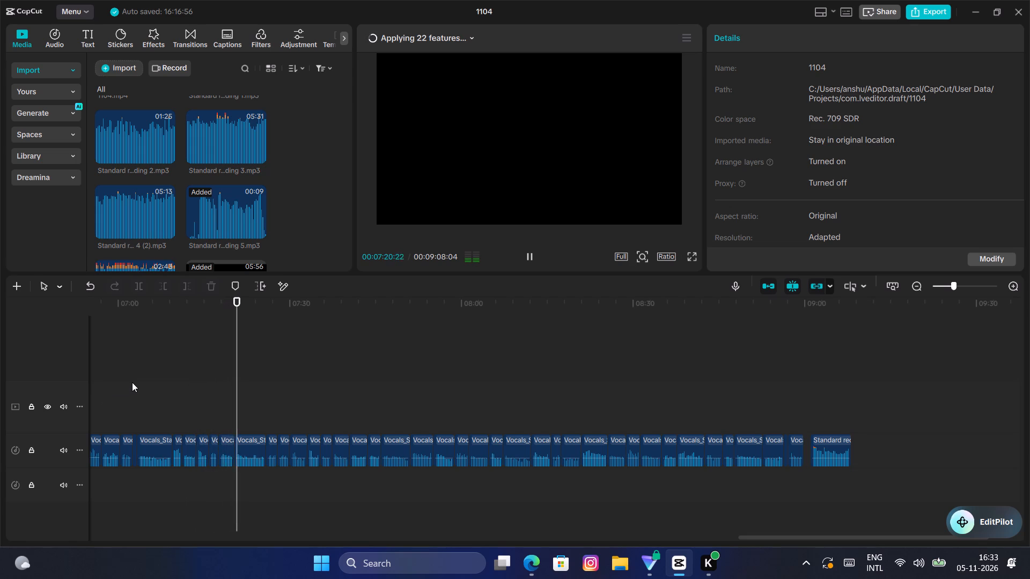
Listen to the voice clips beyond the end of the video from about 00:07:21 to 00:08:00.
key("space")
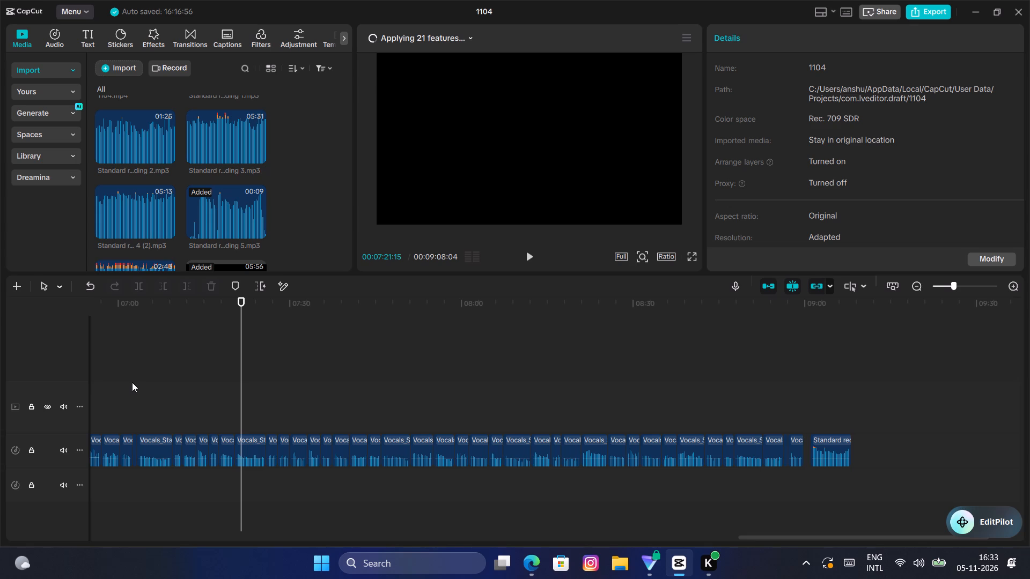
key("space")
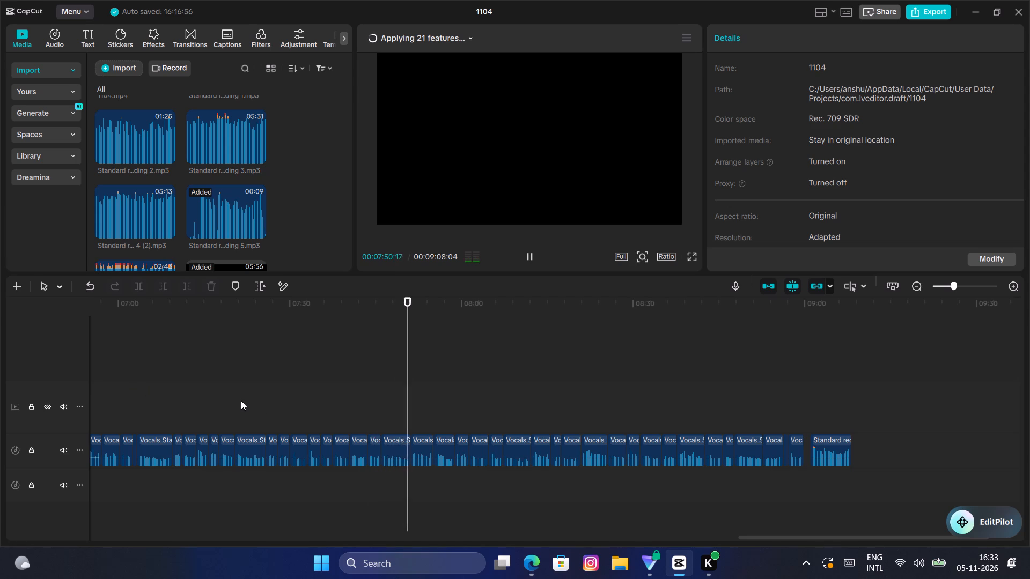
left_click_drag(261, 400, 135, 430)
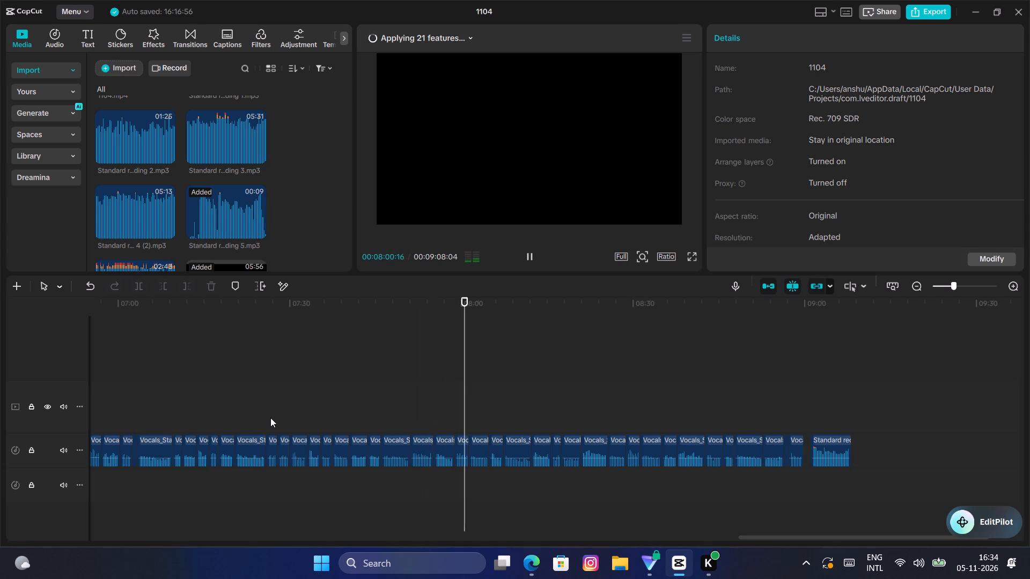
Return the playhead to the end of the 1104.mp4 video at about 00:05:10 and play the voice clips from there.
left_click(270, 418)
left_click_drag(270, 418, 151, 417)
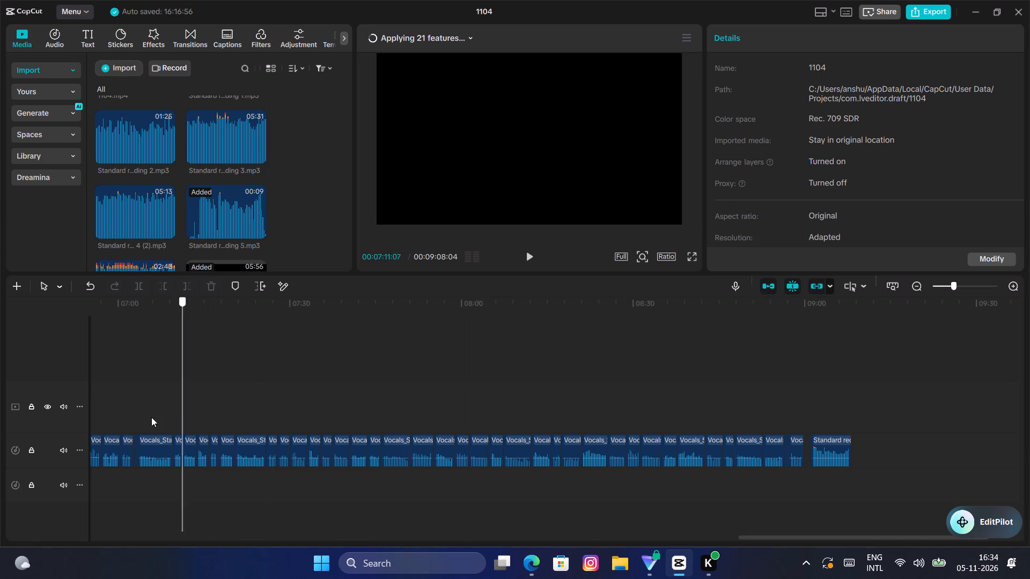
left_click_drag(151, 417, 205, 363)
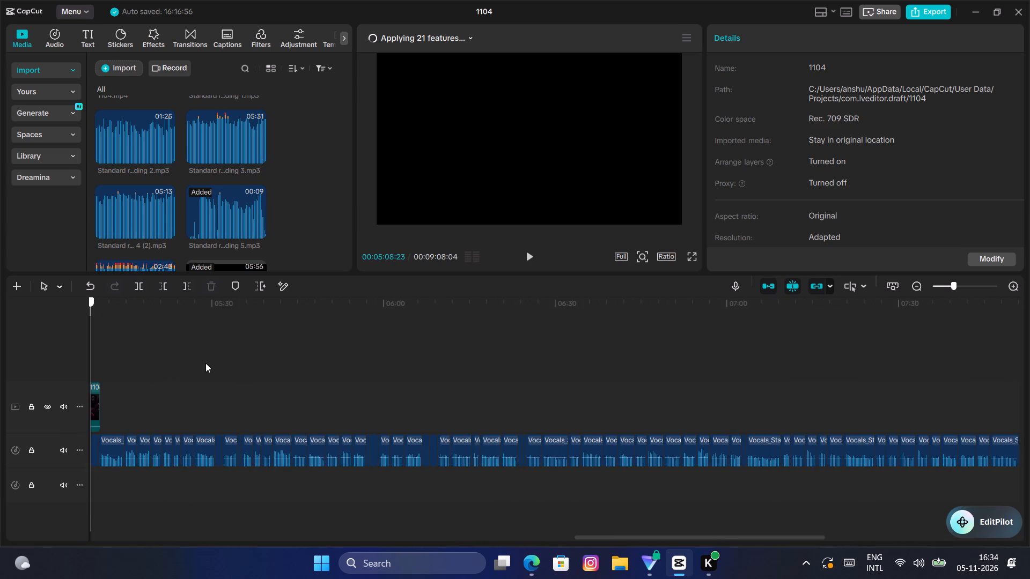
left_click_drag(205, 363, 475, 400)
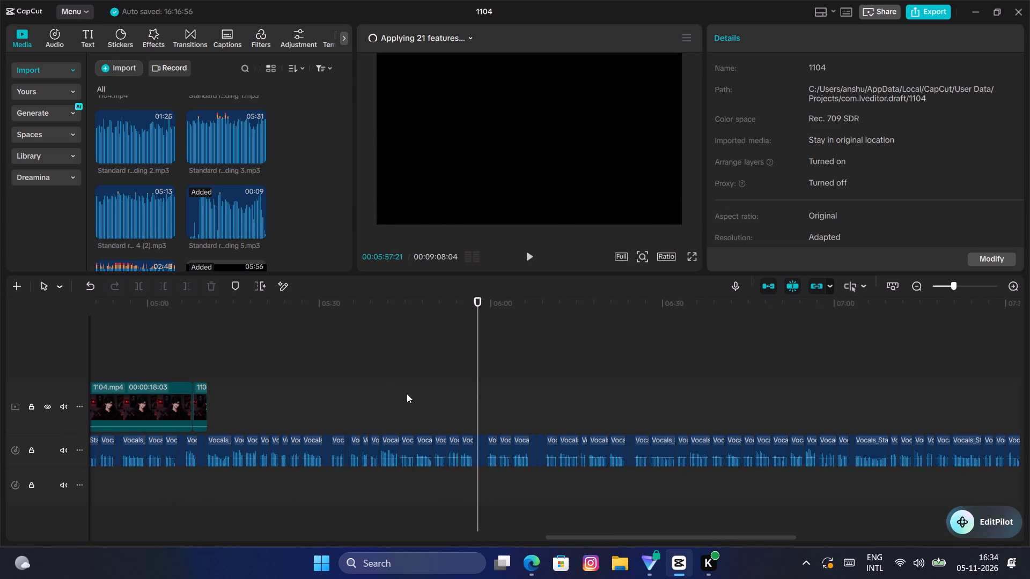
left_click(207, 353)
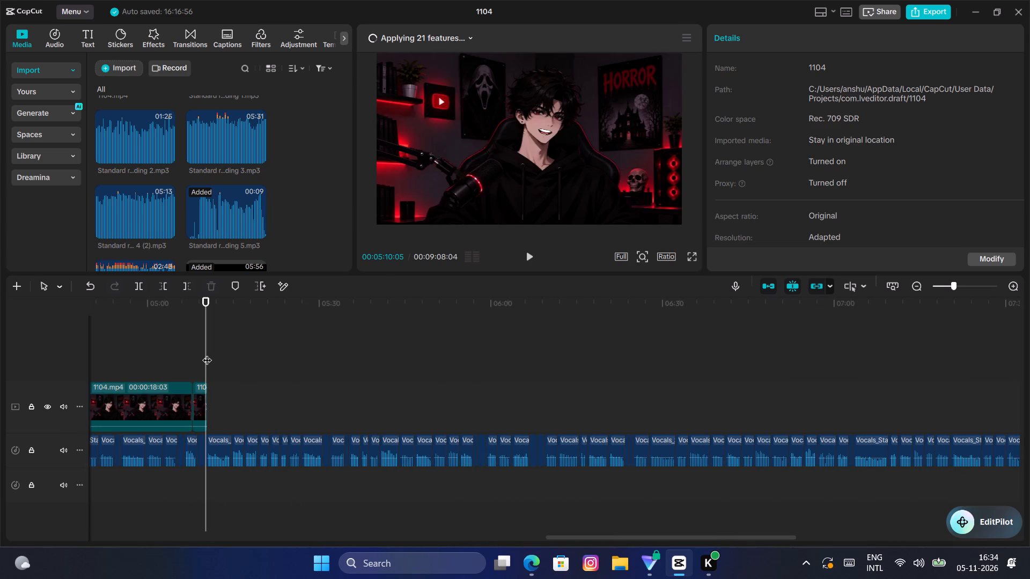
key("space")
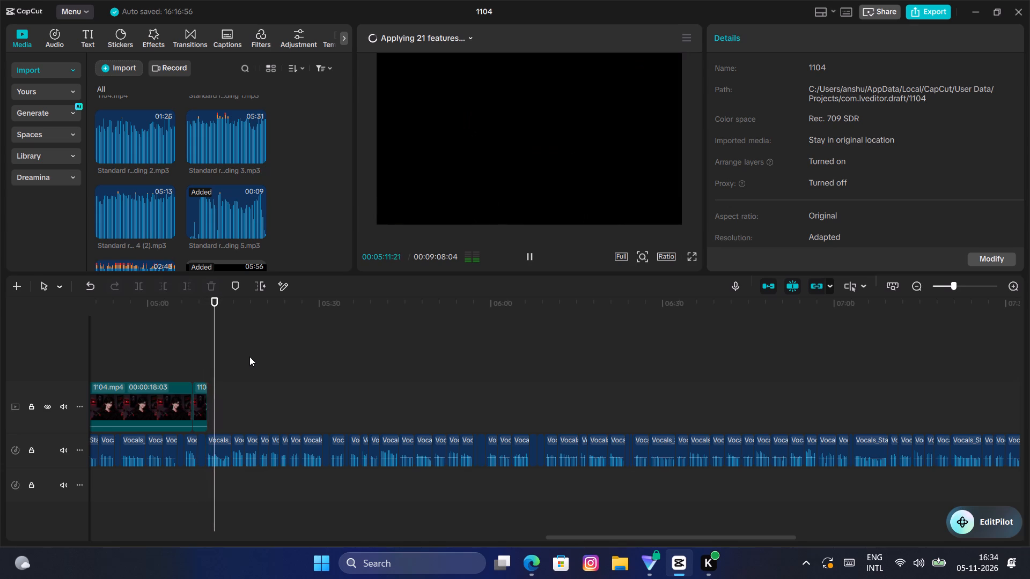
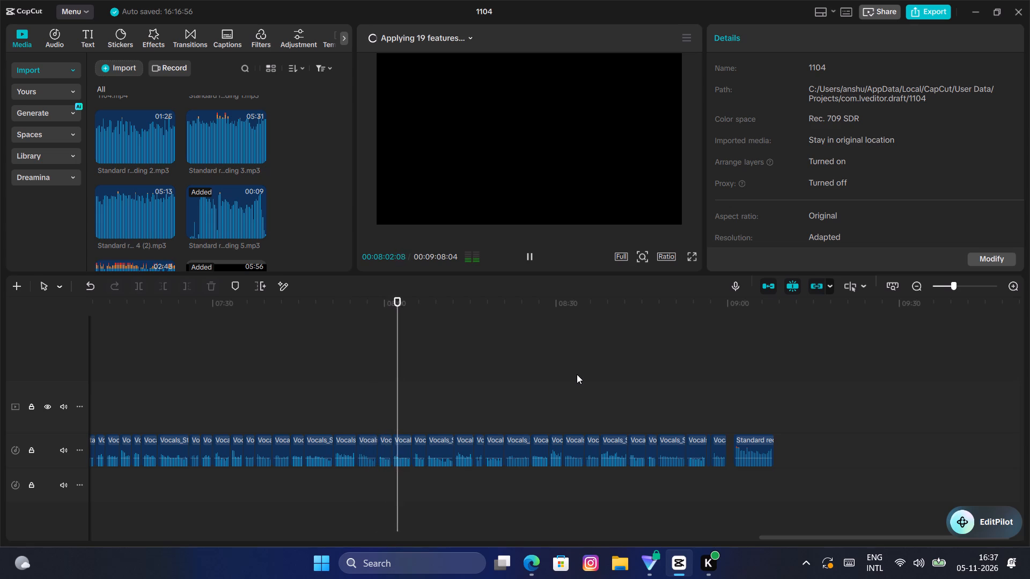
Replay the voice clips between about 00:08:00 and 00:08:05 several times to check the wording and the transition between clips.
key("space")
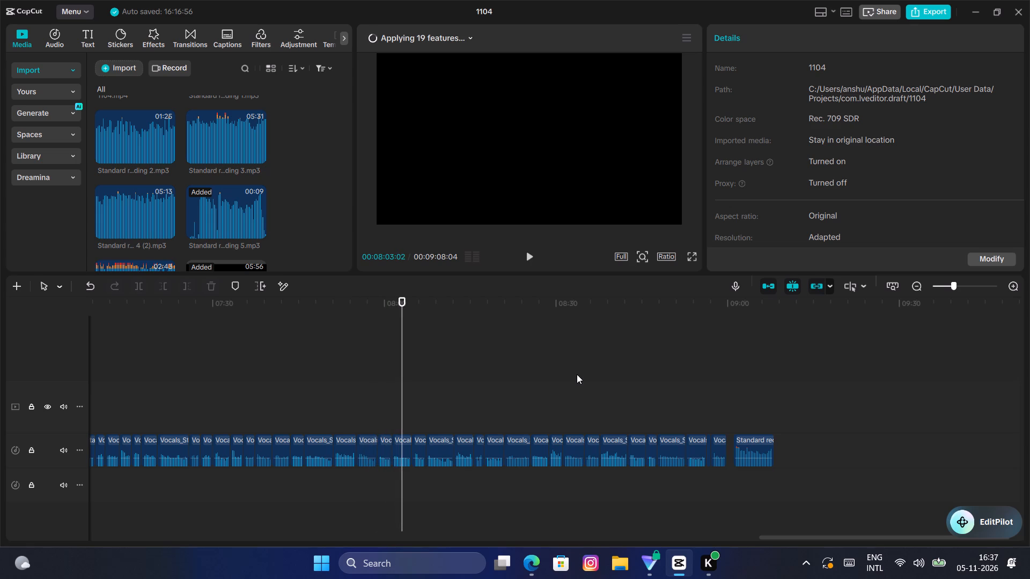
key("Left")
key("Left")
key("Left")
key("Left")
key("Left")
key("Left")
key("Left")
key("Left")
key("Left")
key("Left")
key("Left")
key("Left")
key("Left")
key("Left")
key("Left")
key("Left")
key("Left")
key("Left")
key("Left")
key("Left")
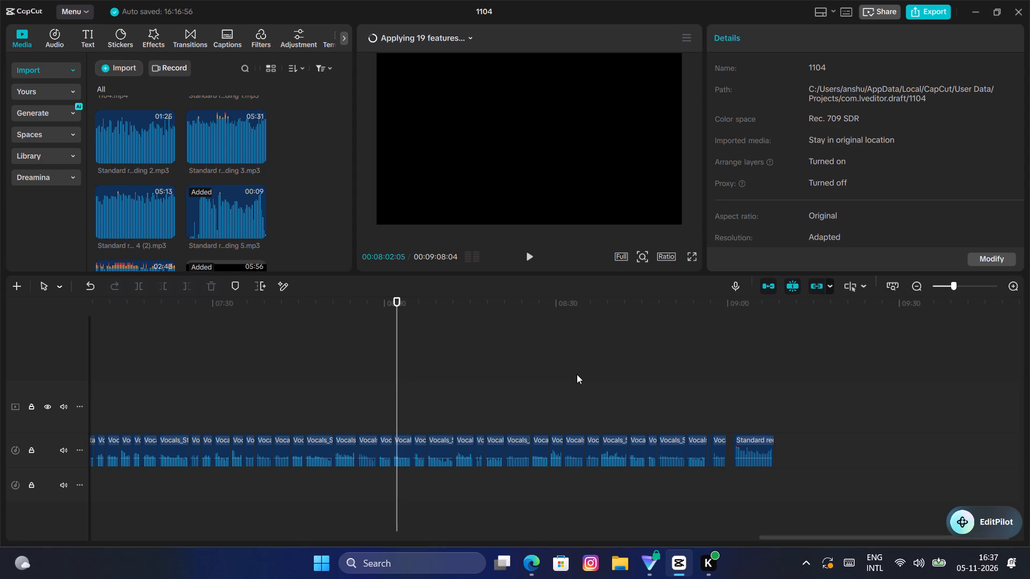
key("space")
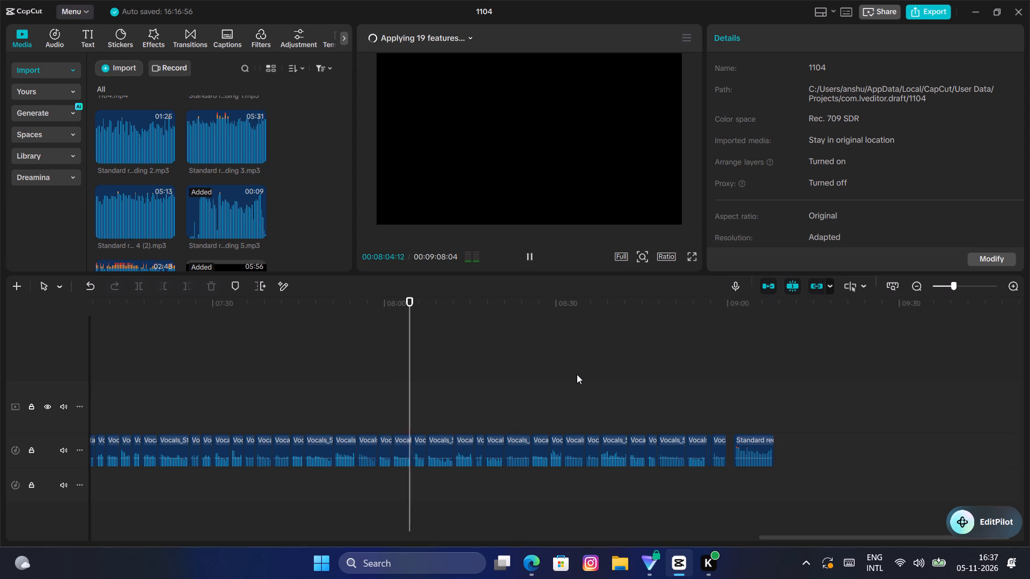
key("space")
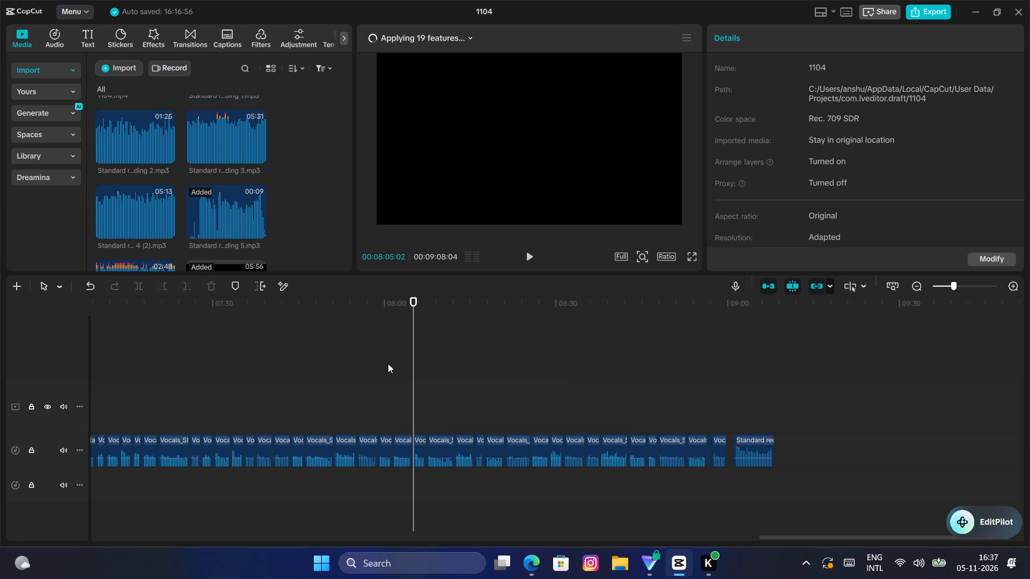
double_click(388, 363)
key("space")
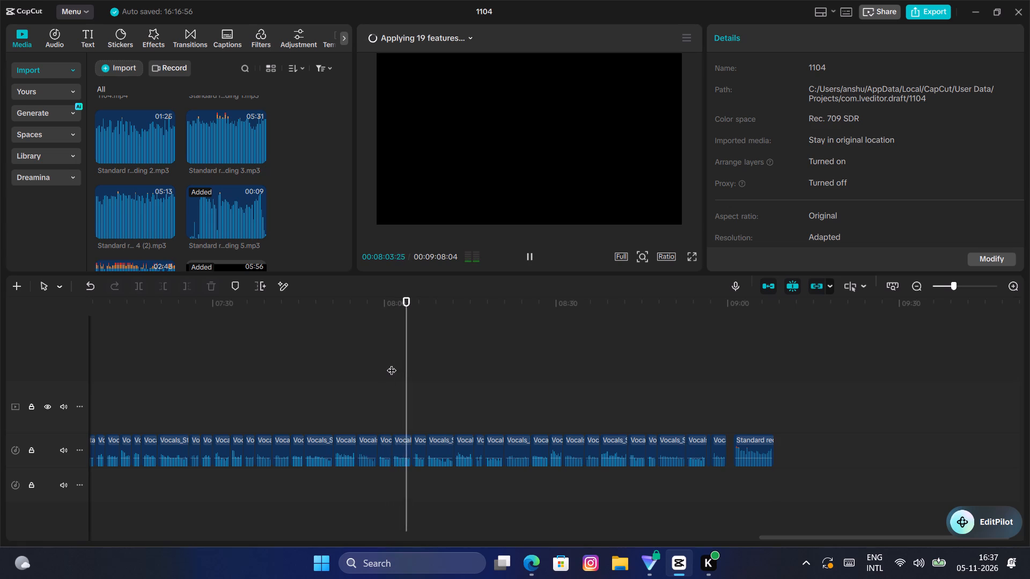
key("space")
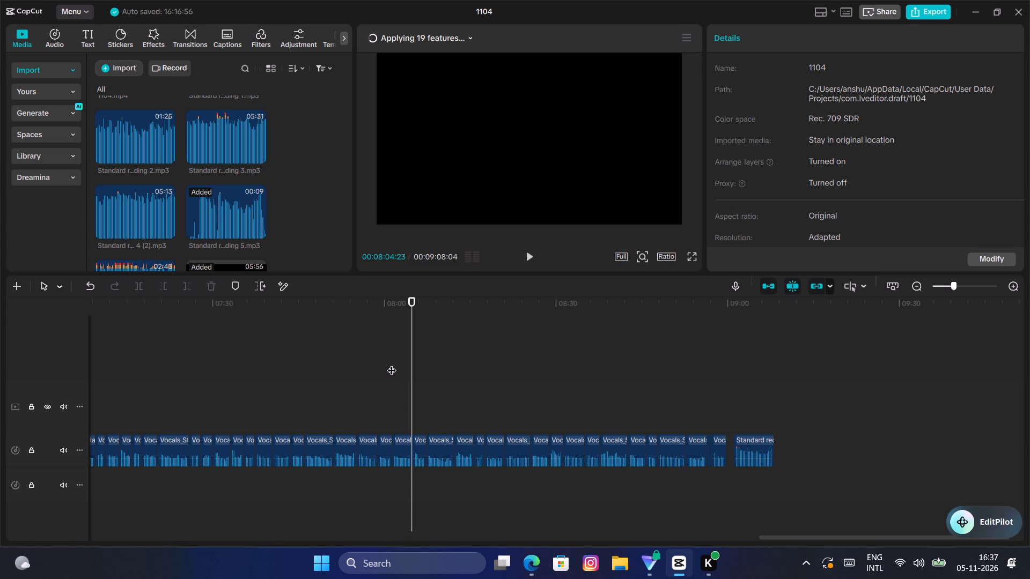
Add a timeline marker at 00:08:04:03, within the voice clips beyond the end of the video.
left_click(400, 372)
key("space")
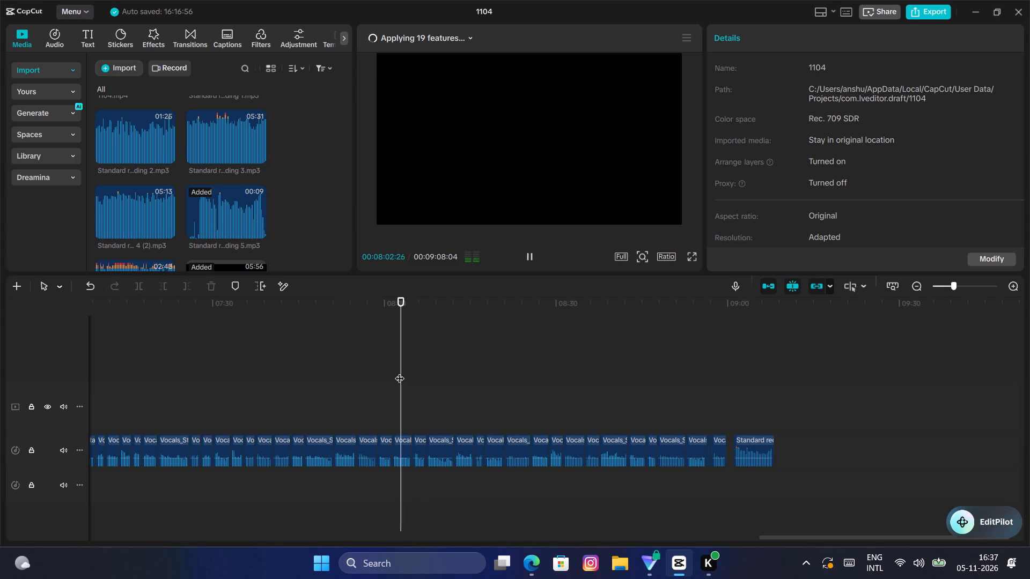
key("space")
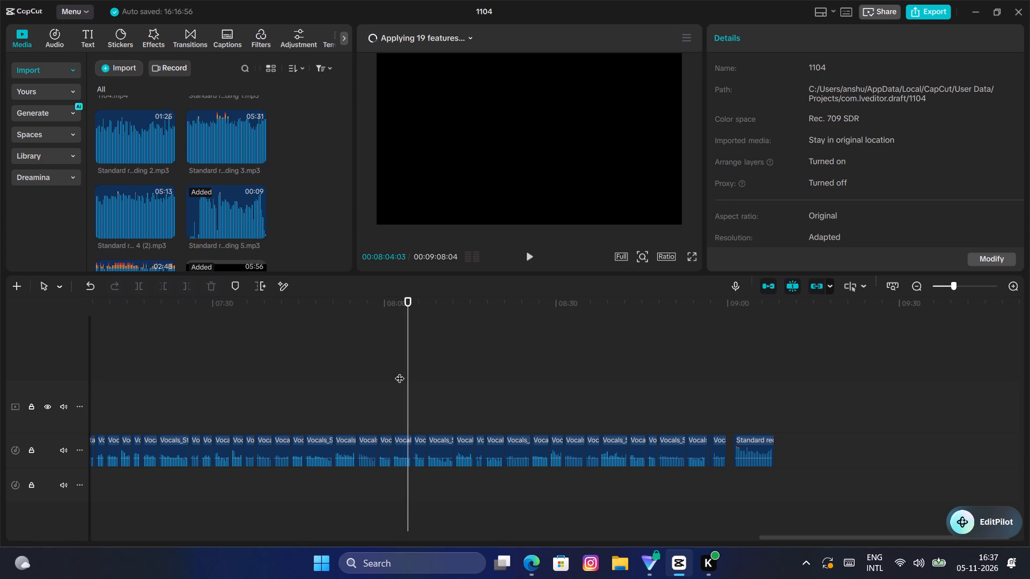
key("m")
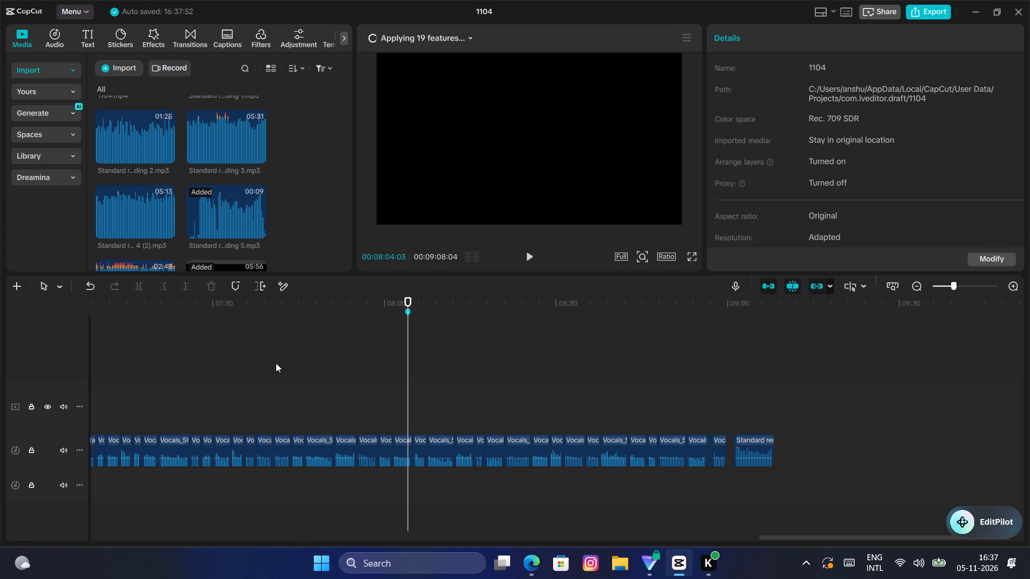
Listen again to sections of the voice clips before the marker, between about 00:07:20 and 00:08:00.
left_click(276, 363)
left_click_drag(276, 363, 234, 367)
left_click_drag(234, 367, 180, 373)
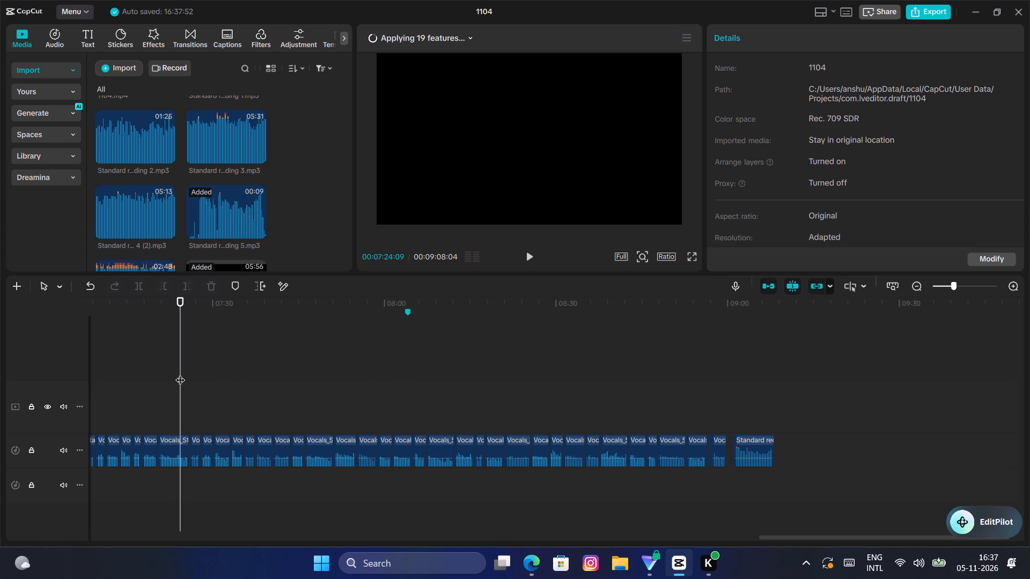
key("space")
double_click(162, 380)
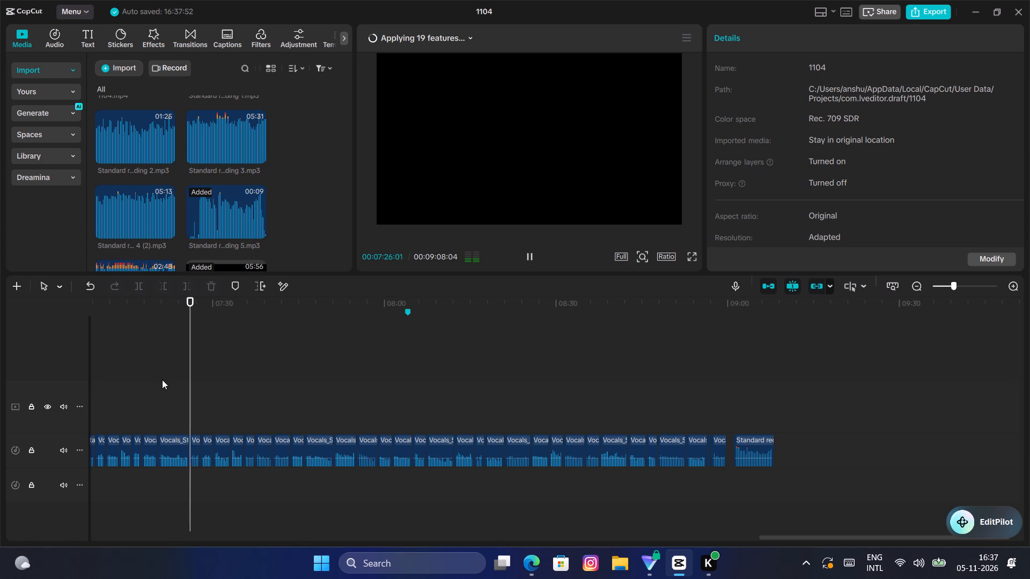
key("space")
left_click(149, 380)
left_click_drag(149, 380, 359, 381)
key("space")
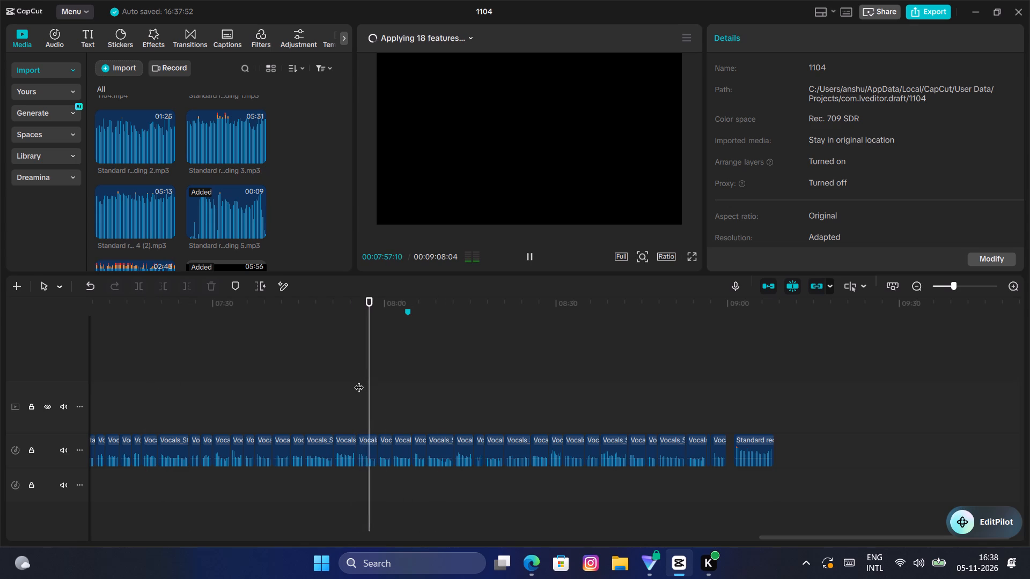
left_click(260, 376)
key("space")
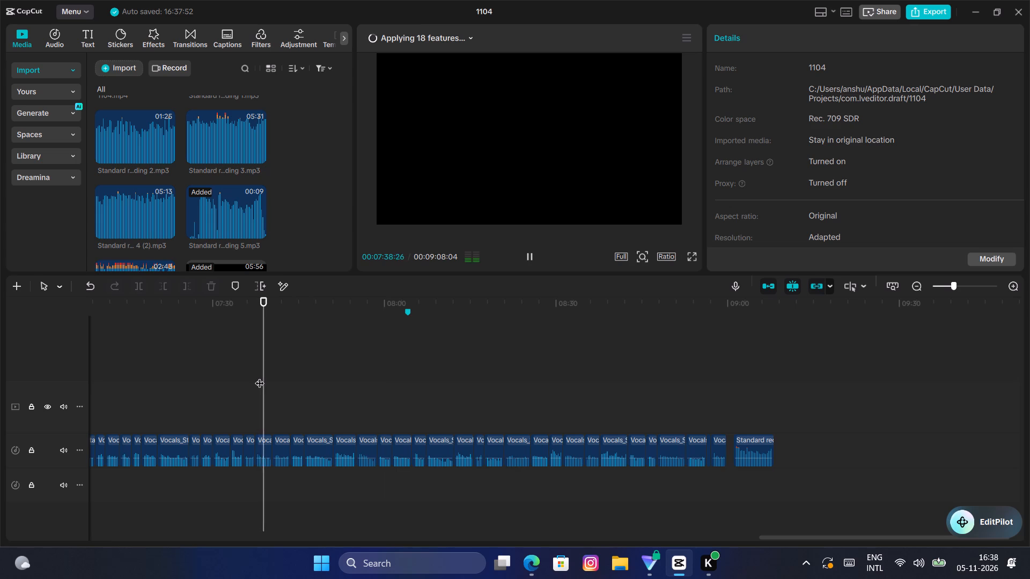
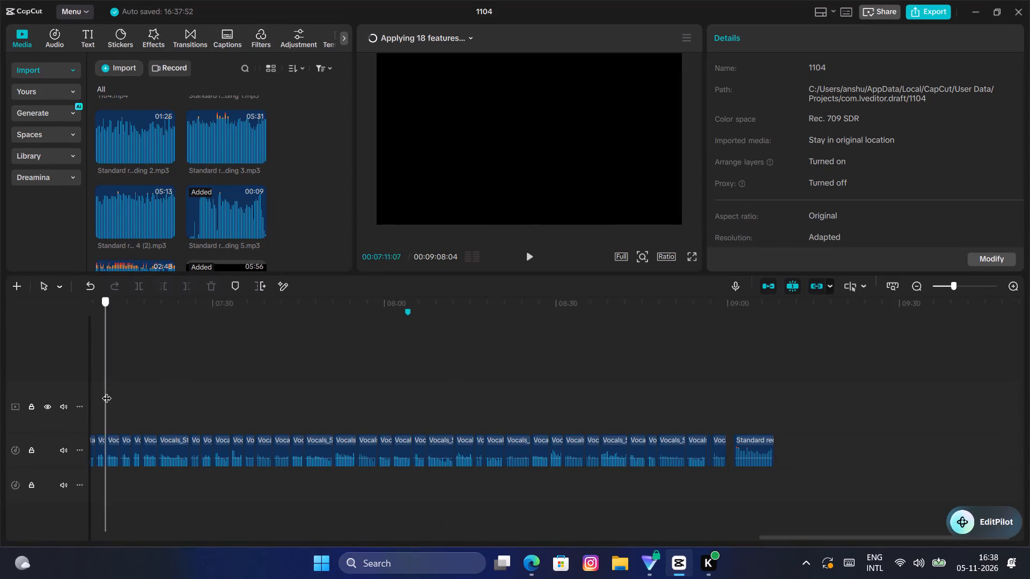
Play the voice clips on from about 00:07:11 and add a timeline marker at 00:07:19:16.
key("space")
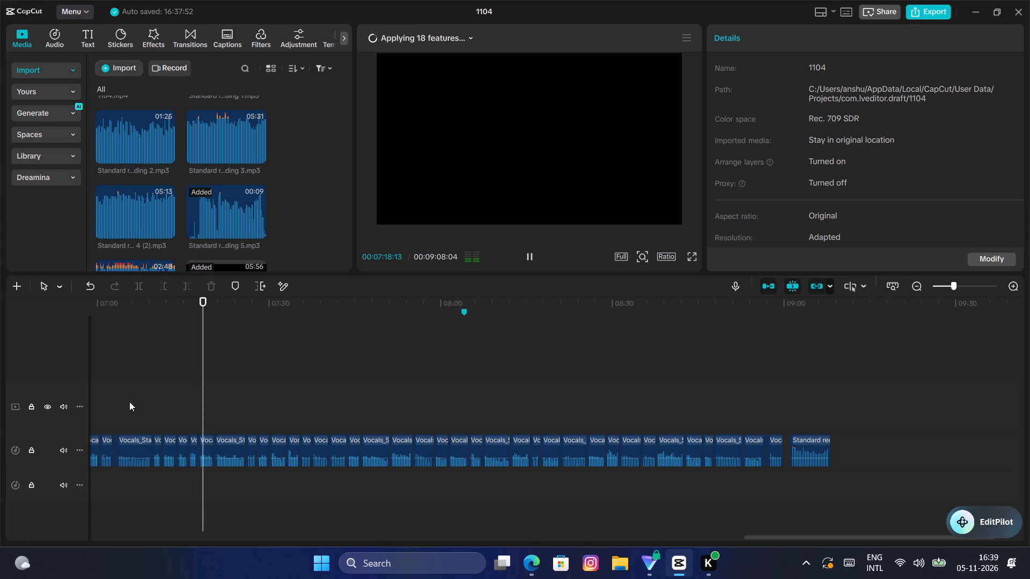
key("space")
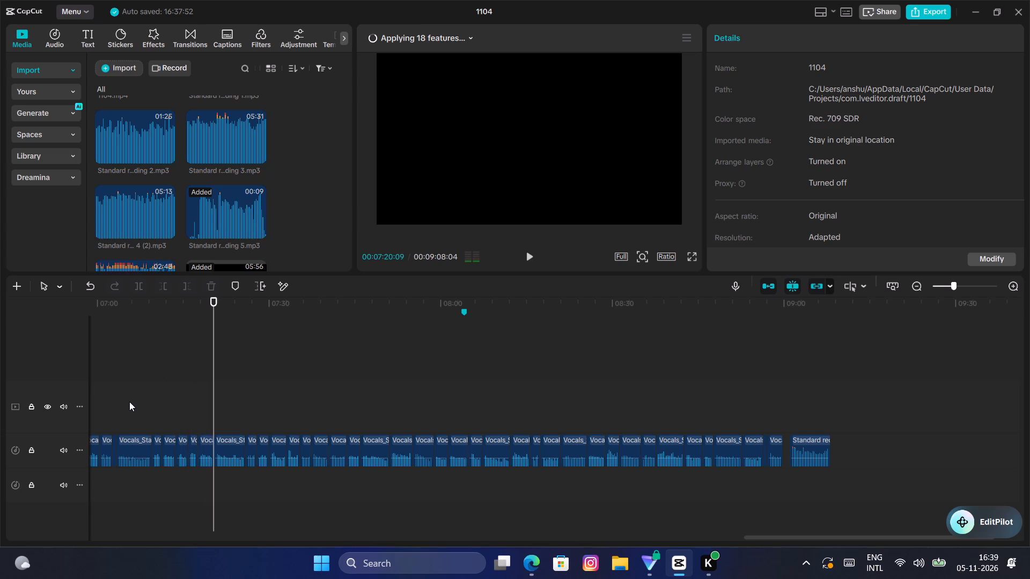
left_click(209, 422)
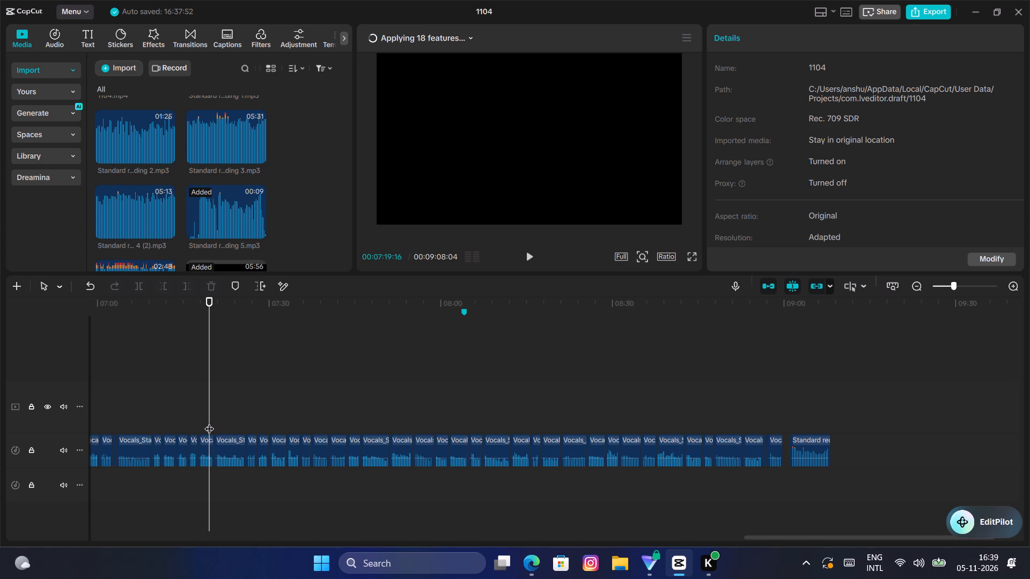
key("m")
Find Telegram through the Windows search and launch it.
left_click(421, 571)
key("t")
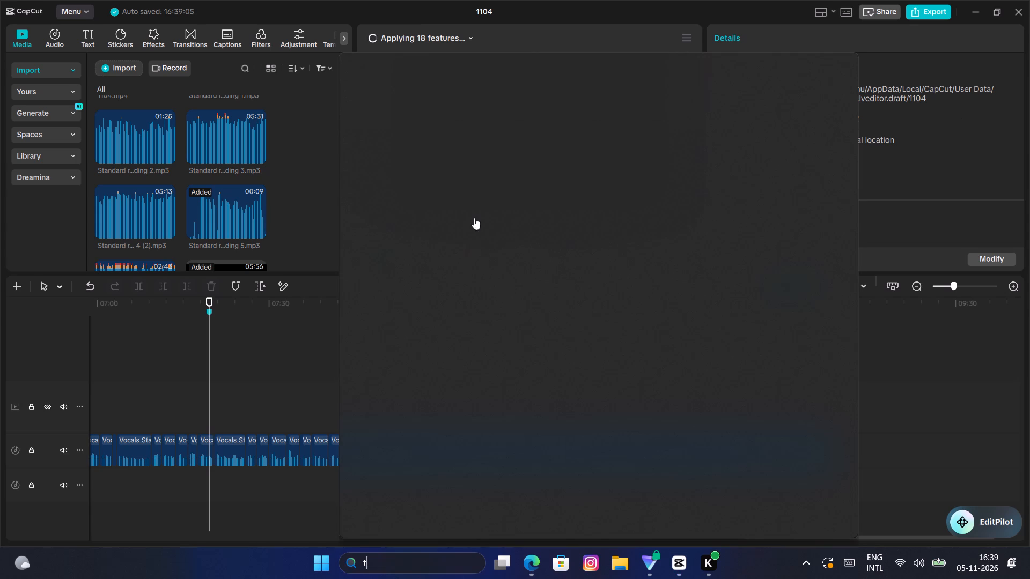
left_click(426, 153)
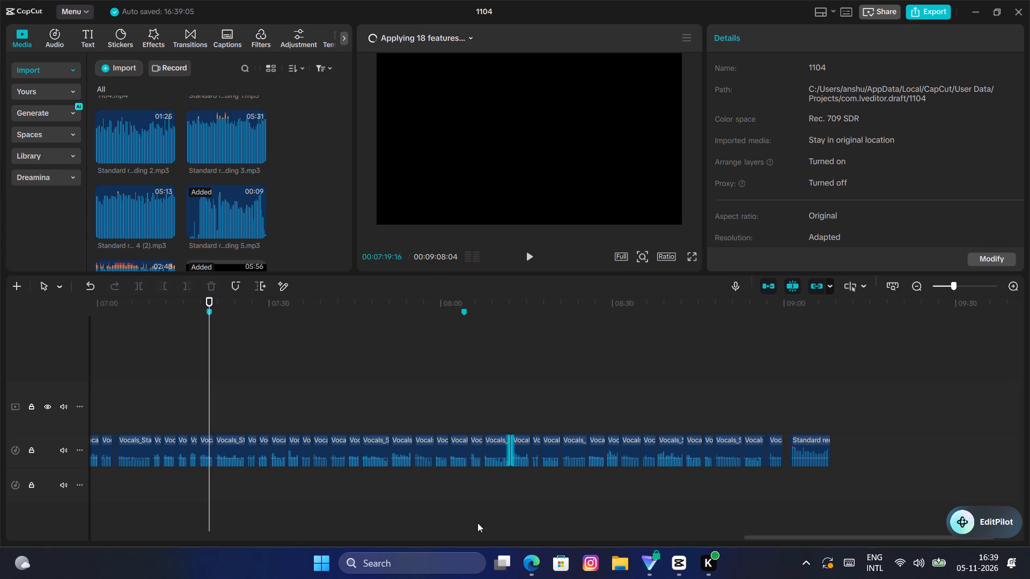
left_click(401, 575)
left_click(400, 566)
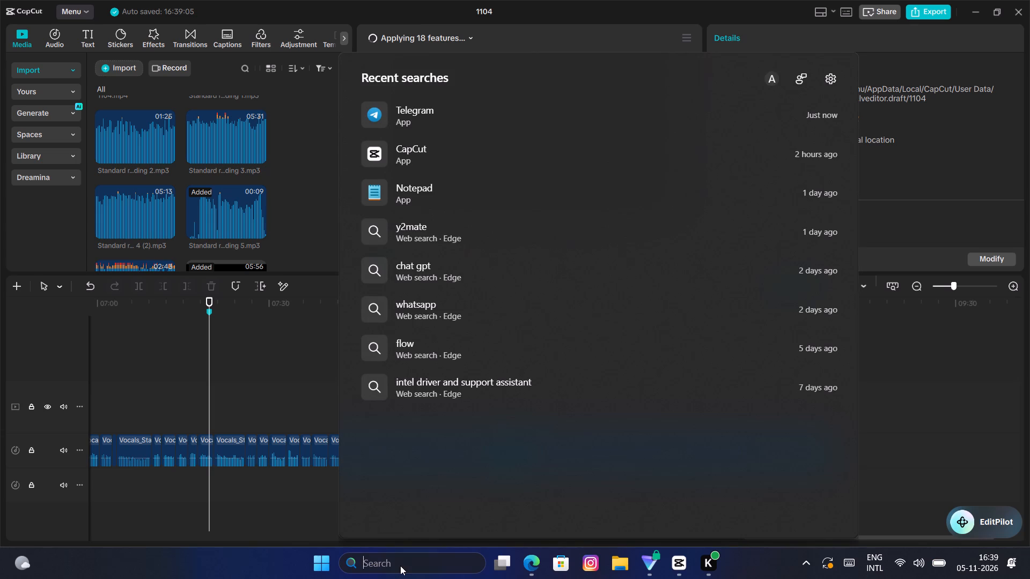
left_click(445, 107)
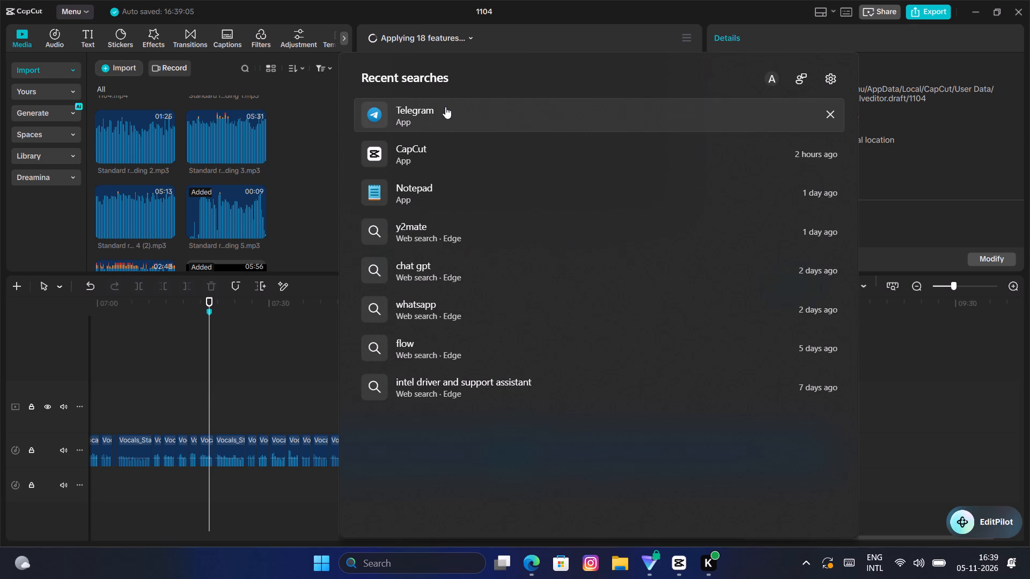
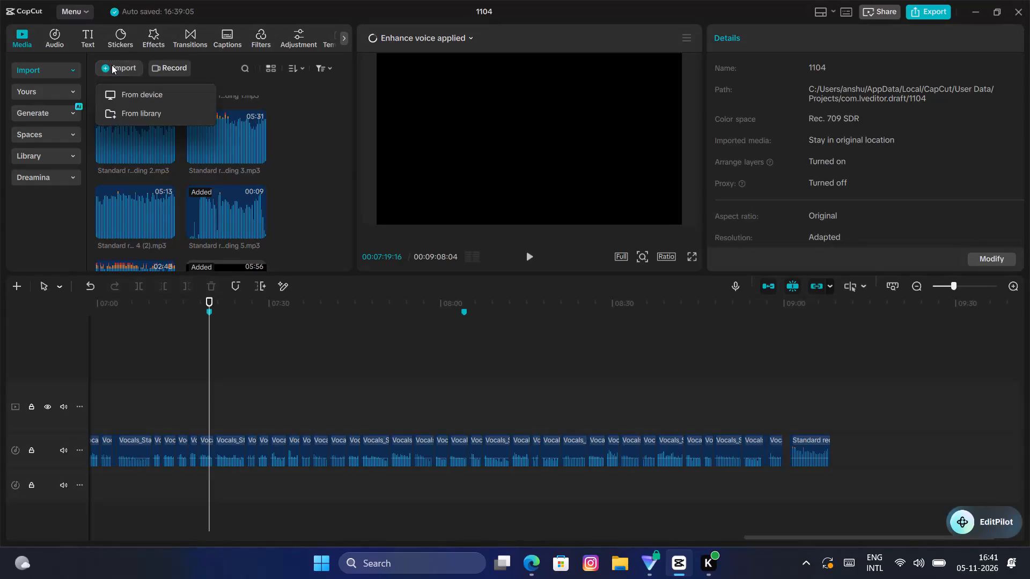
Import the audio files Standard recording 13 and Standard recording 15 from the voice folder on New Volume (E:) into the project media.
left_click(136, 99)
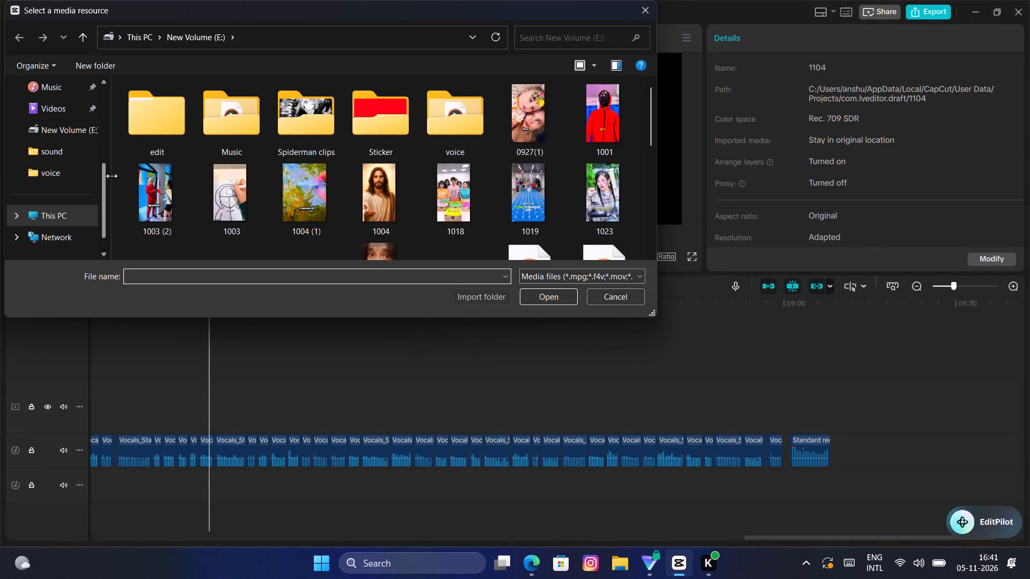
left_click(103, 184)
double_click(453, 121)
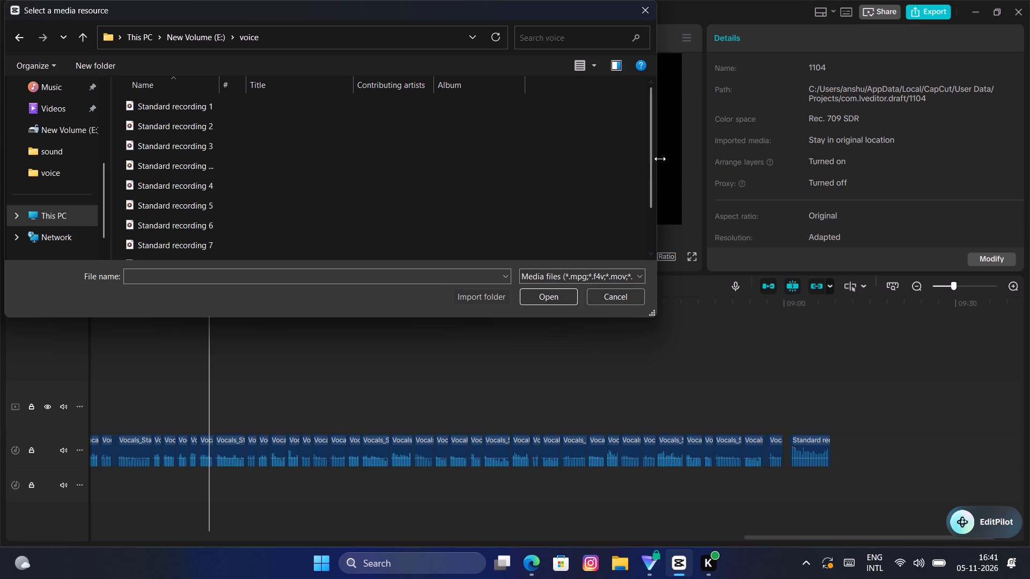
left_click_drag(646, 167, 656, 228)
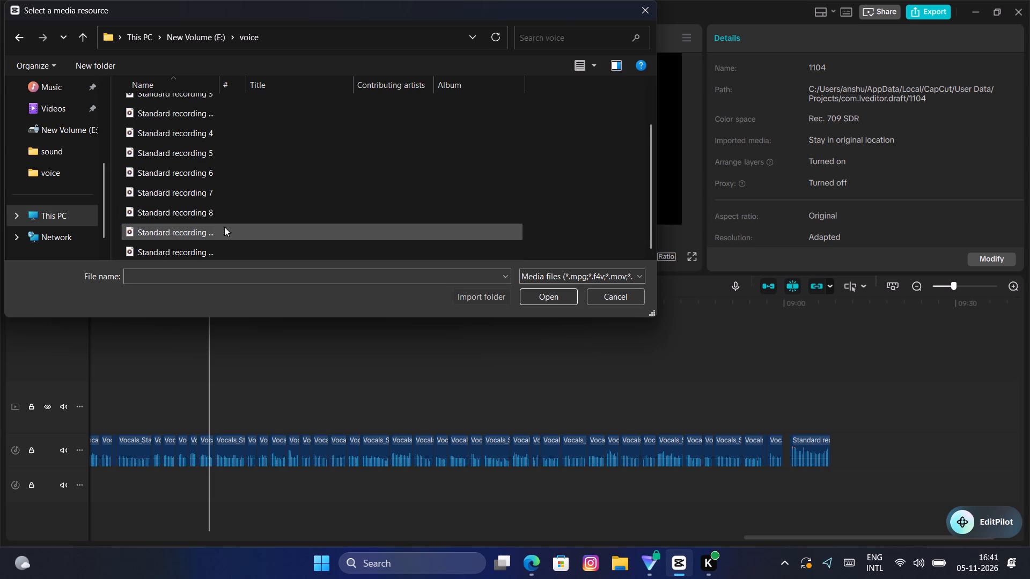
left_click_drag(115, 222, 135, 252)
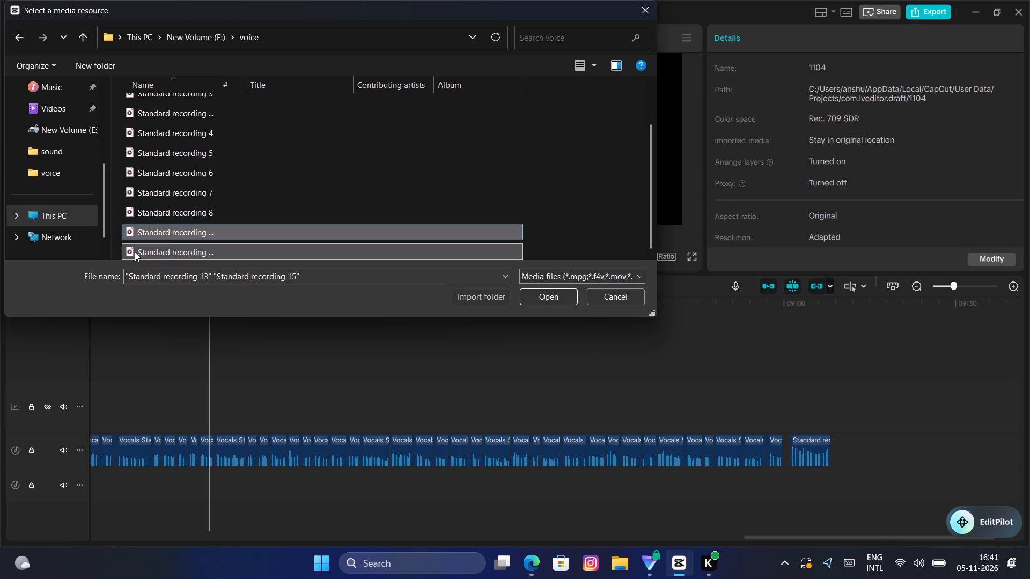
left_click(546, 293)
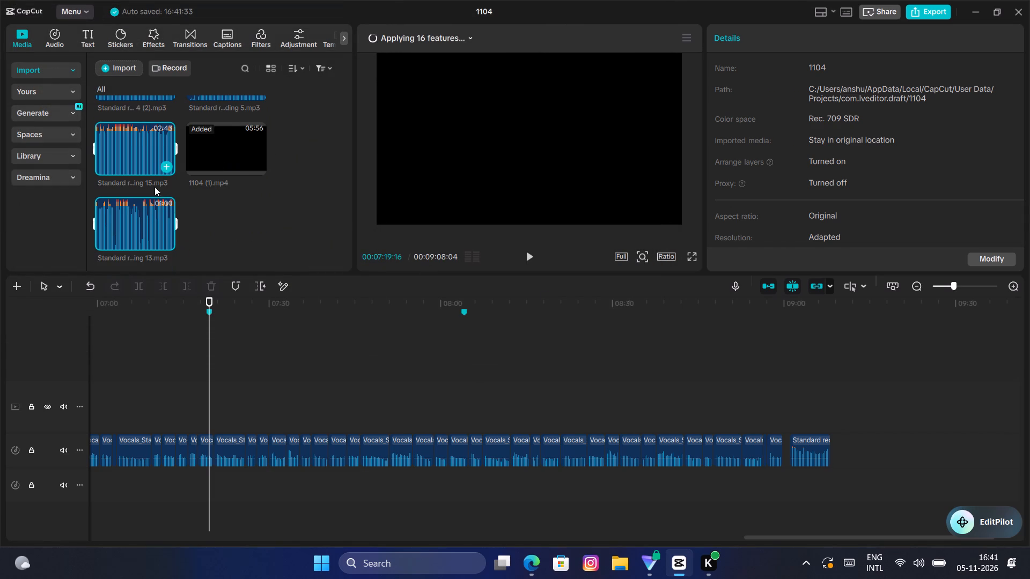
Import all the Standard recording files from the voice folder on New Volume (E:) into the project media.
left_click(149, 217)
left_click(230, 136)
left_click(120, 69)
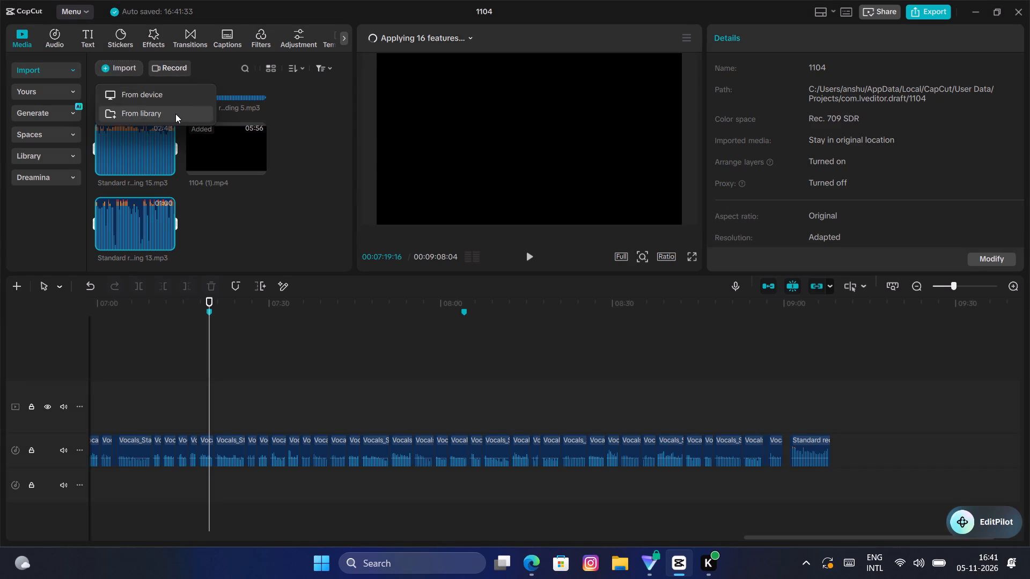
left_click(172, 100)
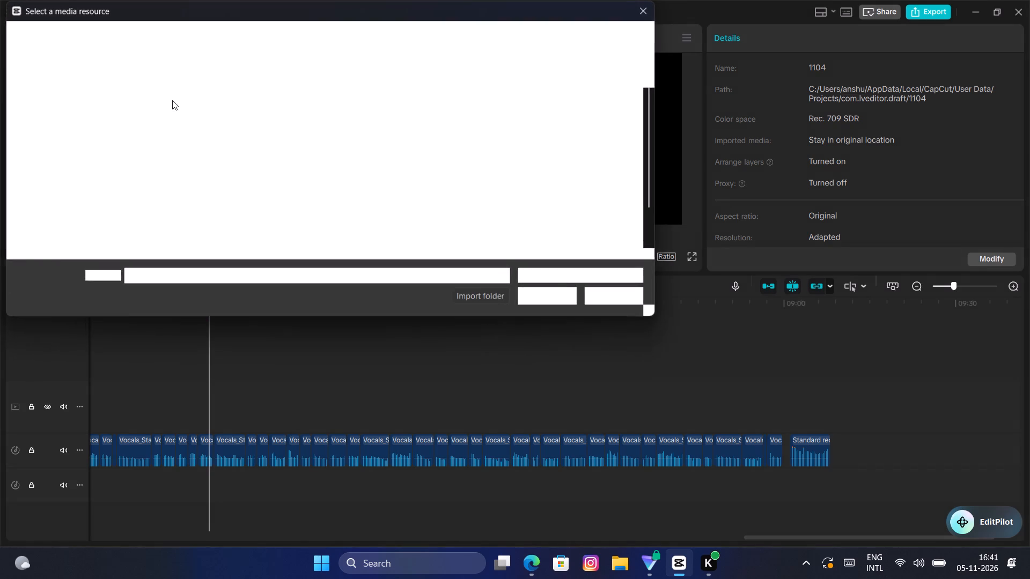
left_click_drag(650, 107, 651, 121)
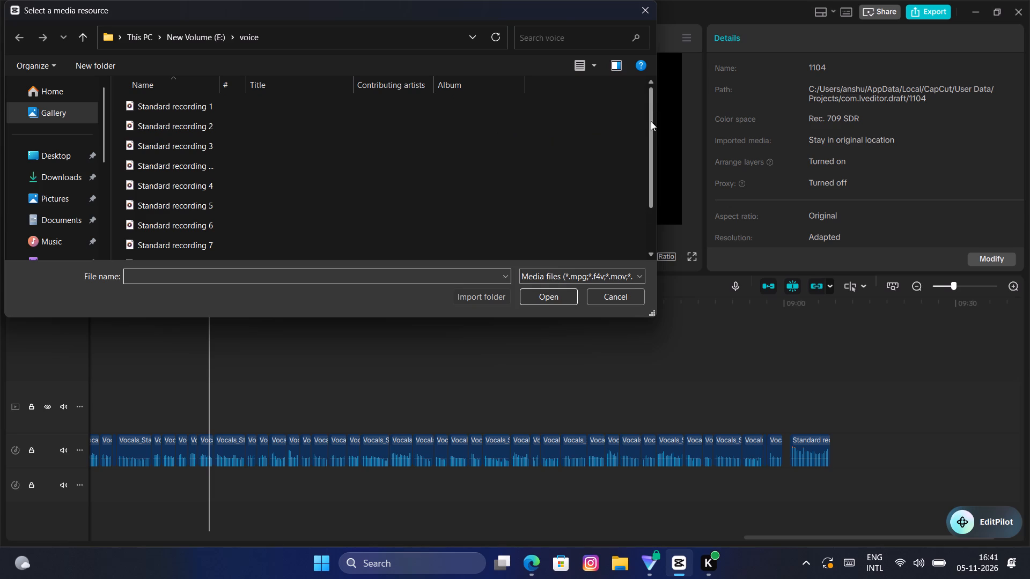
left_click_drag(651, 121, 631, 305)
left_click_drag(631, 305, 631, 327)
left_click_drag(650, 193, 649, 262)
left_click_drag(649, 193, 644, 6)
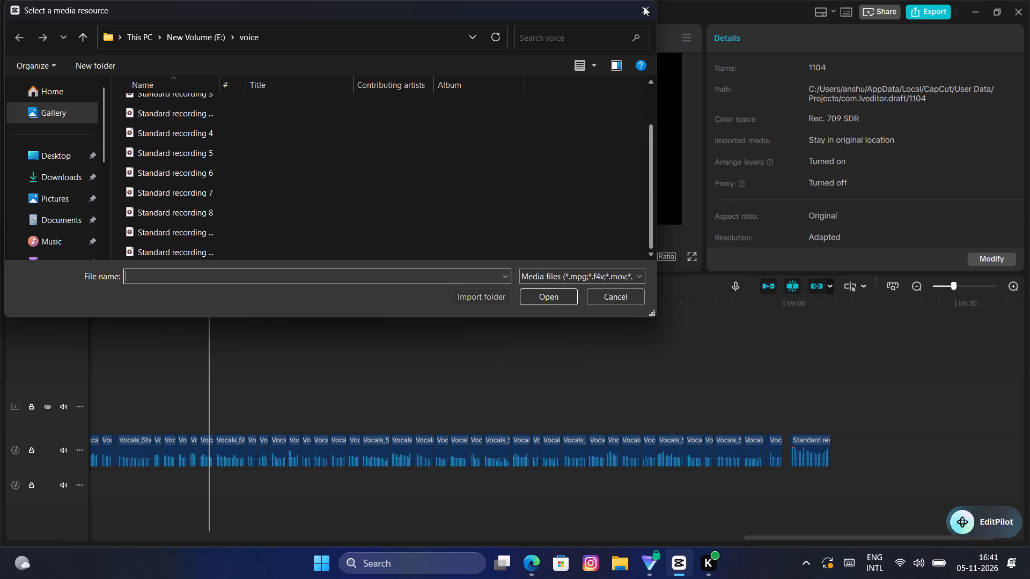
left_click_drag(644, 6, 643, 1)
left_click_drag(649, 127, 651, 40)
left_click_drag(652, 128, 650, 64)
left_click_drag(540, 98, 281, 418)
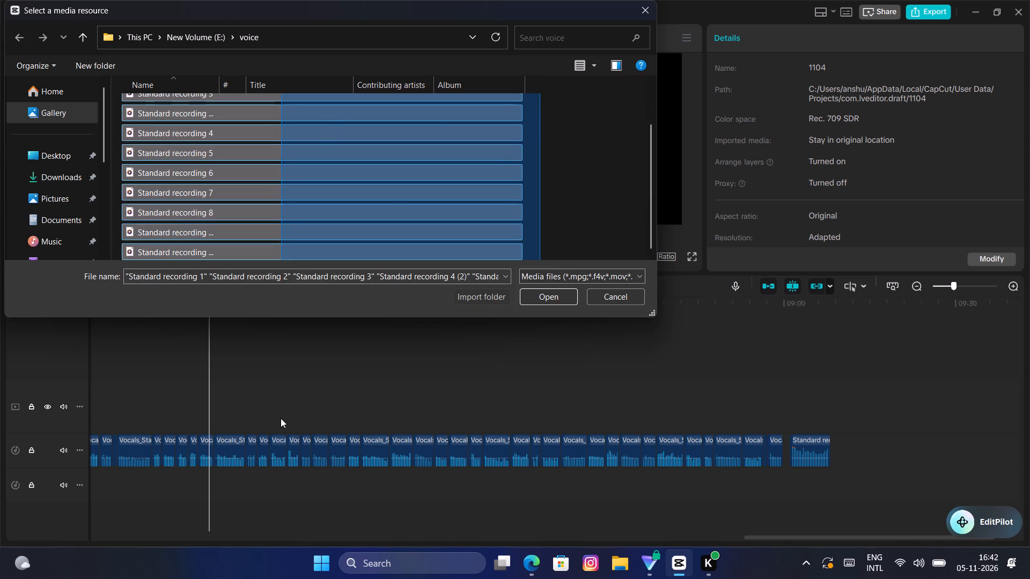
left_click_drag(281, 418, 374, 366)
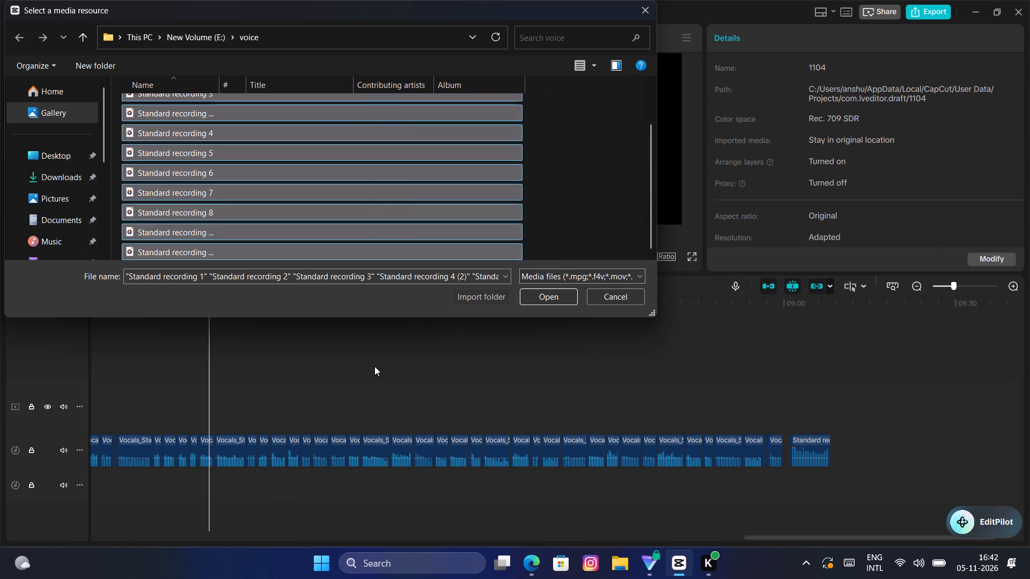
left_click(557, 295)
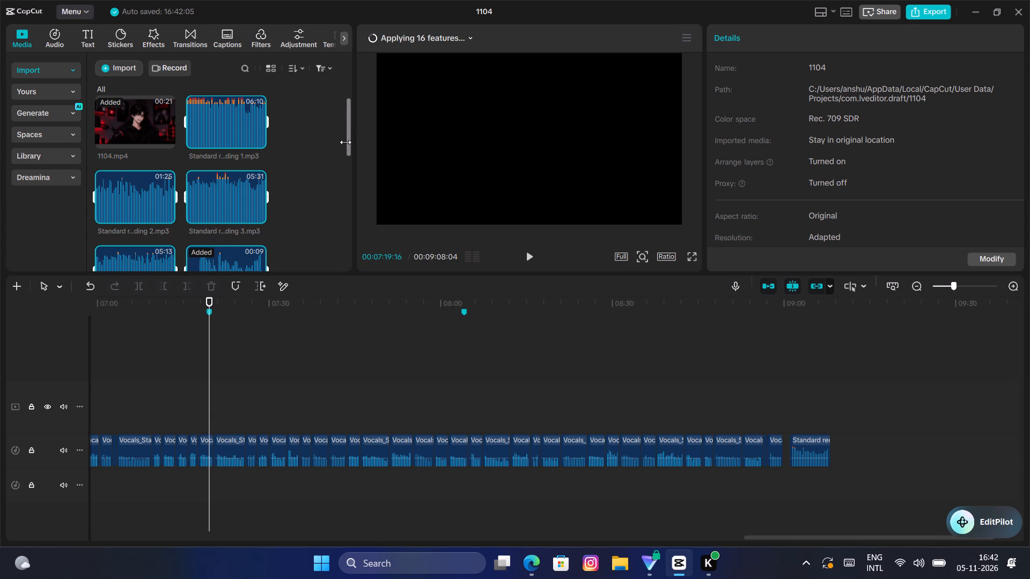
Preview the imported Standard recording 7 and Standard recording 6 in the project media to find the needed take.
left_click_drag(351, 147, 350, 150)
left_click_drag(350, 150, 353, 182)
left_click_drag(352, 182, 347, 182)
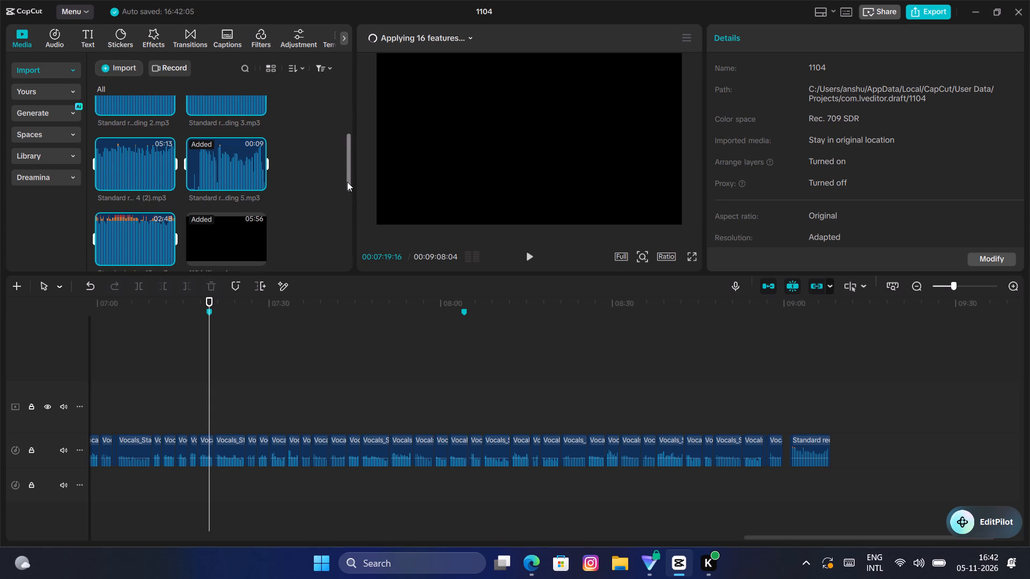
left_click_drag(349, 180, 338, 292)
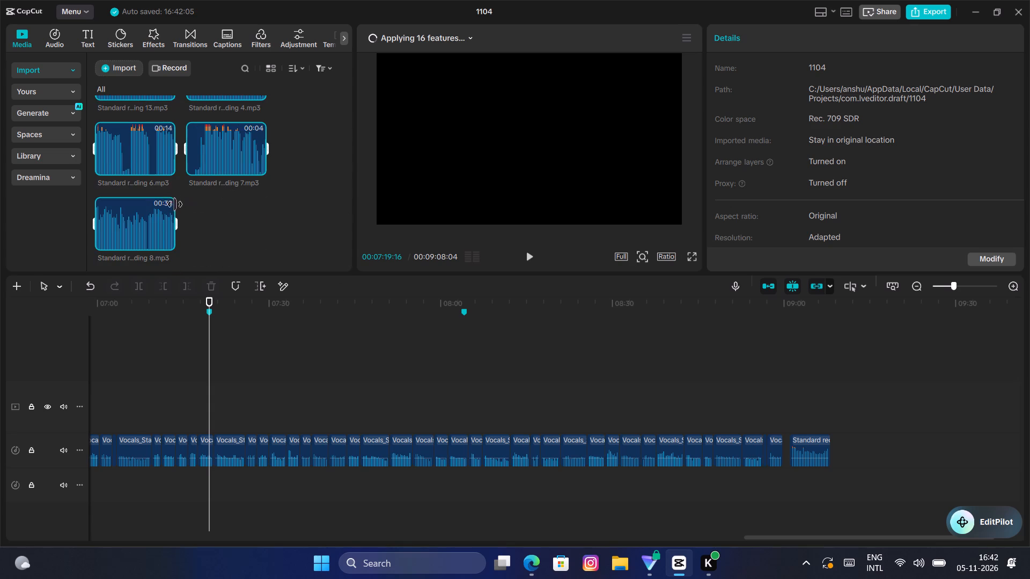
left_click(160, 219)
left_click(135, 139)
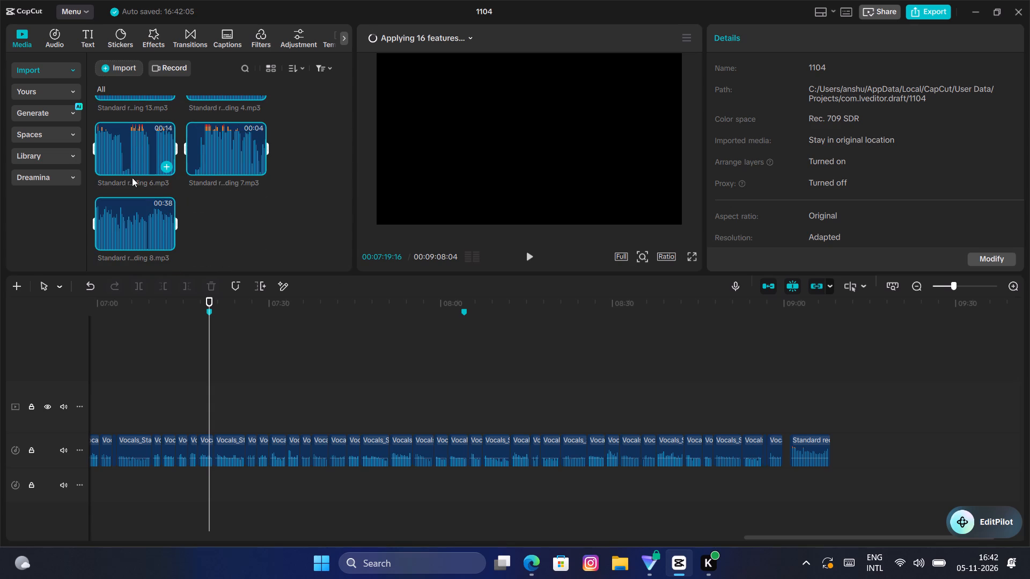
left_click(216, 160)
left_click(239, 147)
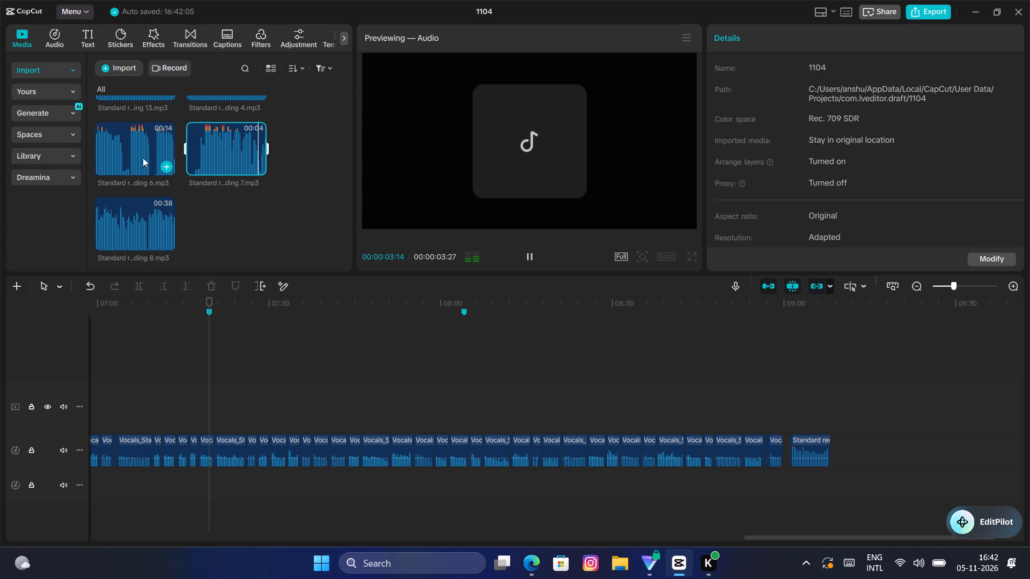
left_click(120, 157)
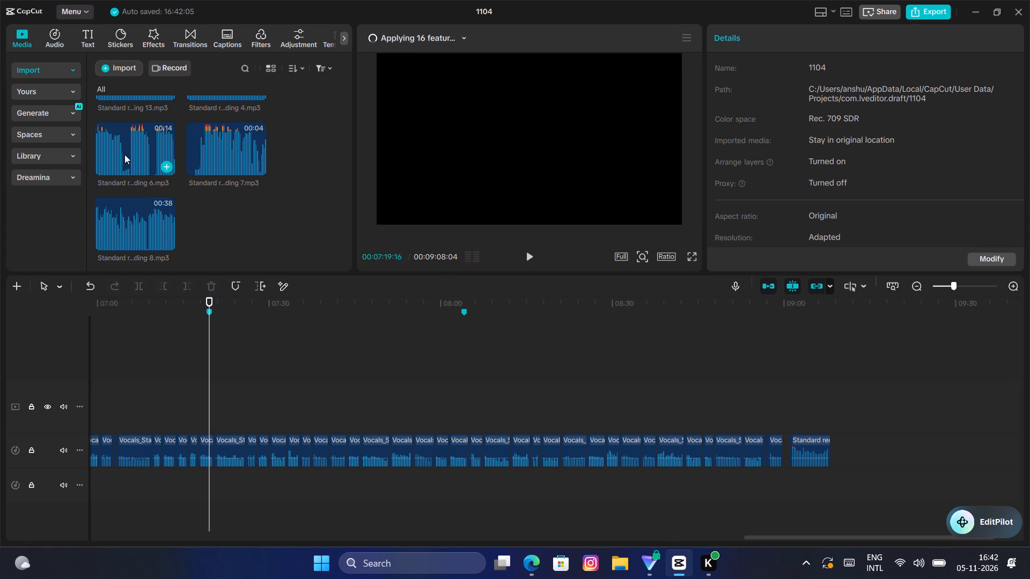
left_click(124, 155)
double_click(120, 154)
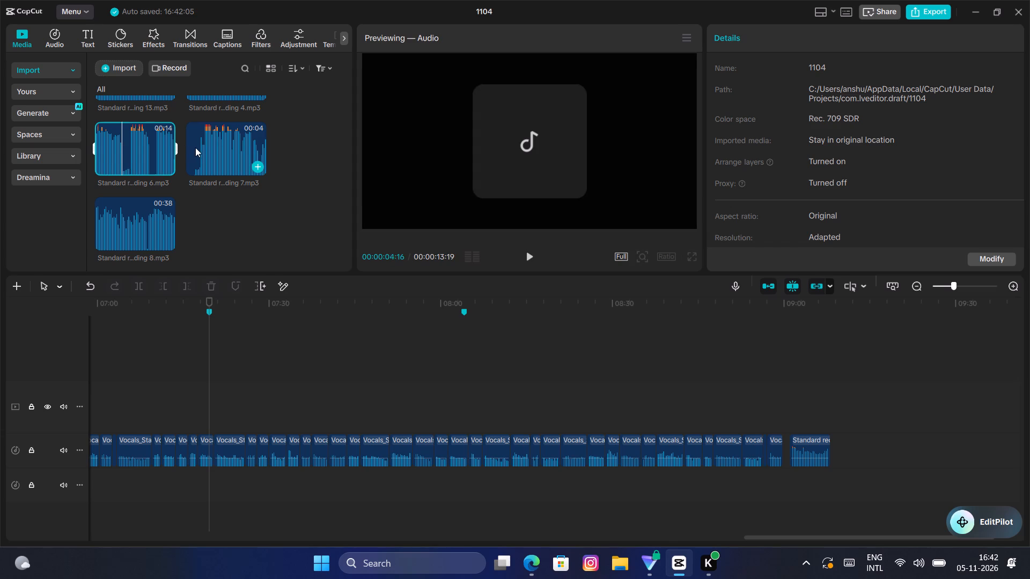
Add Standard recording 7.mp3 to the timeline on a separate audio track above the voice clips.
left_click(230, 150)
left_click_drag(230, 150, 394, 270)
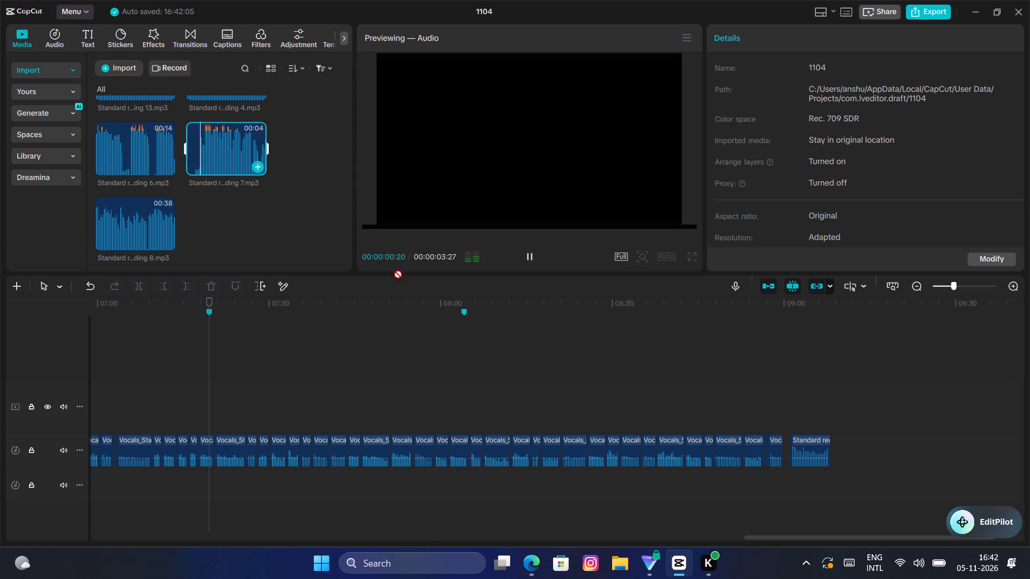
left_click_drag(394, 270, 461, 420)
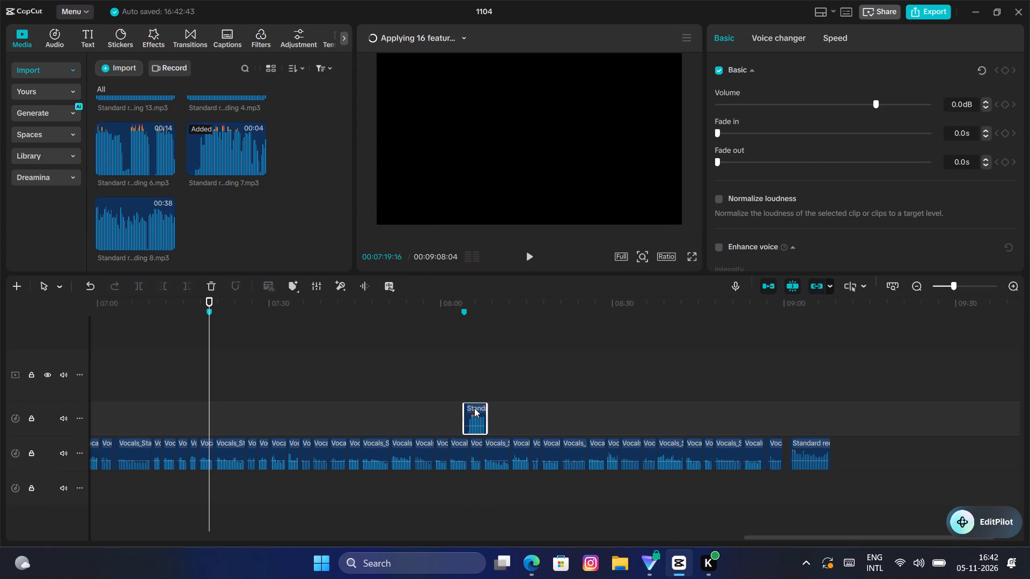
left_click_drag(474, 409, 568, 381)
Listen to the voice clips around 00:08:01 and move Standard recording 7 on its upper track to start at about 00:08:01.
left_click(463, 390)
left_click_drag(456, 392, 455, 393)
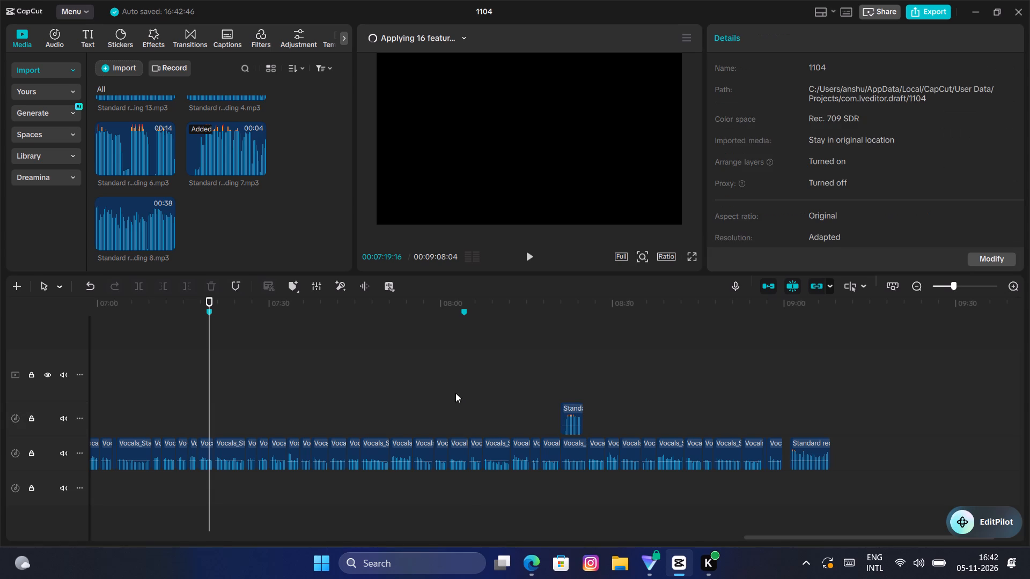
left_click_drag(455, 393, 445, 396)
left_click(445, 396)
key("space")
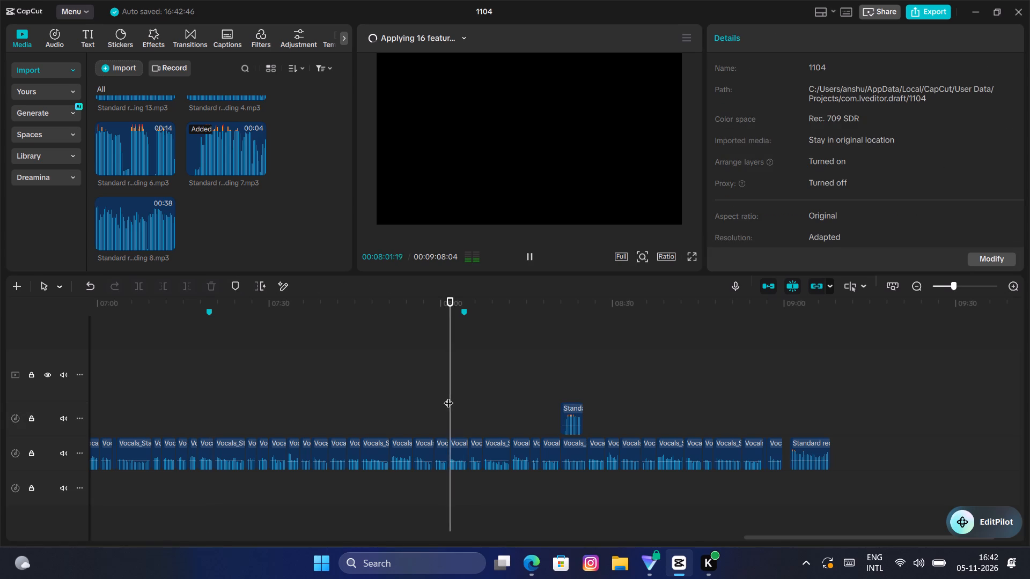
key("space")
left_click(573, 414)
left_click_drag(573, 414, 497, 418)
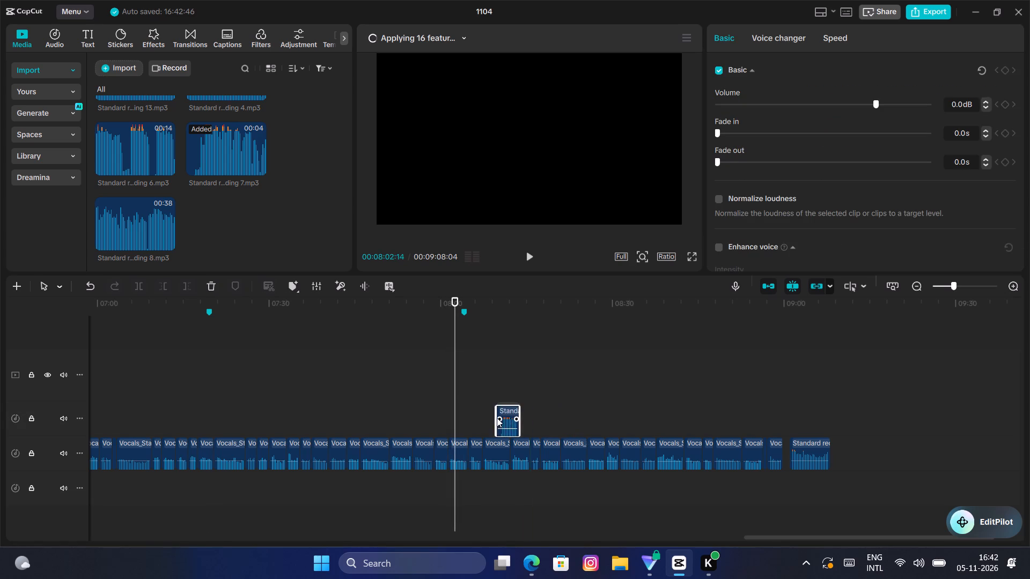
left_click_drag(497, 418, 465, 421)
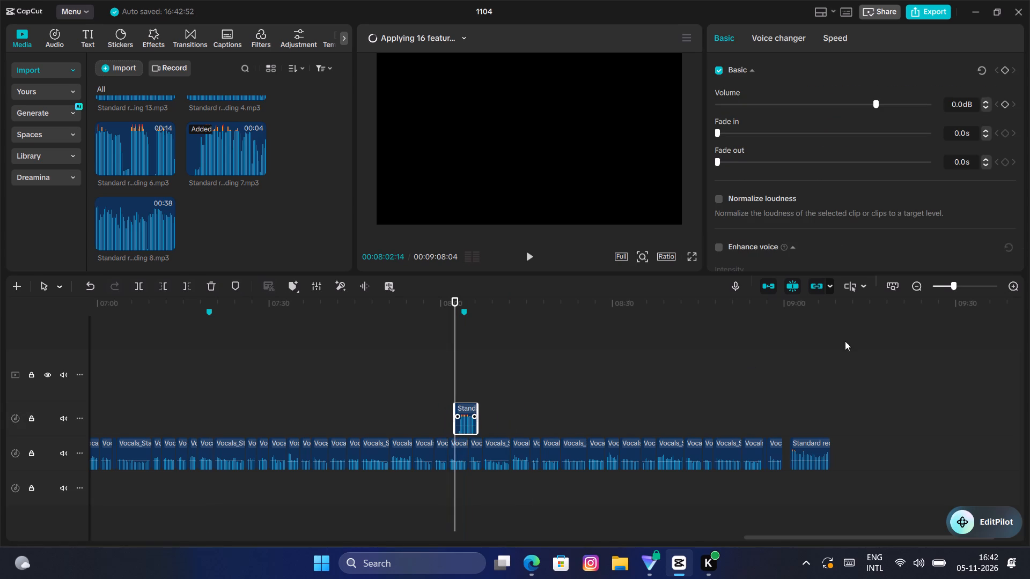
triple_click(1017, 287)
double_click(1017, 286)
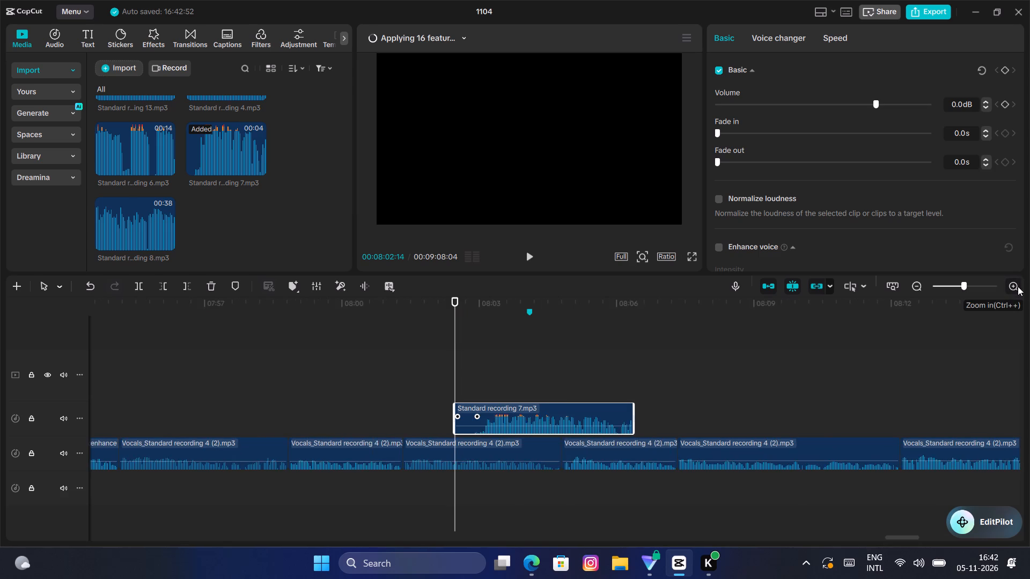
left_click_drag(528, 417, 438, 420)
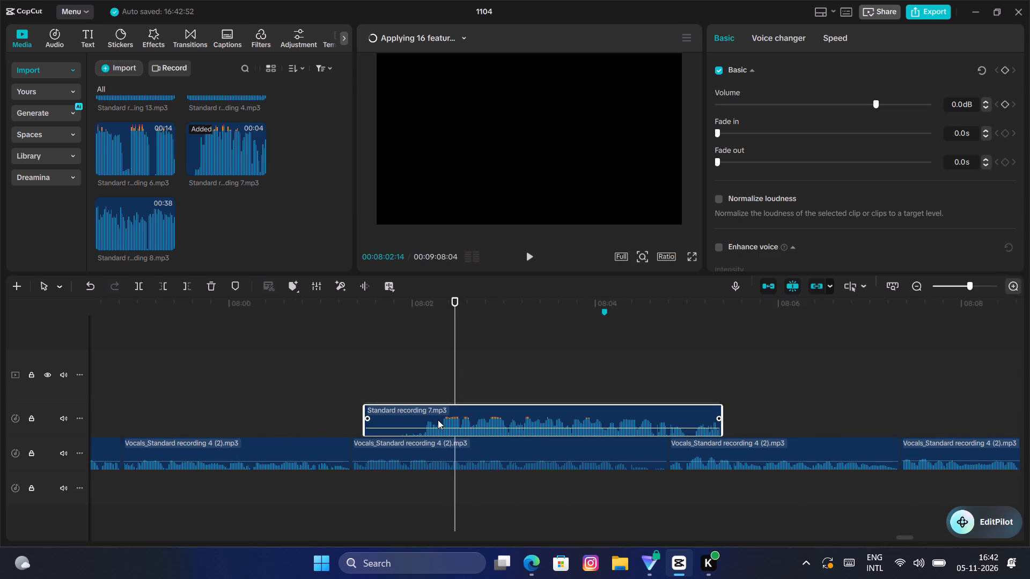
left_click_drag(438, 420, 408, 420)
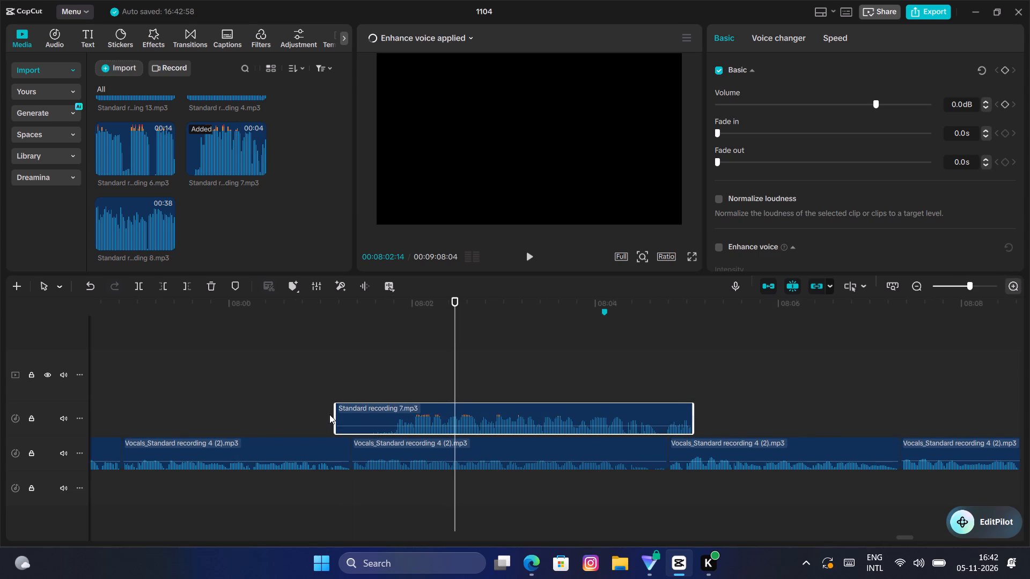
Trim about half a second of quiet lead-in from the start of Standard recording 7 and play it back.
left_click_drag(335, 415, 344, 414)
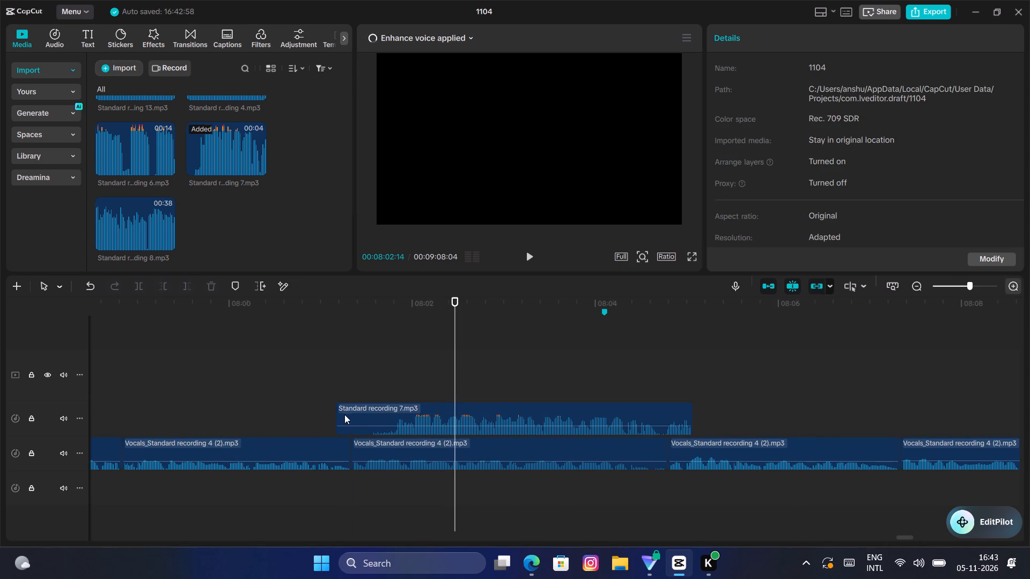
left_click_drag(344, 414, 354, 414)
left_click(347, 414)
left_click(336, 414)
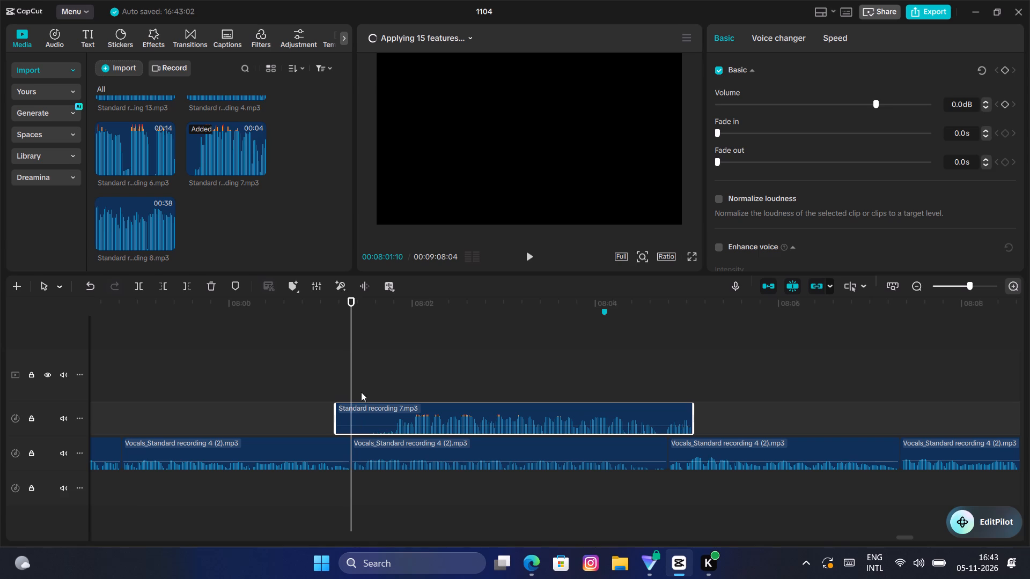
left_click_drag(354, 381, 510, 387)
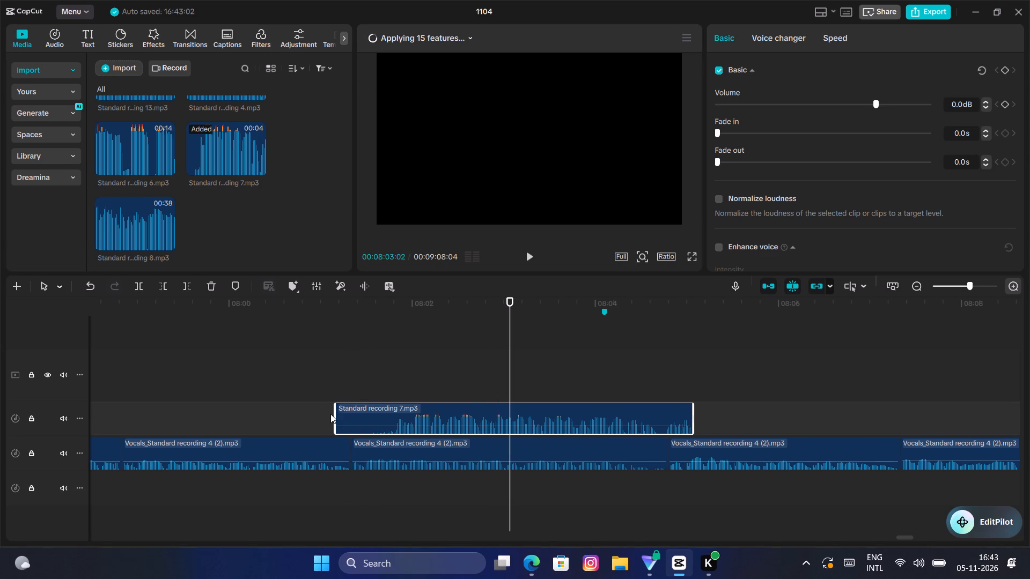
left_click_drag(339, 409, 384, 413)
left_click(385, 392)
key("space")
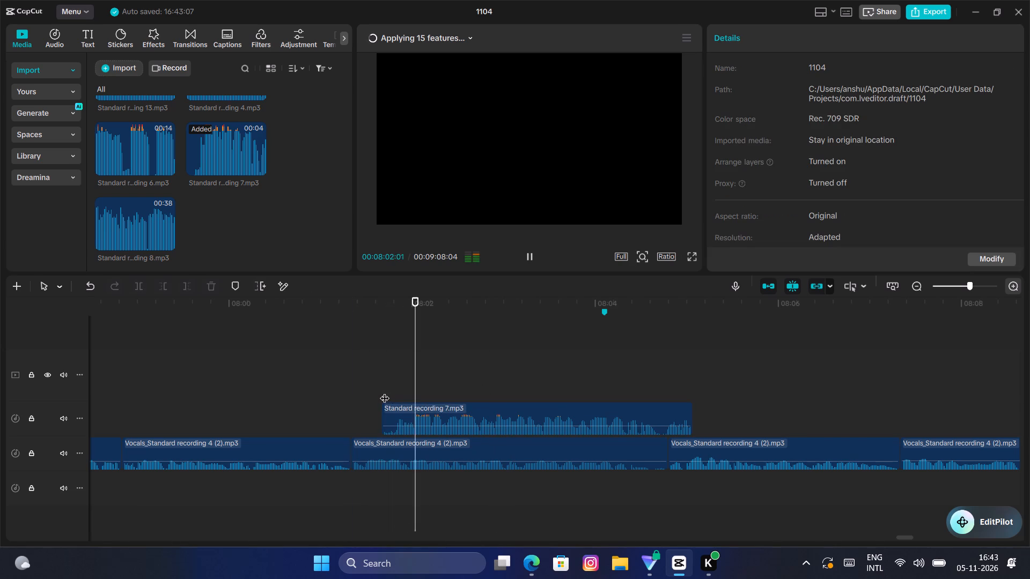
key("space")
Replace the Vocals_Standard recording 4 (2) clip starting at about 00:08:01 with Standard recording 7, placing it in the gap on the voice track.
left_click(418, 413)
left_click_drag(418, 412, 389, 418)
left_click(475, 455)
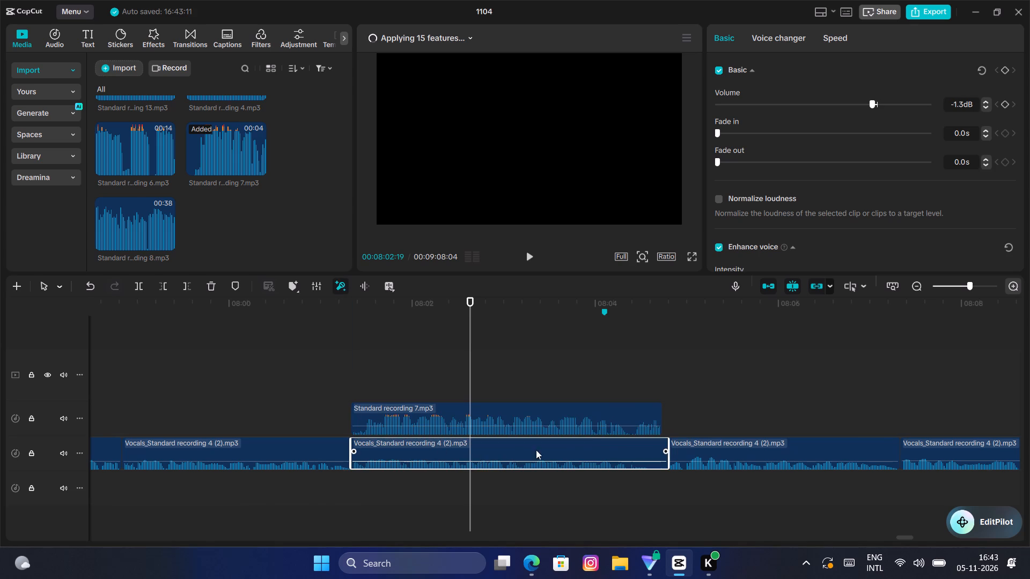
key("BackSpace")
left_click(585, 419)
left_click_drag(585, 419, 587, 439)
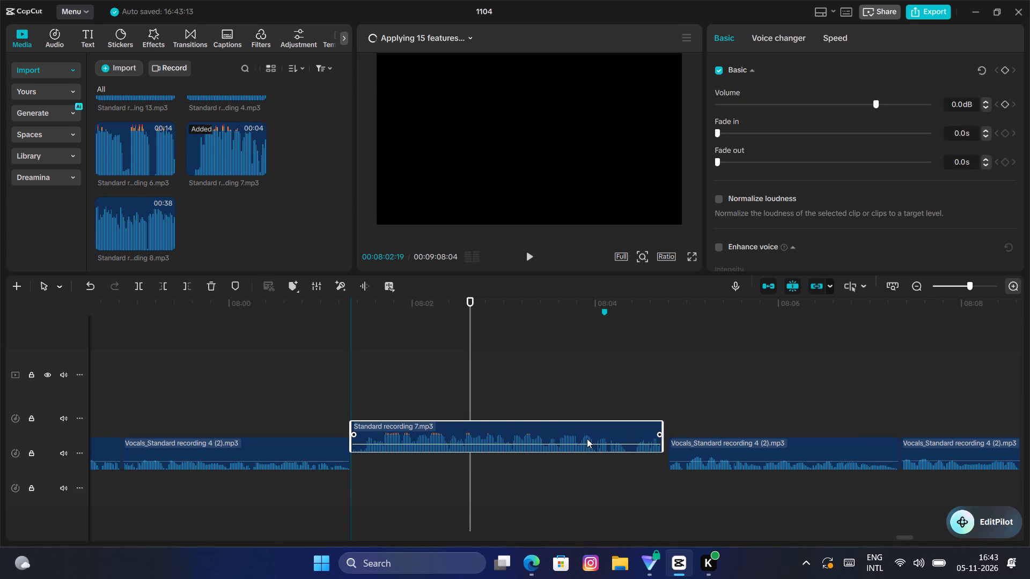
left_click_drag(587, 439, 590, 454)
left_click(335, 388)
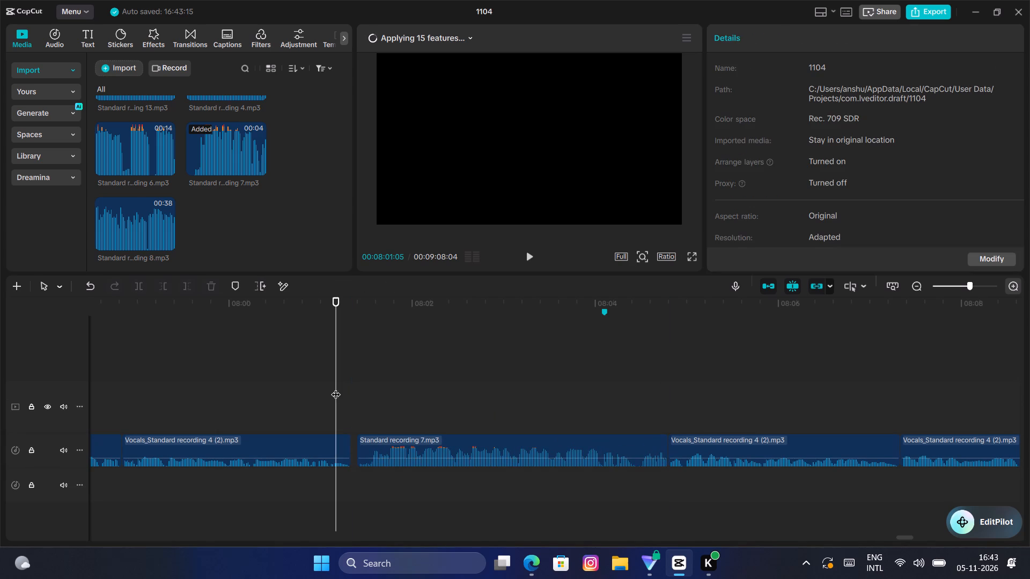
Play back the start of Standard recording 7 and move the clip earlier, flush against the preceding voice clip.
key("space")
key("space")
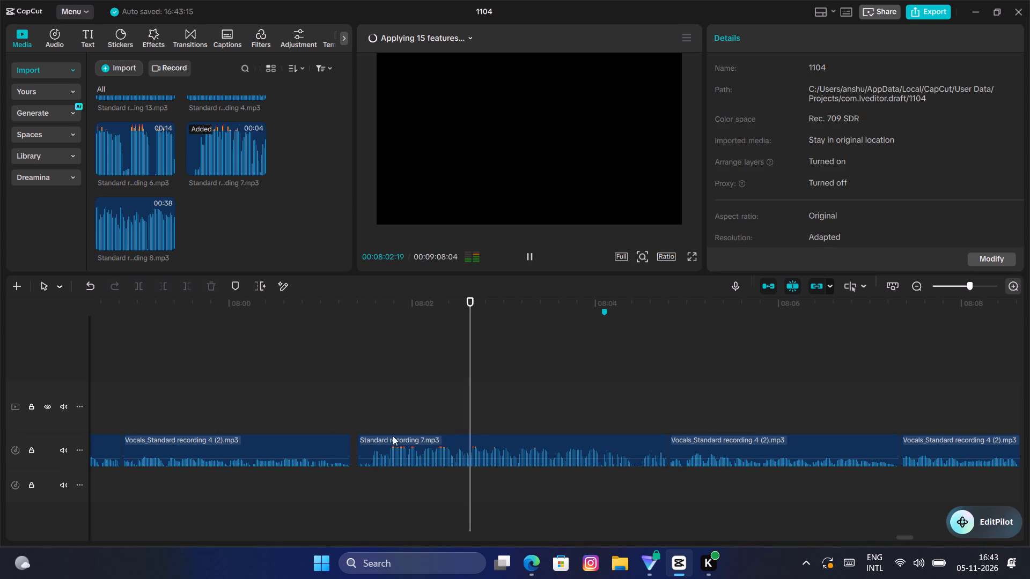
left_click(392, 443)
left_click_drag(392, 443, 386, 443)
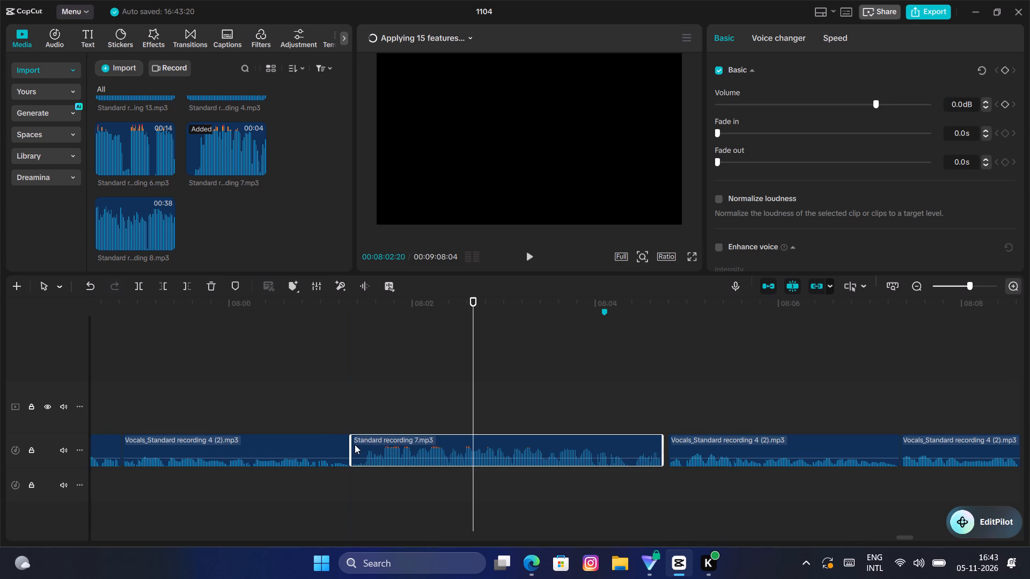
Trim about 0.1 s of lead-in from the start of Standard recording 7 and play it from its new start.
left_click_drag(351, 444, 360, 444)
left_click(355, 444)
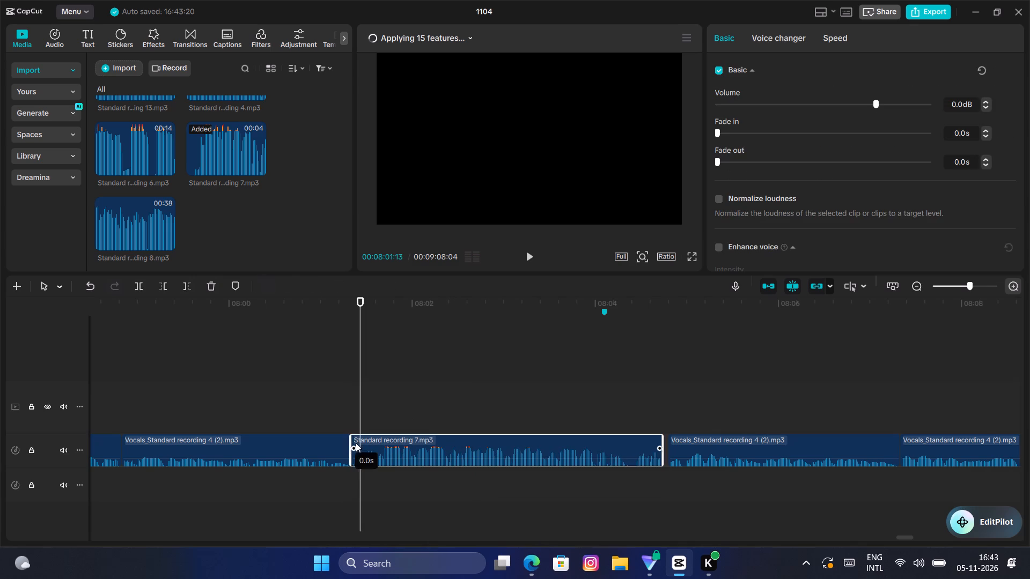
left_click(349, 444)
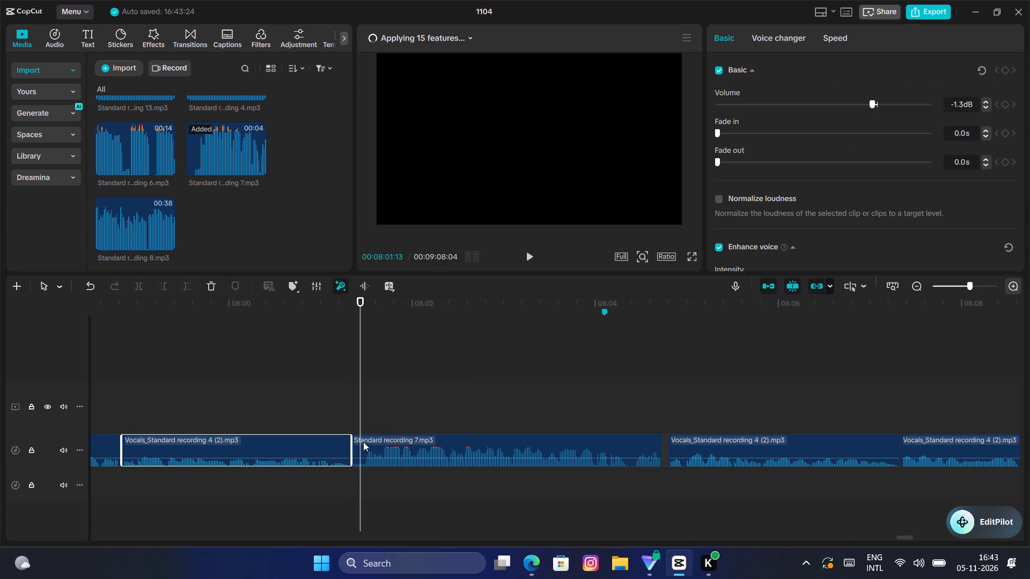
left_click(375, 443)
left_click_drag(362, 417, 450, 418)
left_click_drag(351, 447, 356, 446)
left_click(355, 444)
left_click(467, 368)
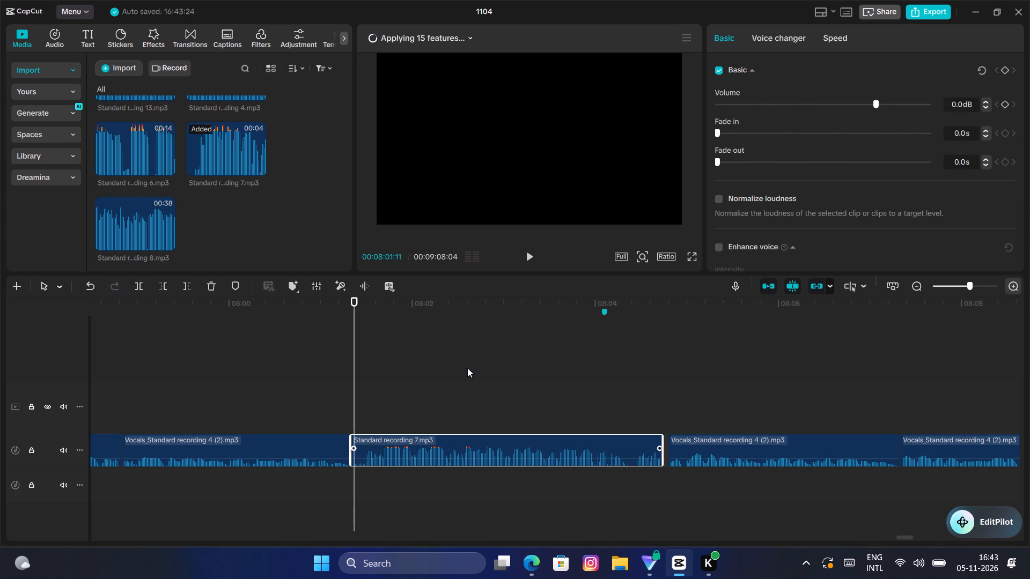
left_click(359, 444)
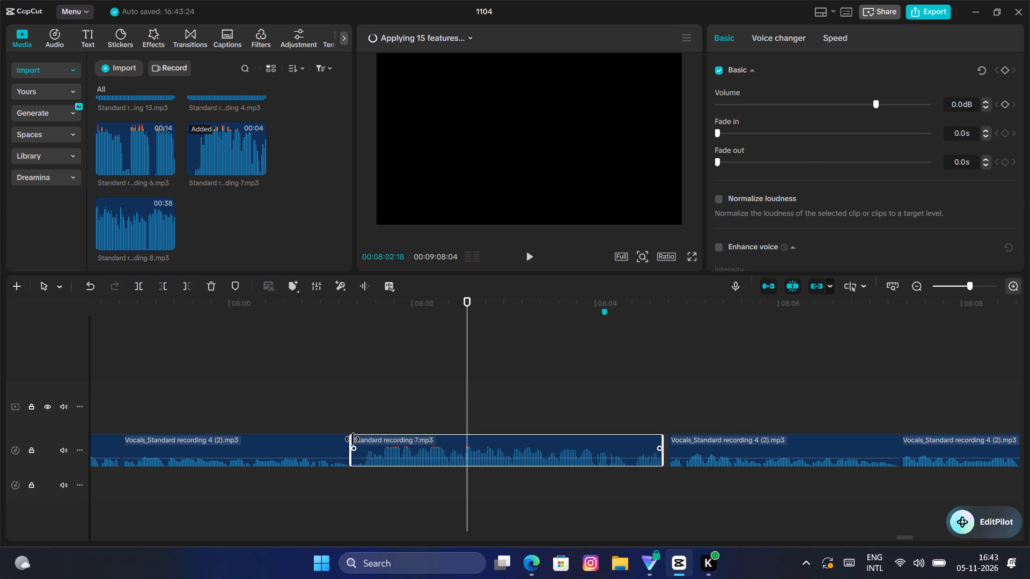
left_click_drag(352, 439, 360, 439)
left_click(360, 420)
key("space")
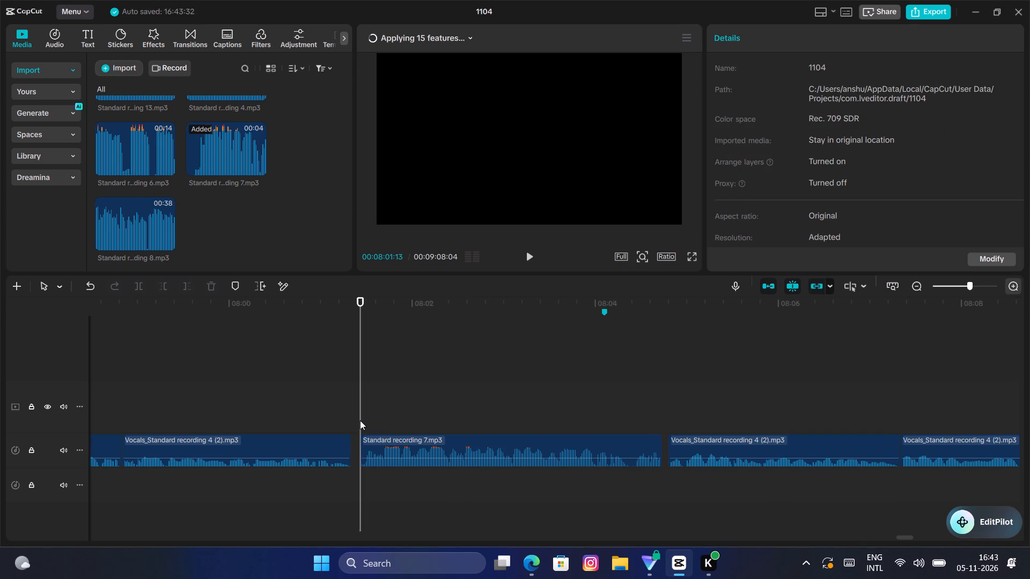
Close the gap before Standard recording 7 by moving it against the preceding voice clip, and play back the join.
left_click(399, 443)
left_click_drag(399, 442, 386, 443)
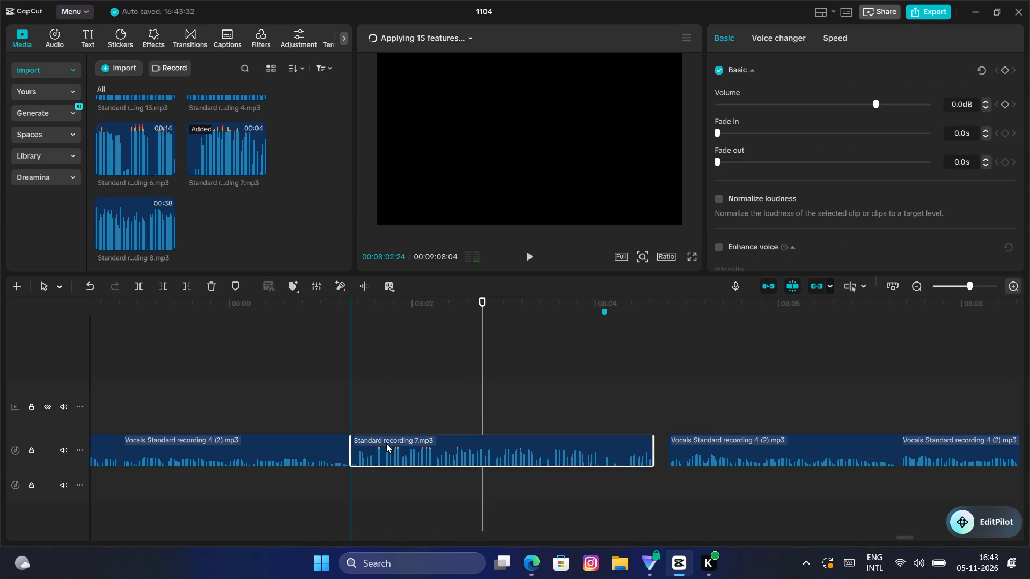
left_click(352, 420)
left_click(311, 403)
key("space")
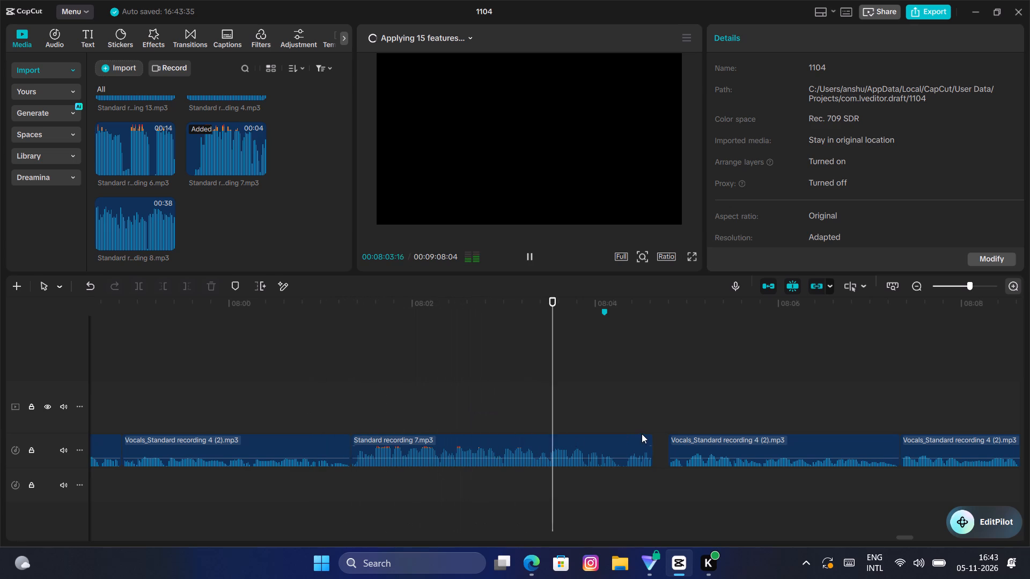
key("space")
Separate the audio of Standard recording 7 with Vocals, Drums, Bass, Others, Instruments, Guitar and Strings all selected.
left_click(572, 439)
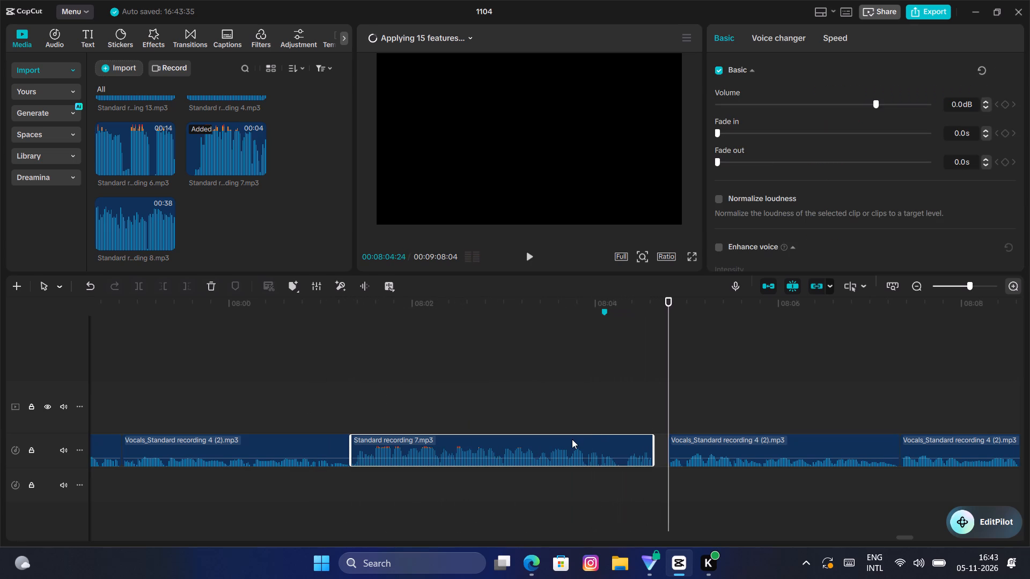
scroll(984, 170, "down", 3)
scroll(937, 164, "up", 2)
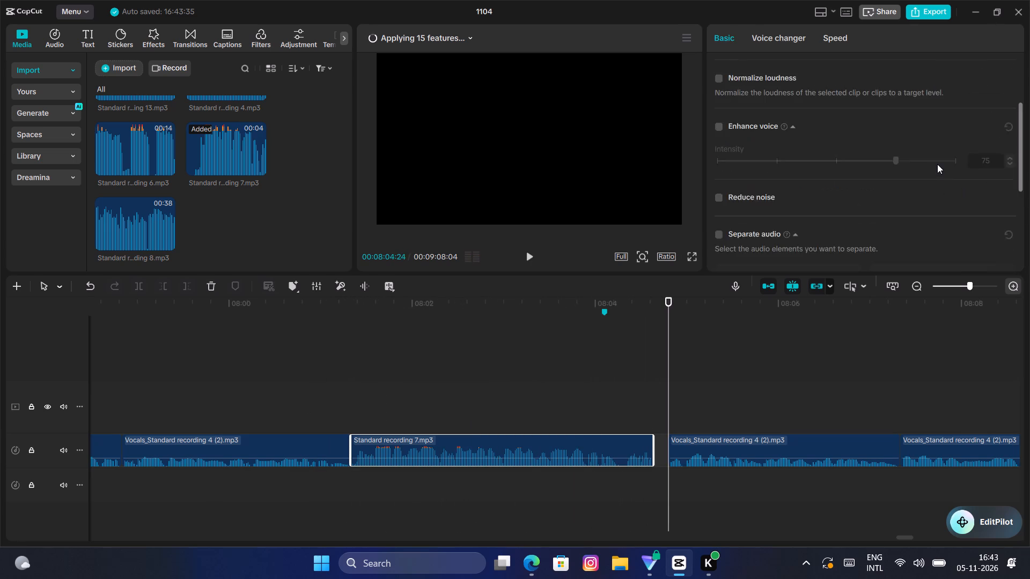
scroll(937, 164, "up", 1)
scroll(844, 91, "down", 4)
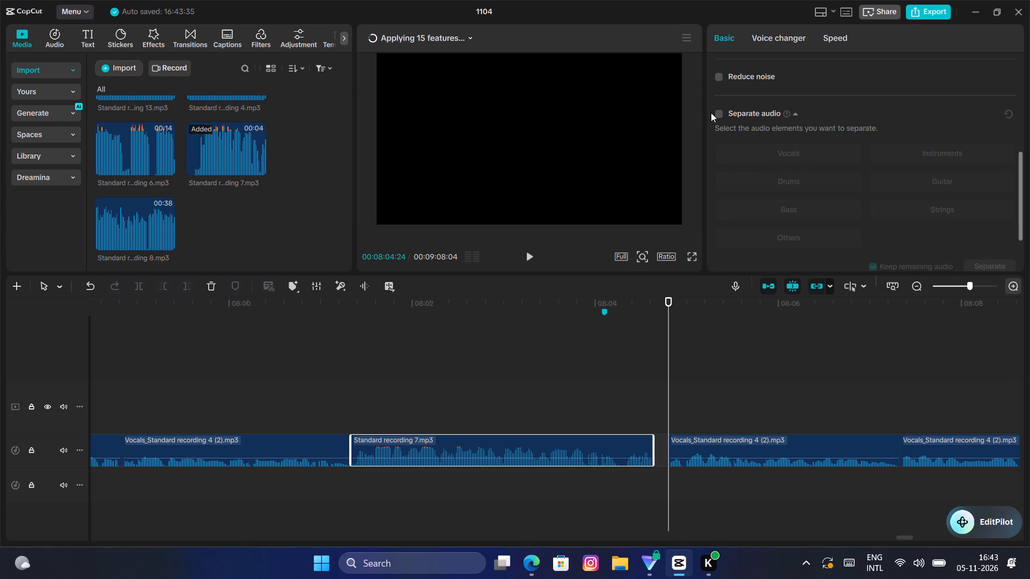
left_click(717, 109)
left_click(722, 114)
left_click(764, 155)
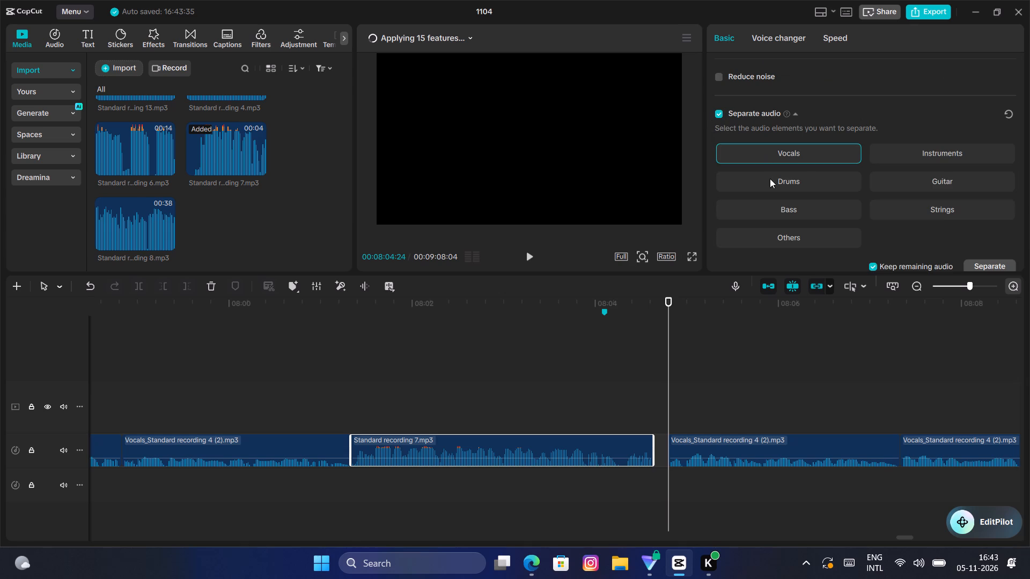
left_click(770, 179)
left_click(779, 218)
left_click_drag(781, 221, 782, 226)
left_click(784, 233)
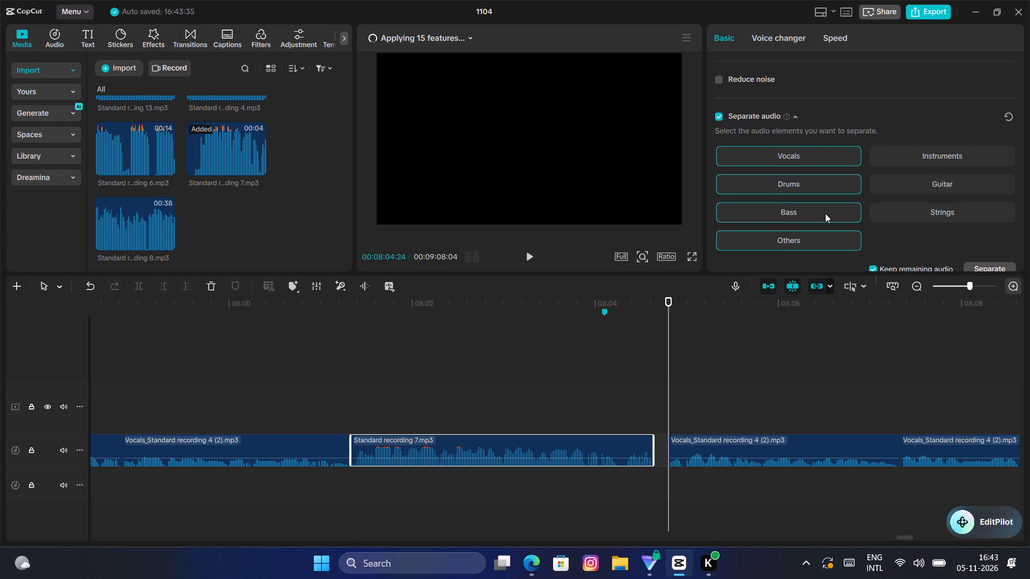
left_click(945, 154)
left_click(941, 175)
left_click(946, 204)
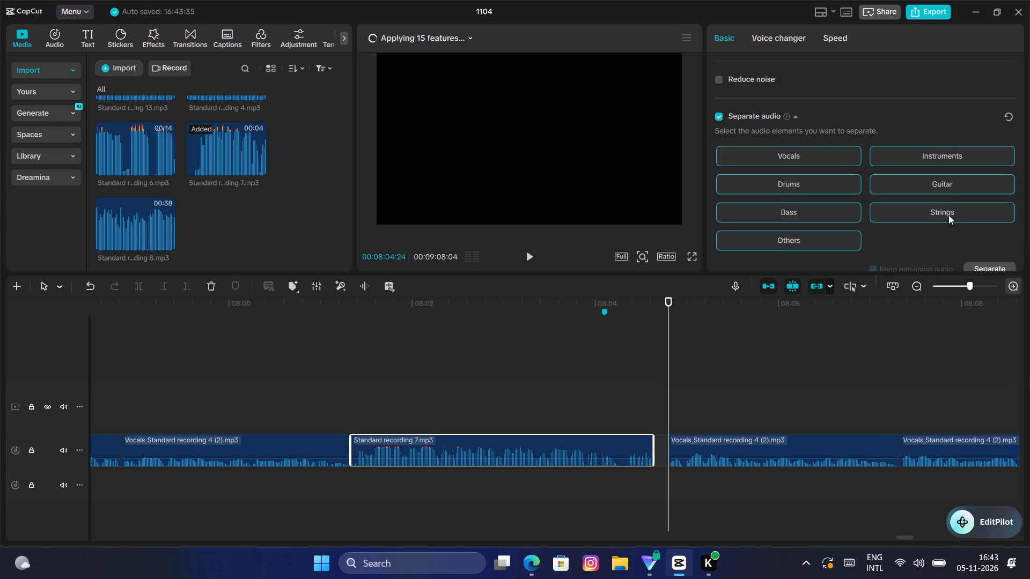
scroll(946, 216, "down", 3)
left_click(983, 193)
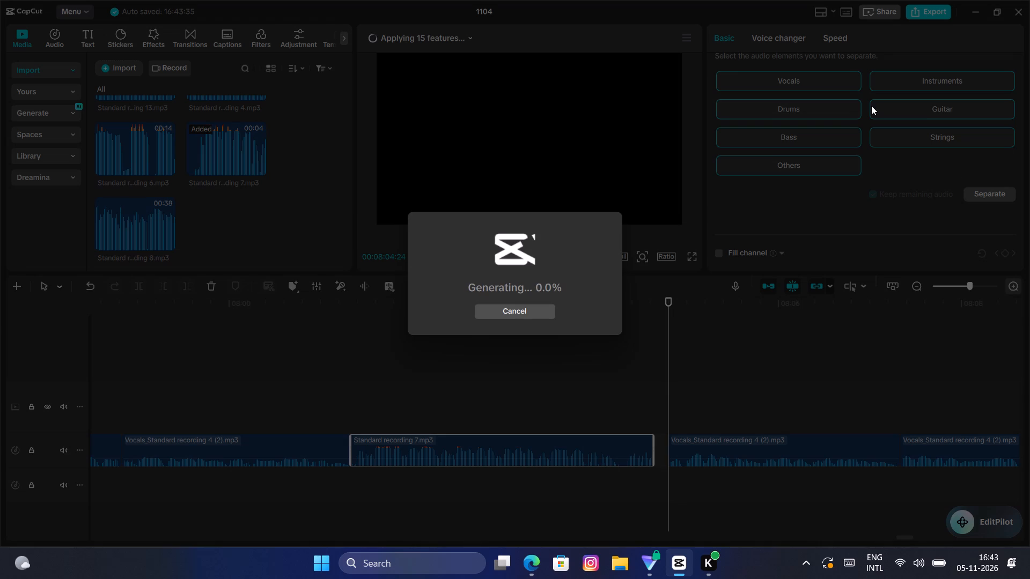
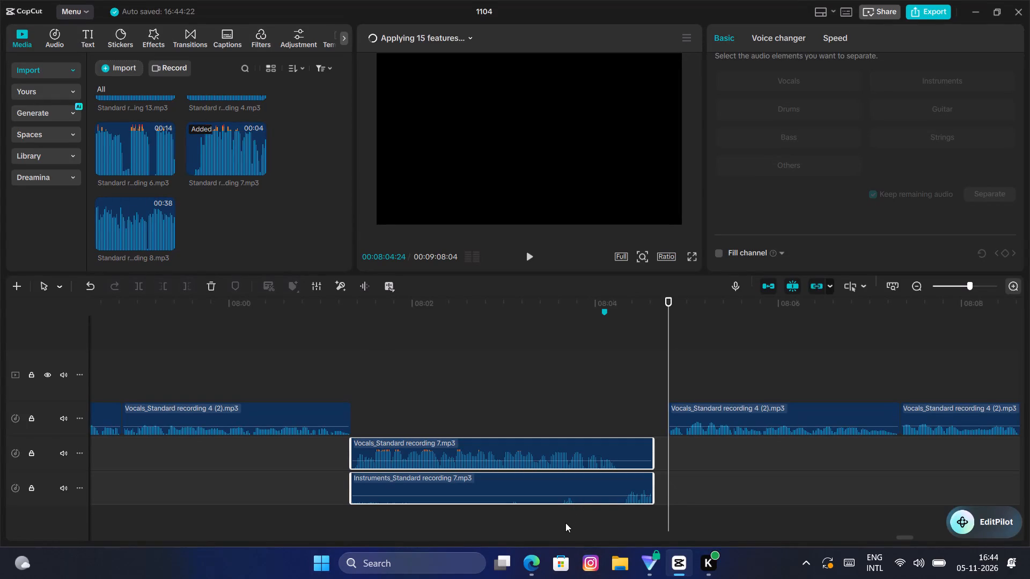
Delete the Instruments clip of Standard recording 7 and move its Vocals clip into the gap on the main voice track.
left_click(599, 369)
left_click(622, 476)
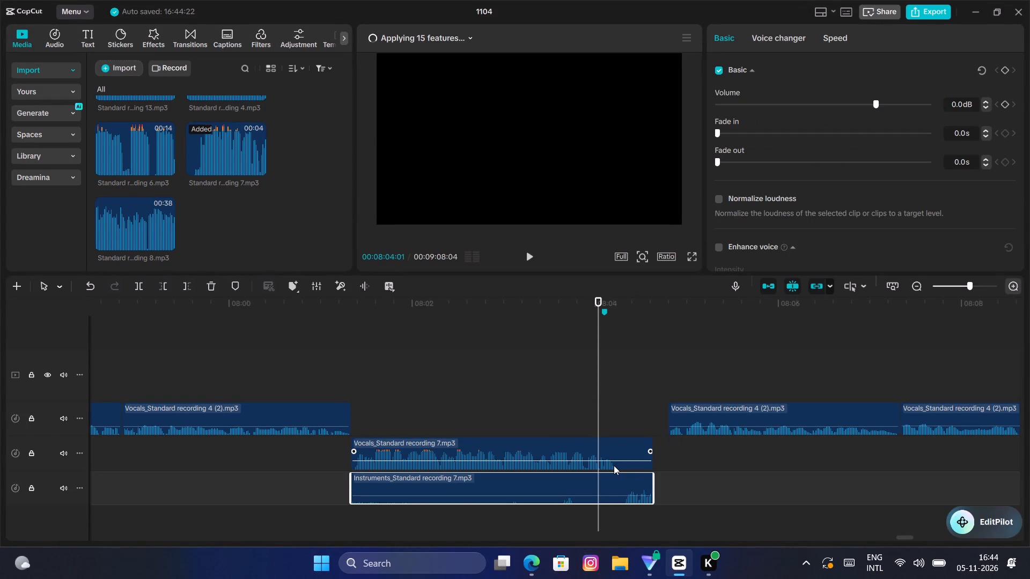
key("BackSpace")
scroll(610, 448, "down", 3)
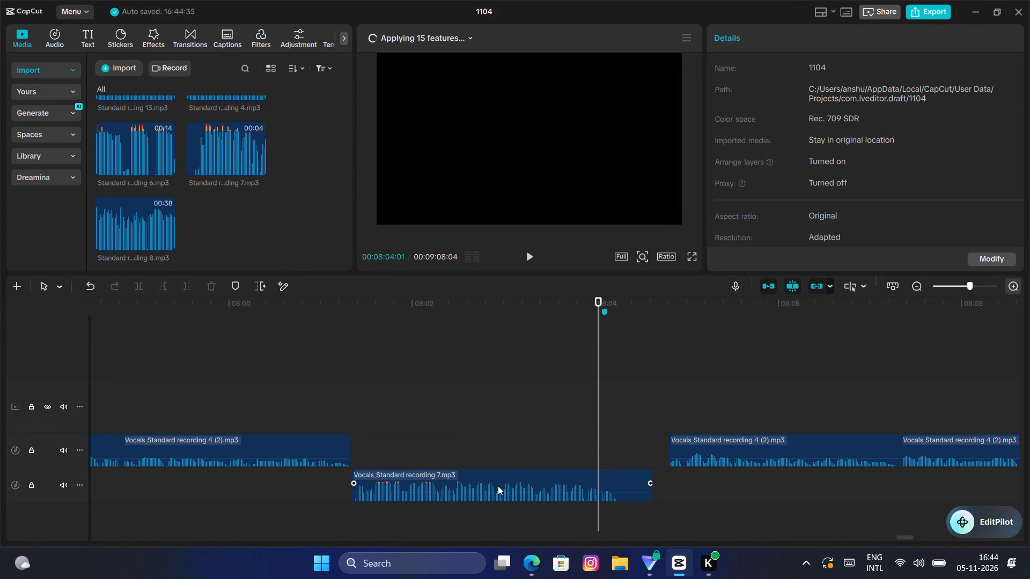
left_click(498, 488)
left_click_drag(497, 488, 495, 459)
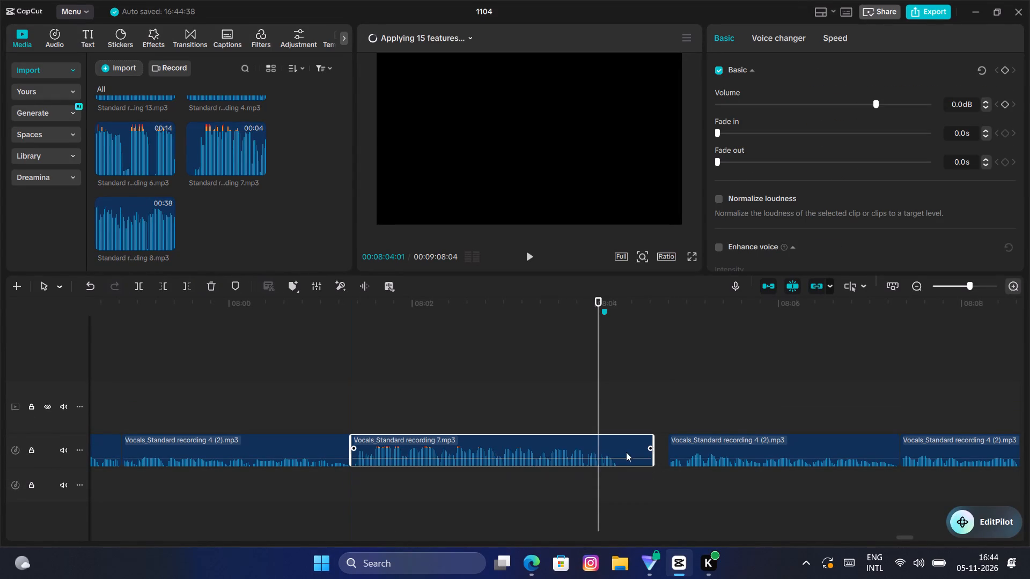
Trim about 0.3 s off the end of the Standard recording 7 vocals clip, just after its last speech.
left_click_drag(652, 443, 614, 451)
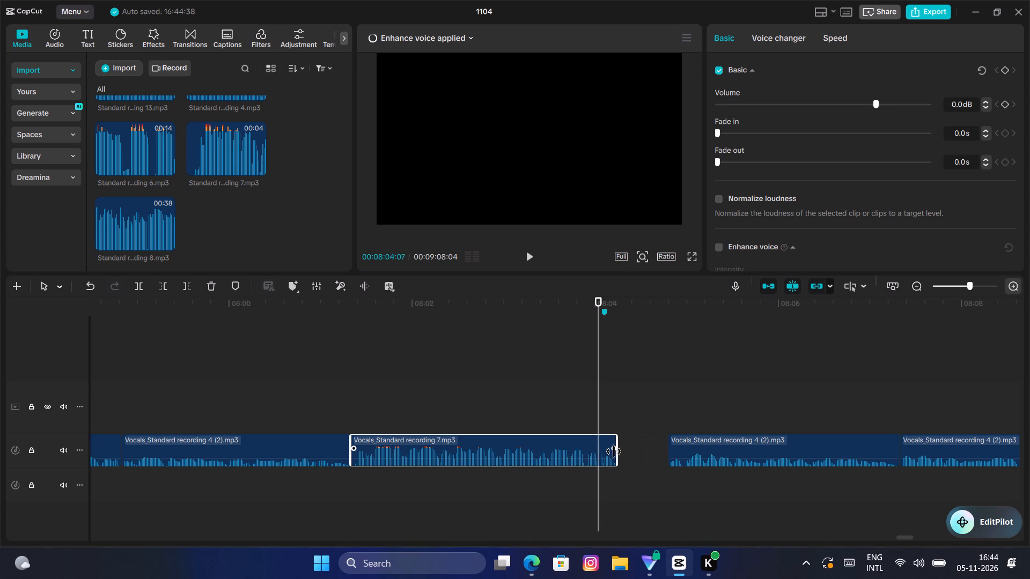
left_click_drag(614, 451, 621, 450)
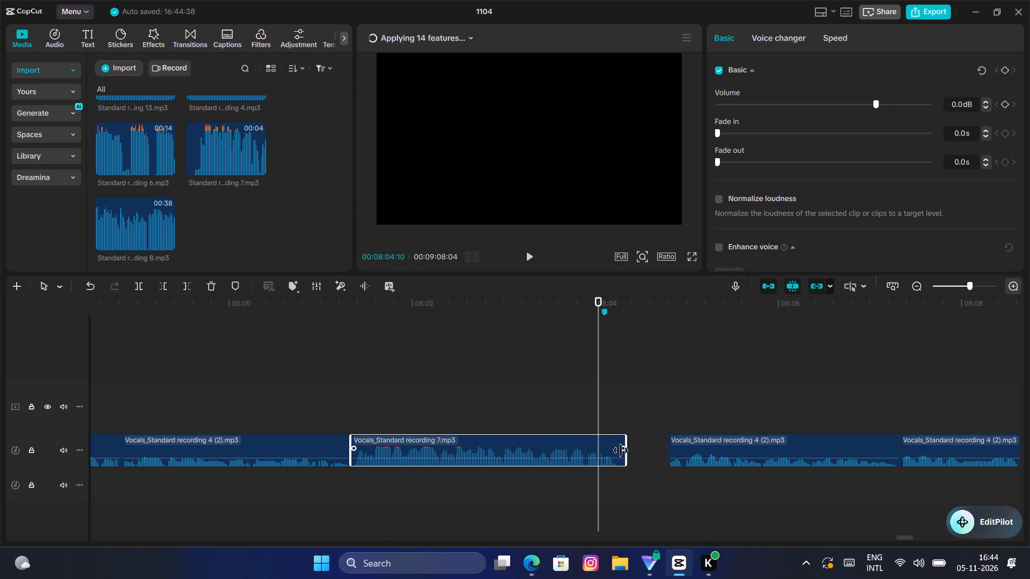
left_click_drag(621, 450, 621, 451)
left_click(672, 488)
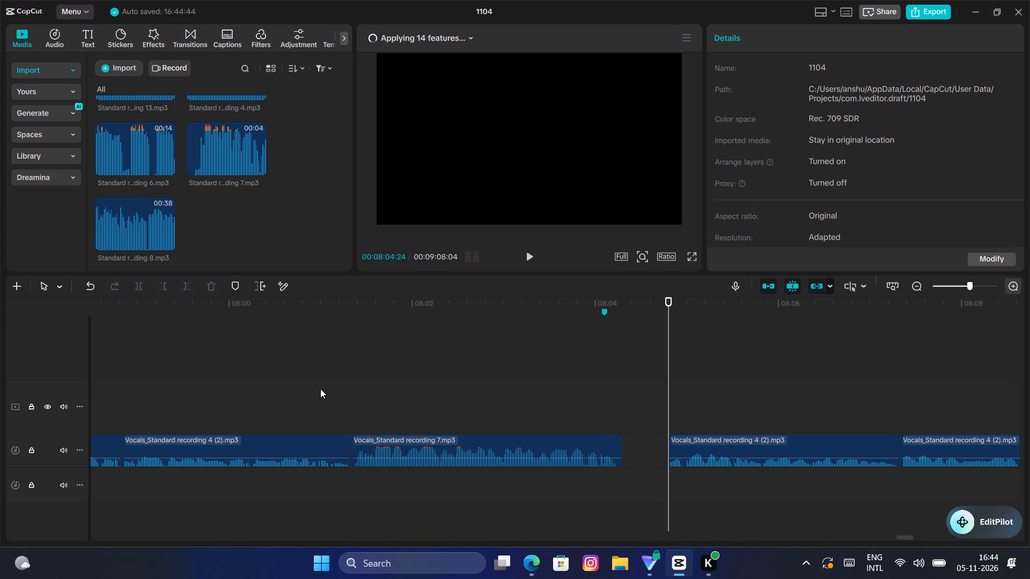
Play back the Standard recording 7 vocals clip from its join with the preceding voice clip.
left_click(339, 388)
left_click_drag(340, 388, 348, 384)
key("space")
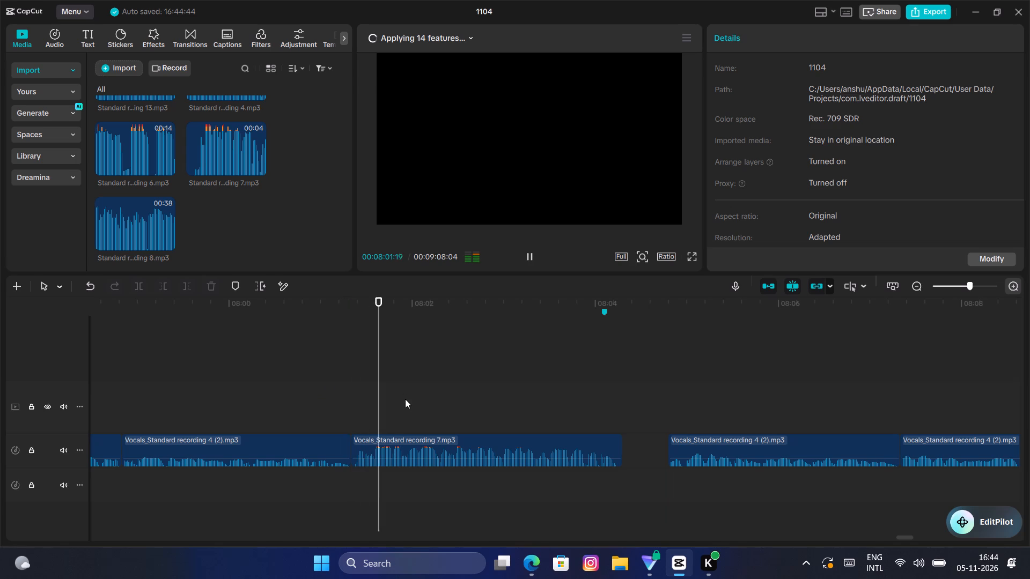
Stop playback and turn on Enhance voice for the Standard recording 7 vocals clip.
left_click(430, 446)
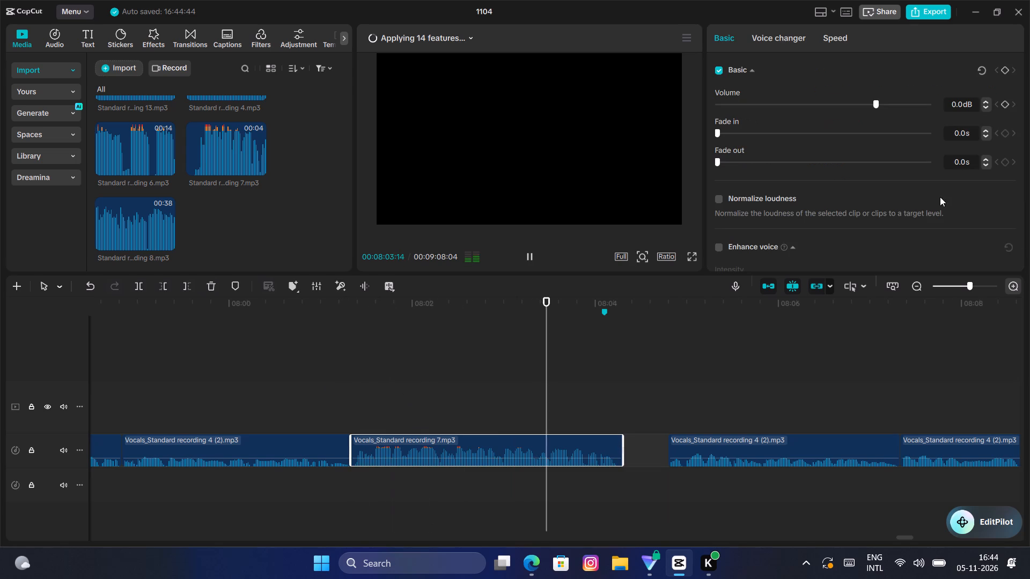
key("space")
scroll(1027, 176, "down", 1)
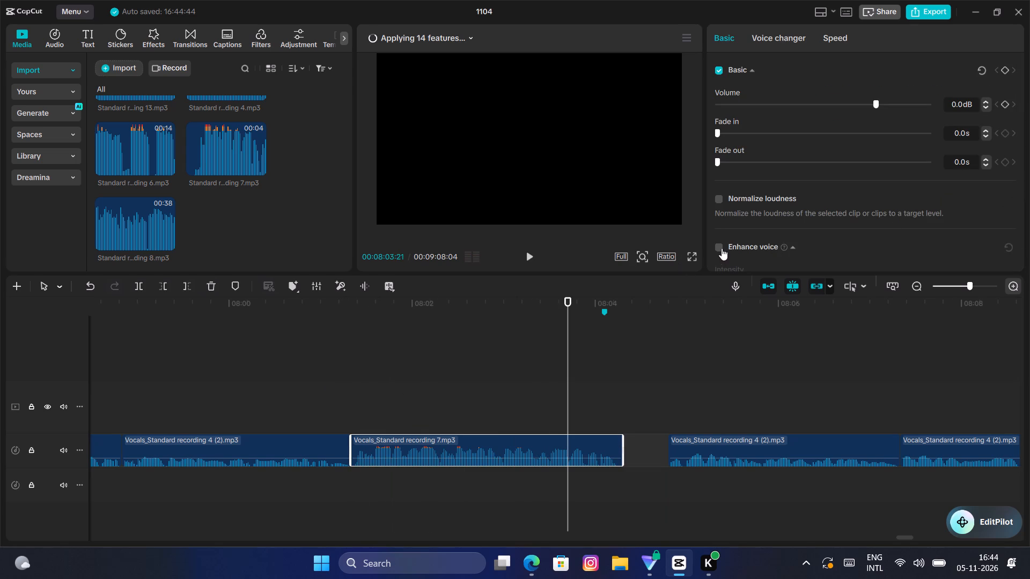
left_click(722, 248)
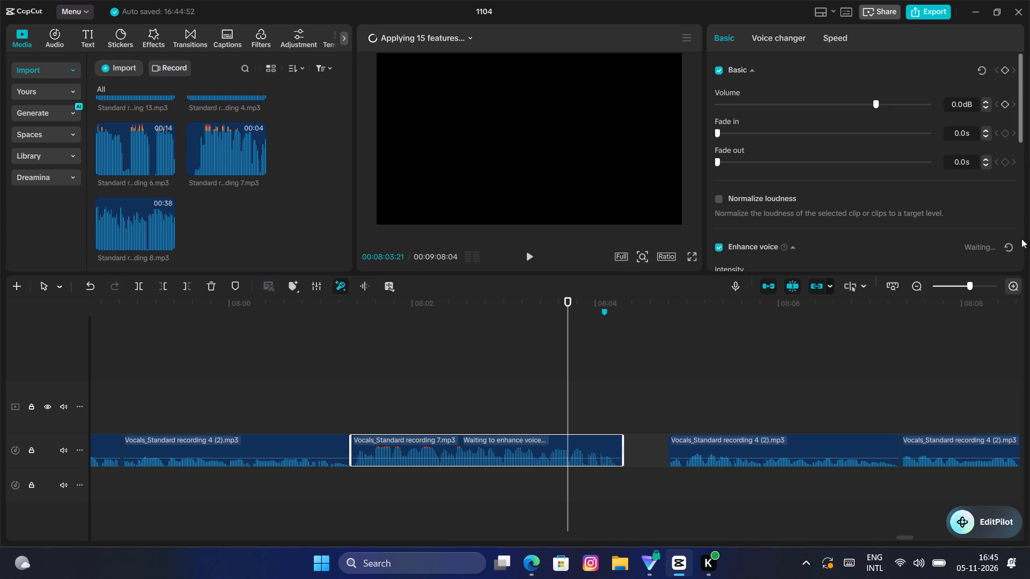
left_click(1008, 246)
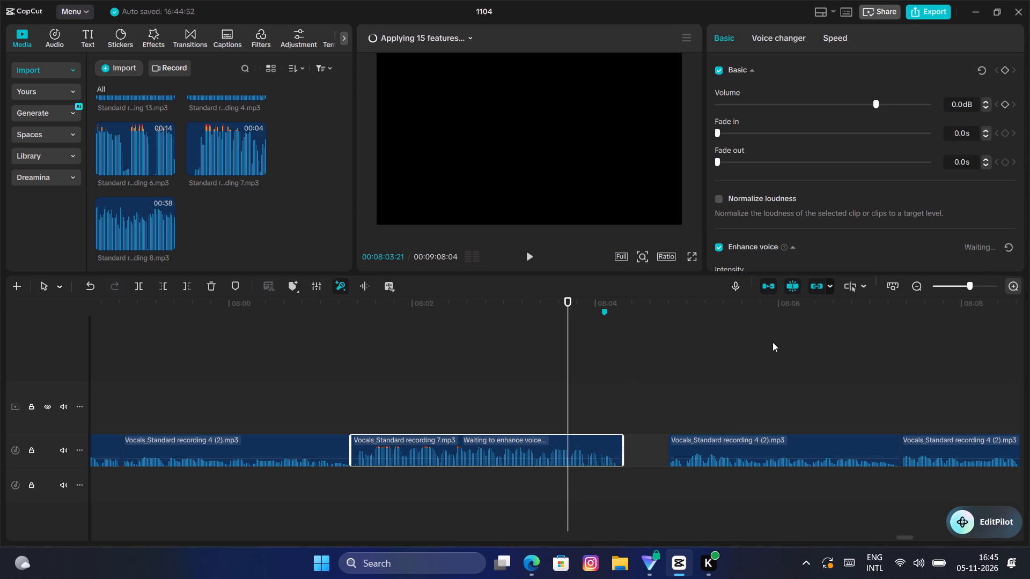
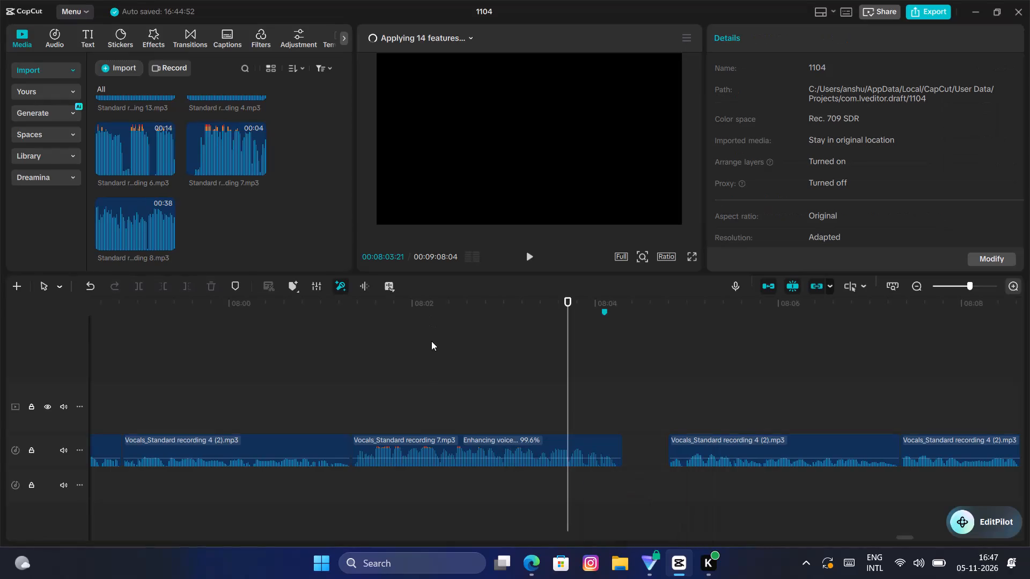
Play back the first second of the Standard recording 7 vocals clip from its join with the preceding voice clip.
left_click(395, 365)
left_click_drag(370, 366, 365, 375)
left_click(325, 370)
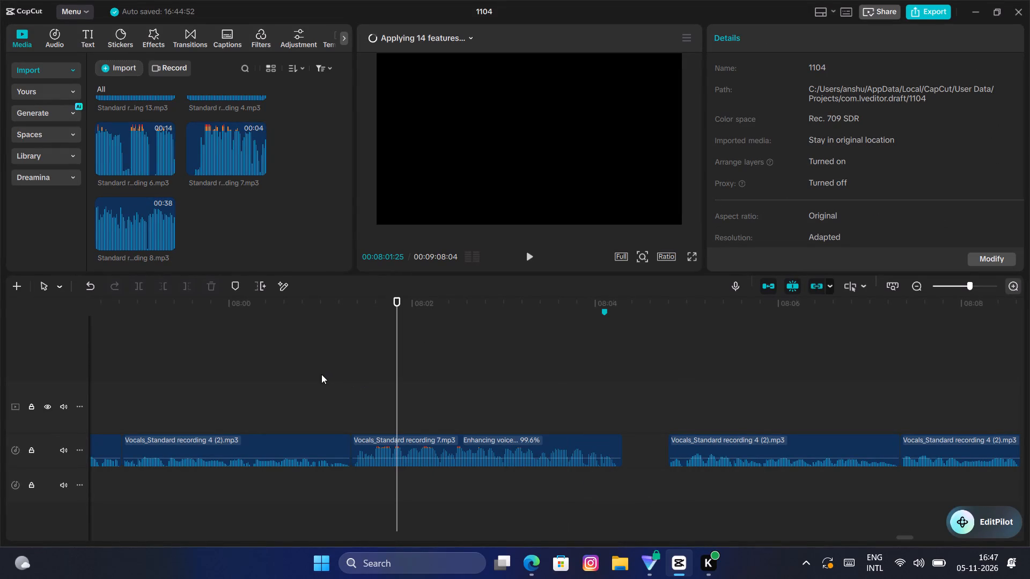
left_click(336, 372)
left_click_drag(336, 373, 352, 368)
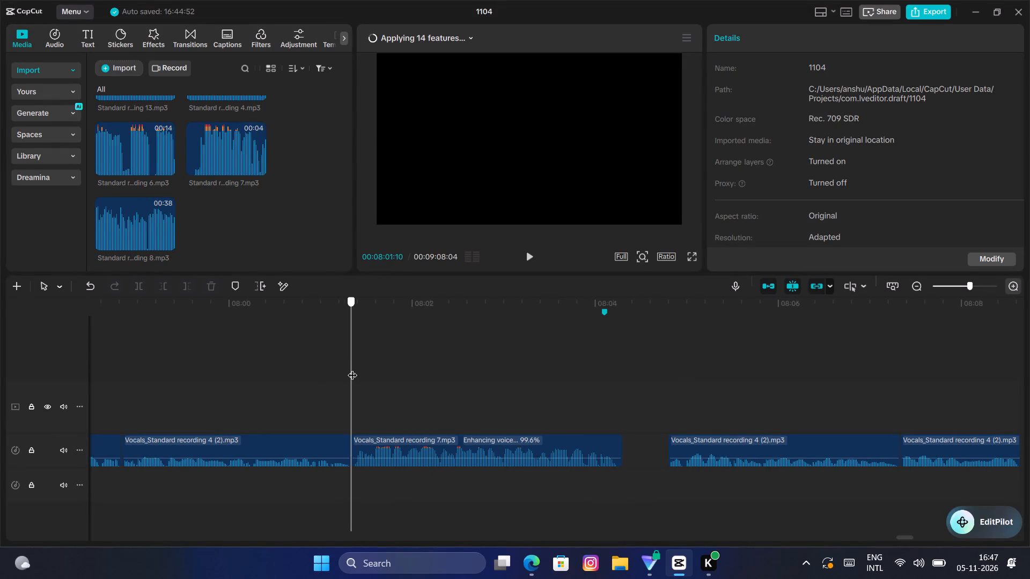
left_click_drag(352, 368, 355, 368)
key("space")
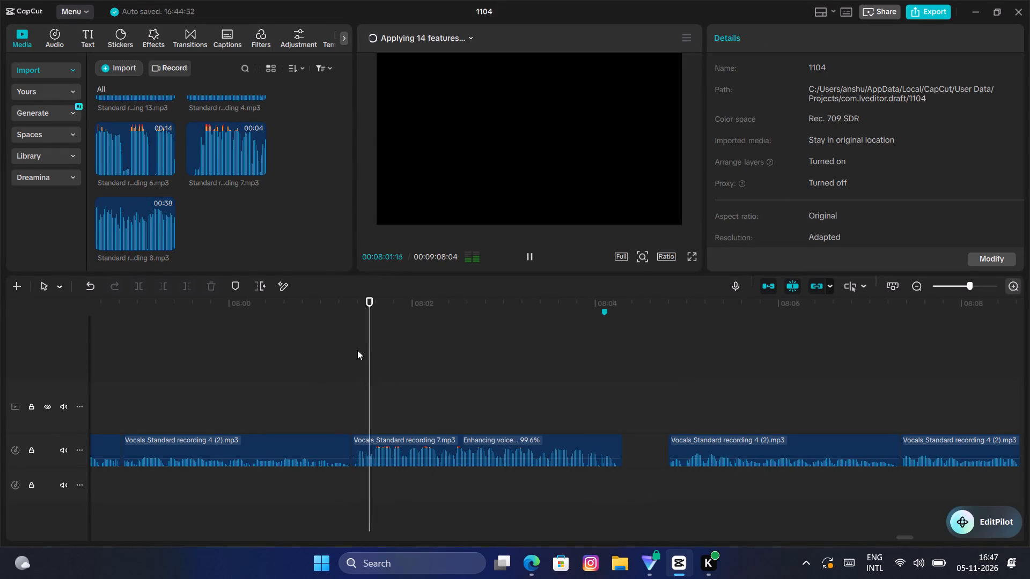
key("space")
Preview Standard recording 6, and play the timeline from just before 08:00 through the Standard recording 7 vocals clip and across the gap after it.
left_click(217, 337)
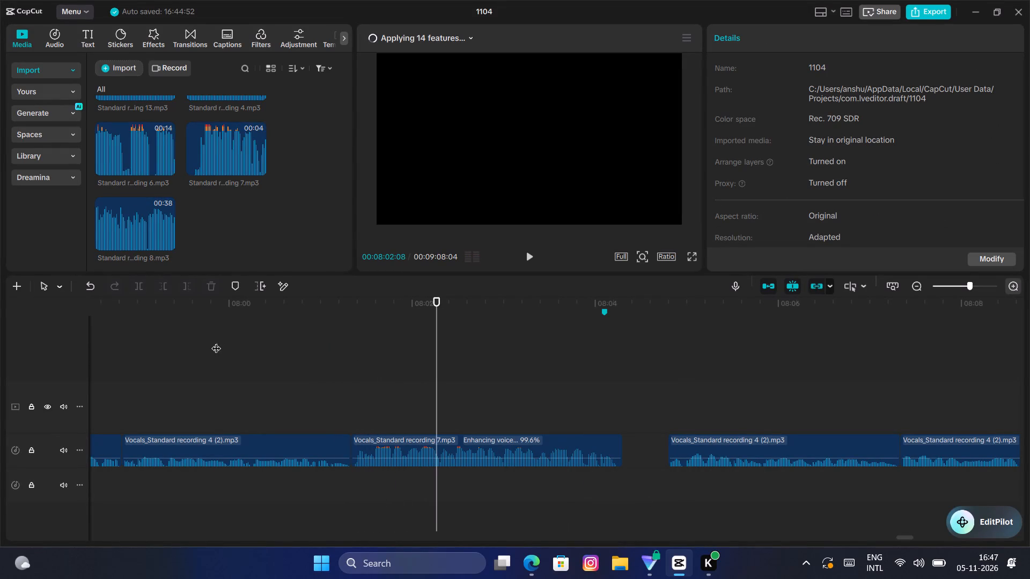
left_click(216, 342)
left_click(133, 162)
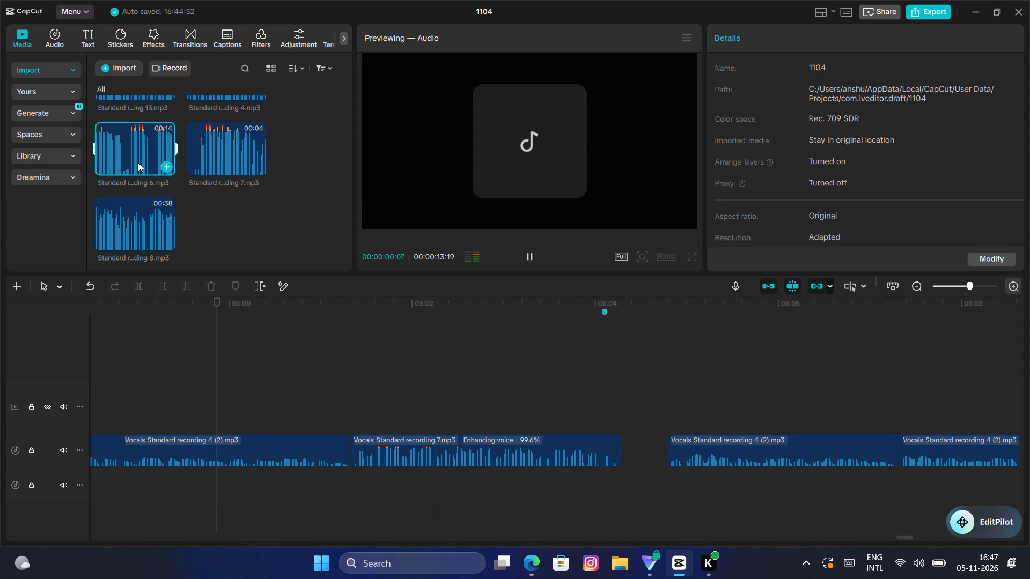
left_click(914, 282)
left_click(377, 409)
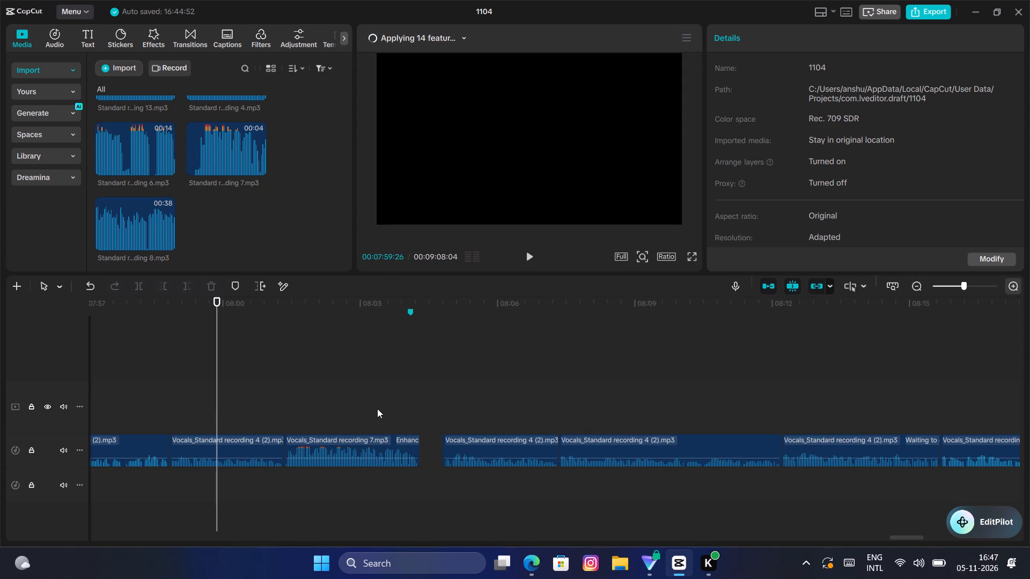
key("space")
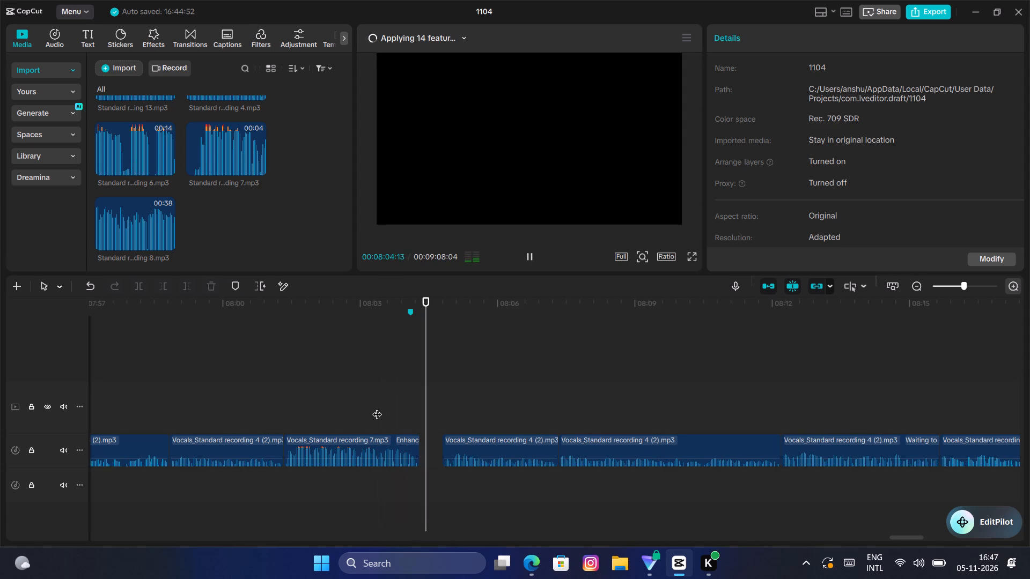
key("space")
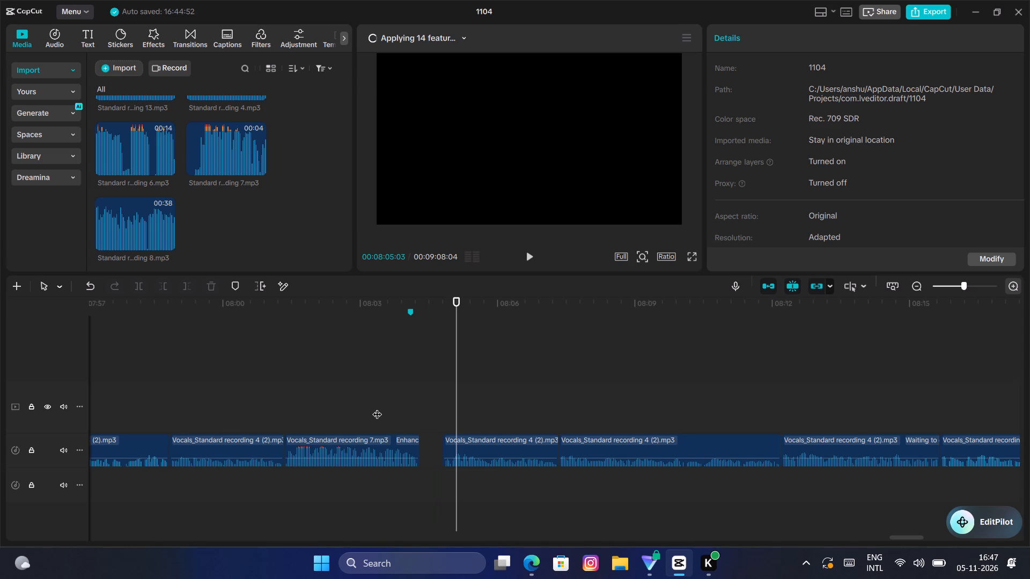
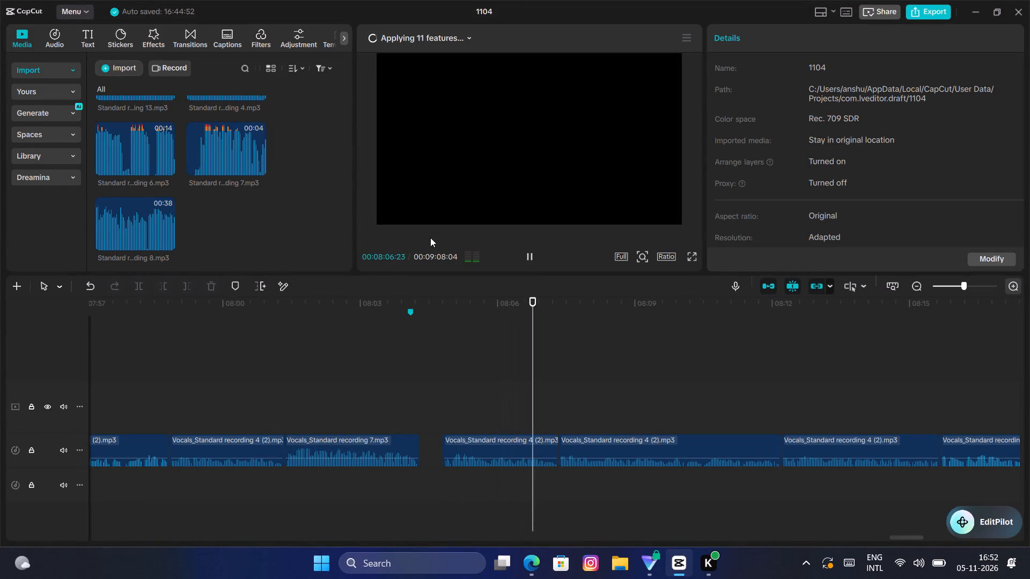
Play back the Standard recording 7 vocals clip and its transition across the gap into the following voice clip.
key("space")
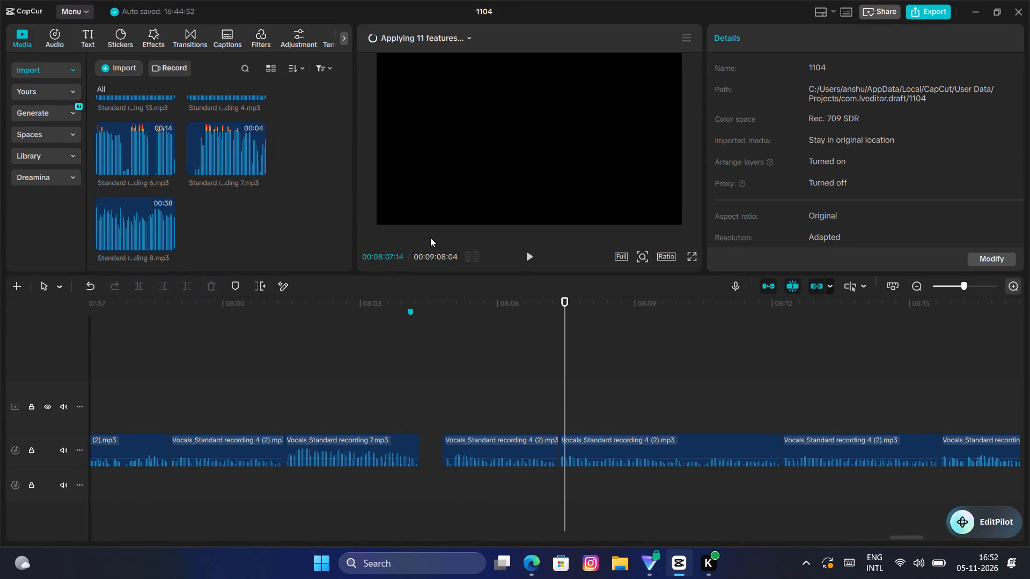
right_click(0, 578)
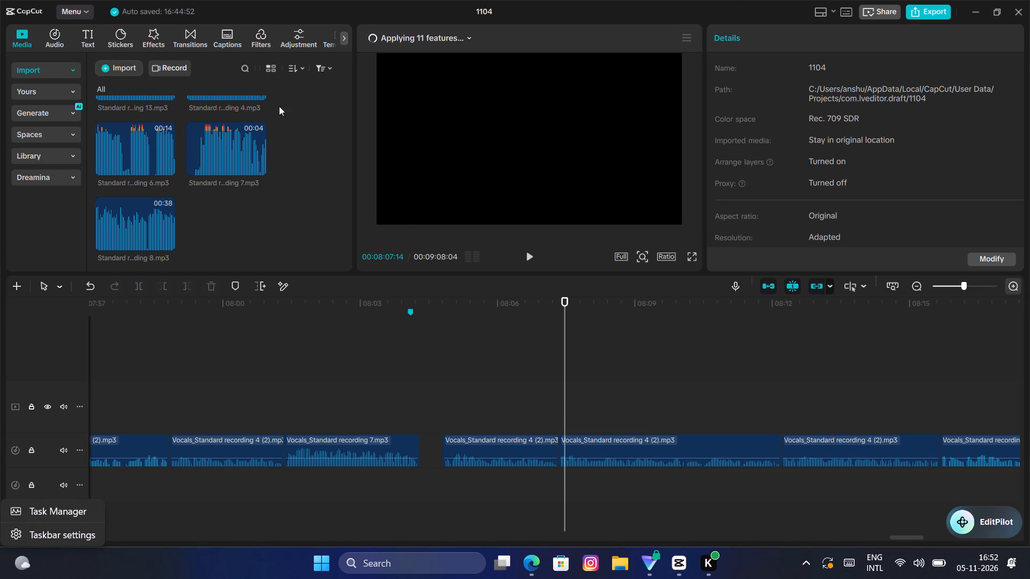
left_click(348, 361)
left_click(346, 365)
key("space")
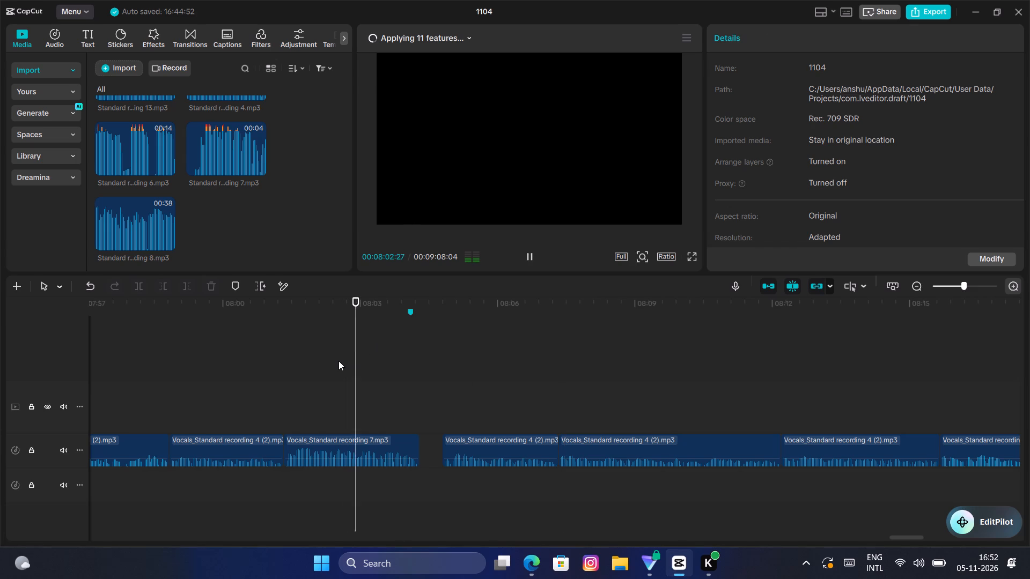
key("space")
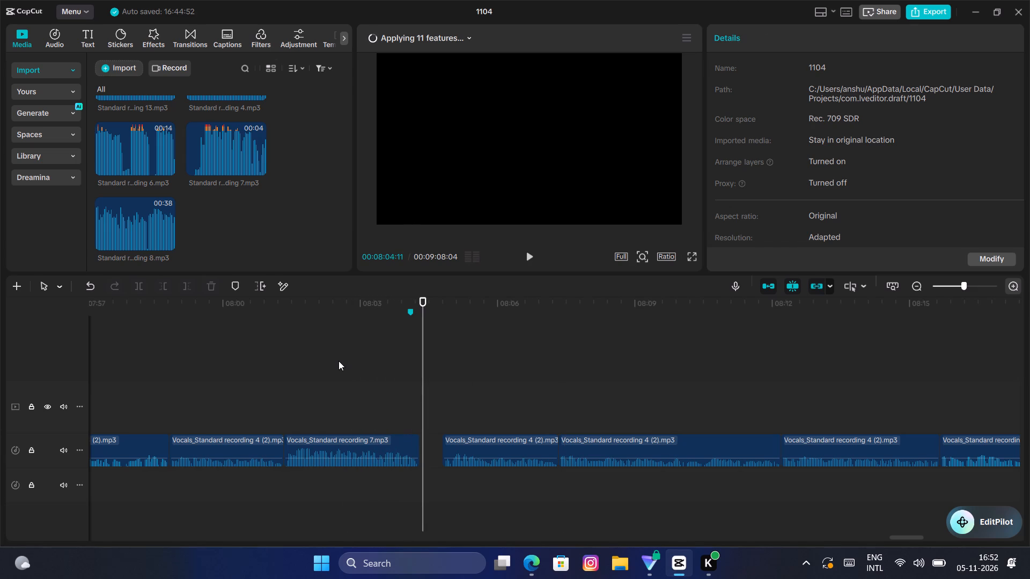
key("space")
key("space")
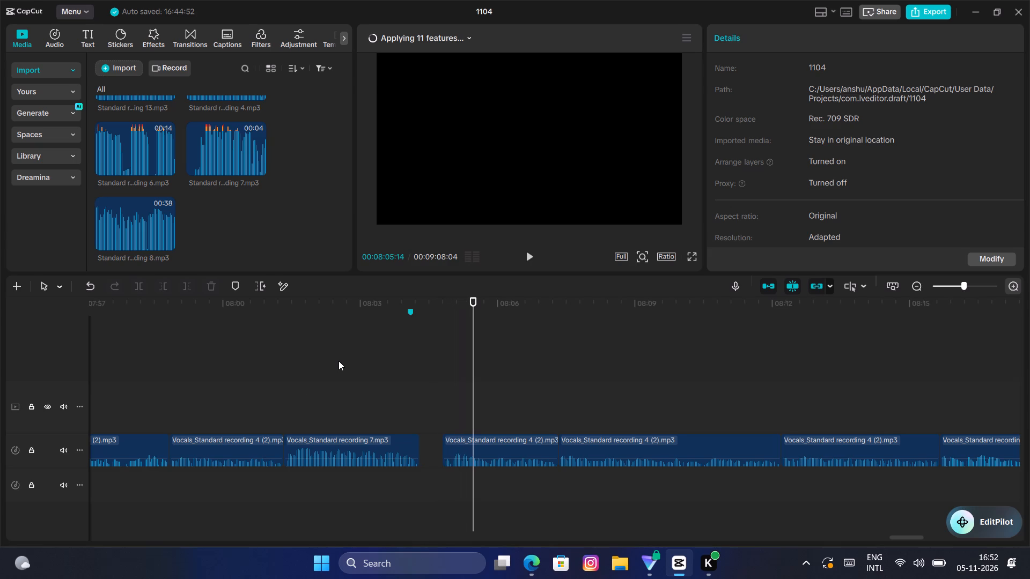
left_click(292, 390)
key("space")
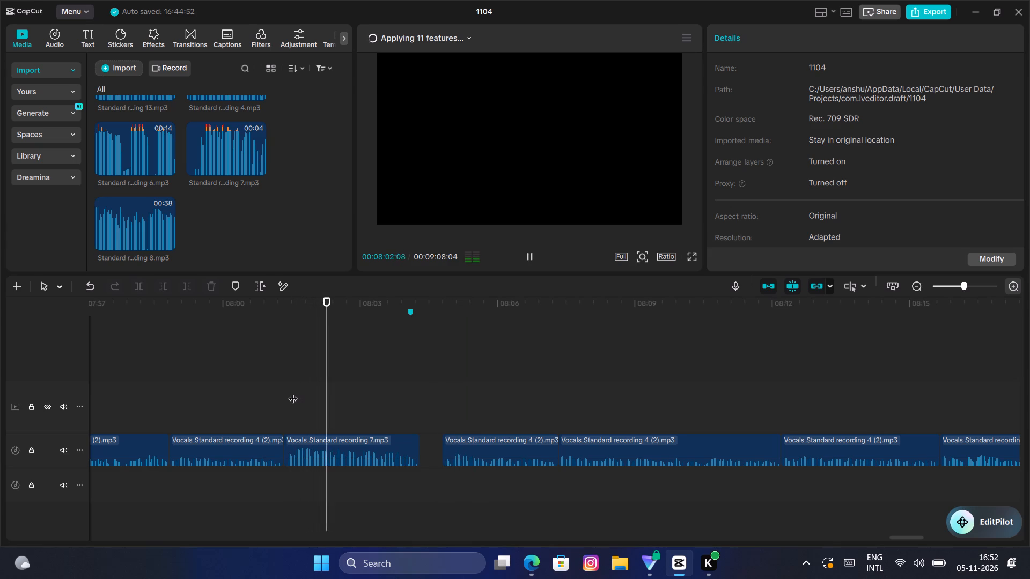
key("space")
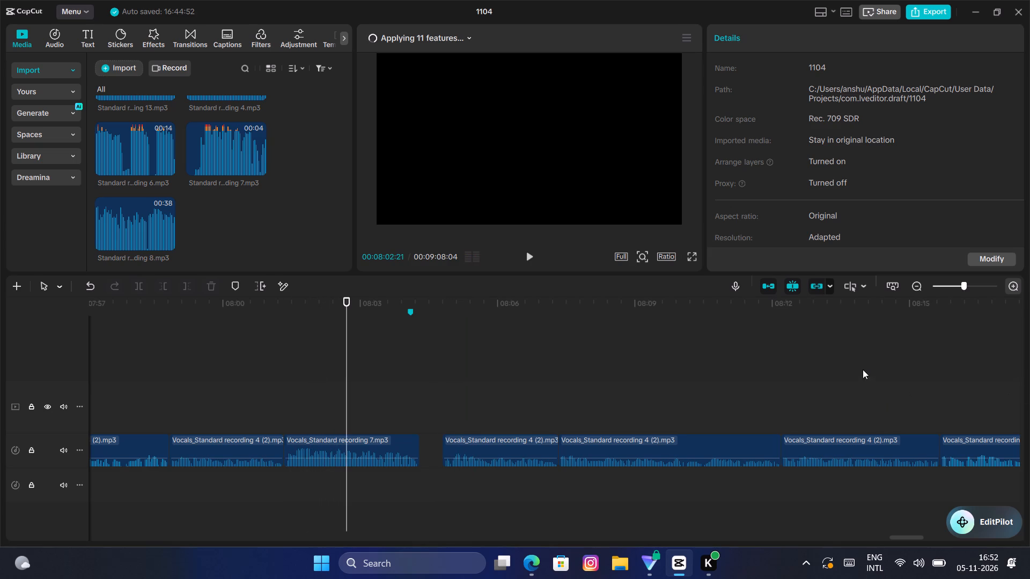
Move all the voice clips after the Standard recording 7 vocals clip, except the final Standard recording clip, earlier to close the gap.
triple_click(923, 285)
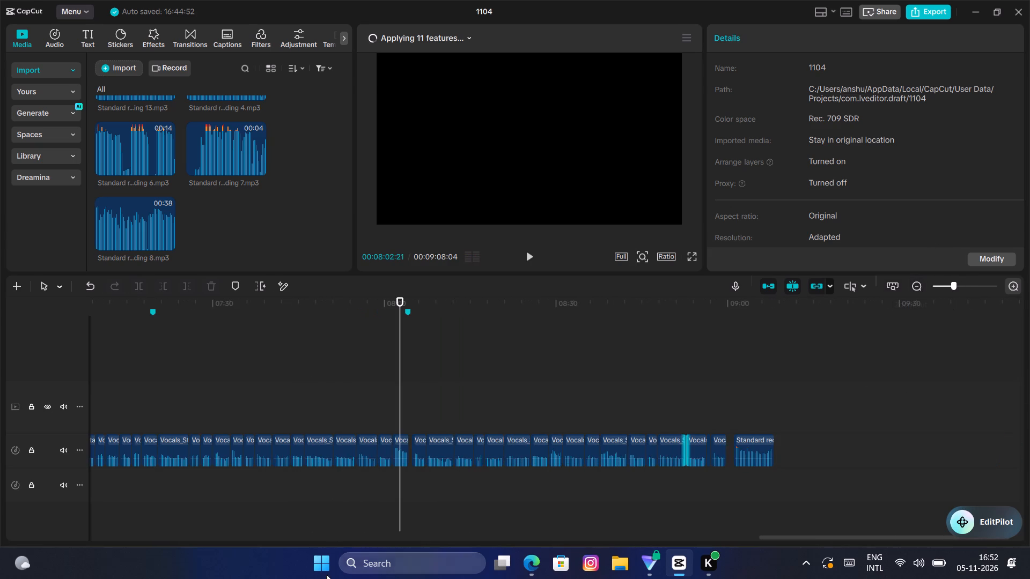
left_click_drag(418, 496, 613, 468)
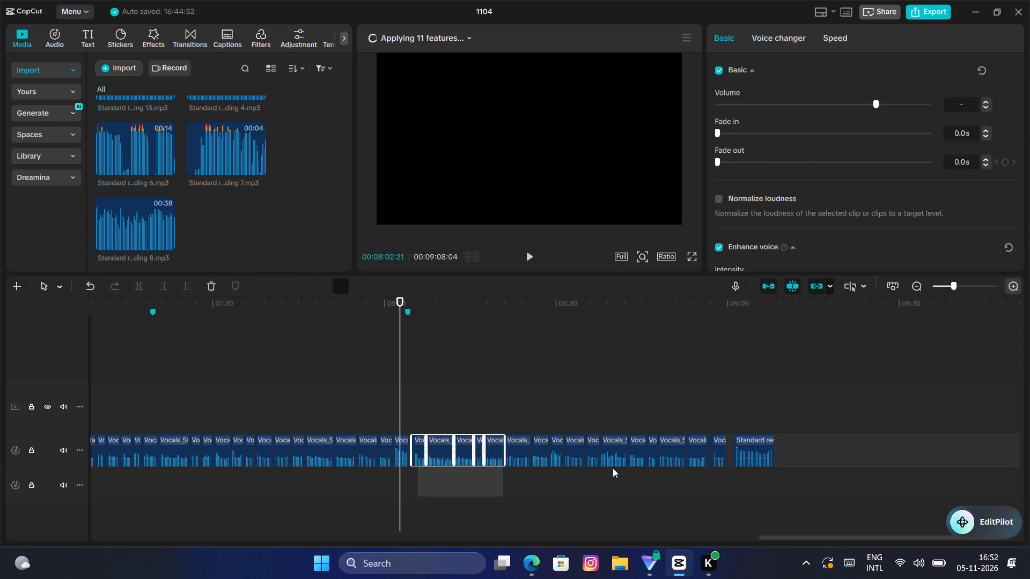
left_click_drag(613, 468, 724, 452)
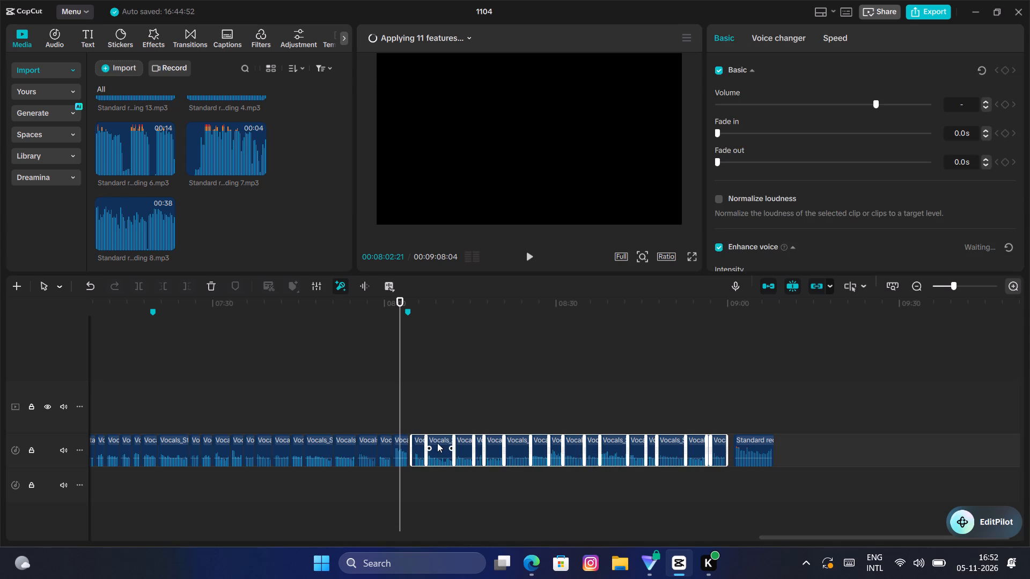
left_click(442, 448)
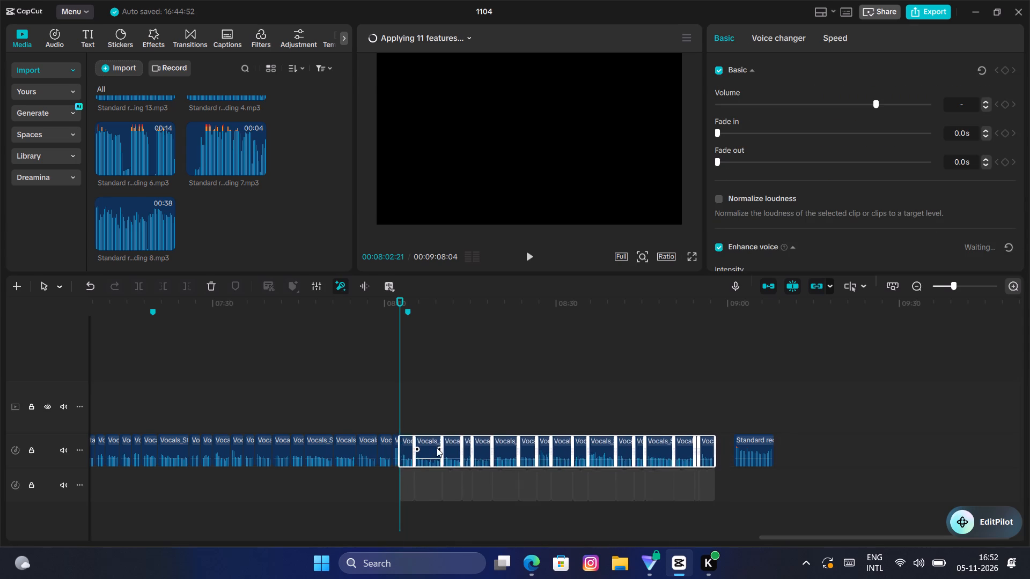
left_click_drag(435, 480, 439, 462)
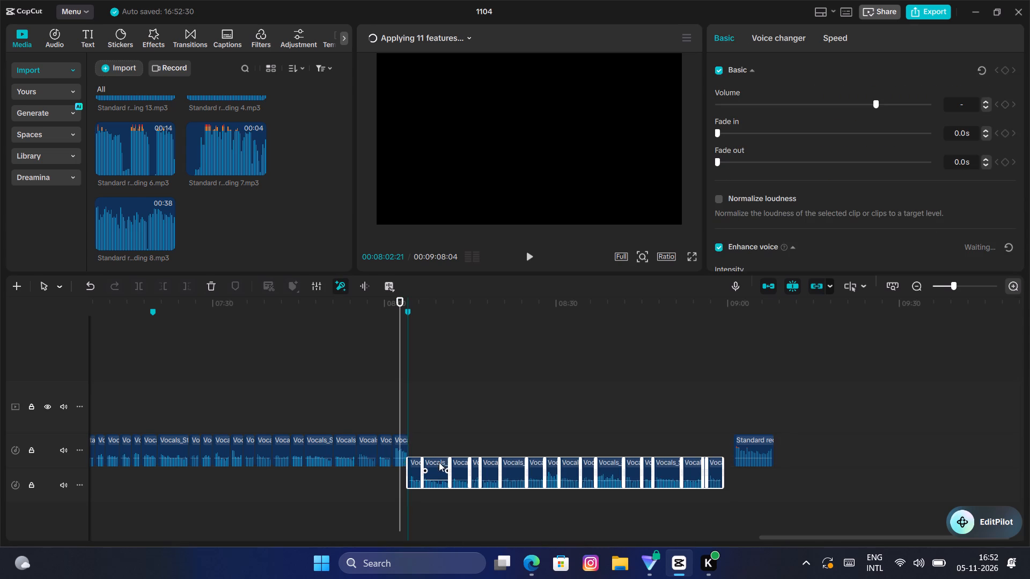
left_click_drag(439, 462, 439, 448)
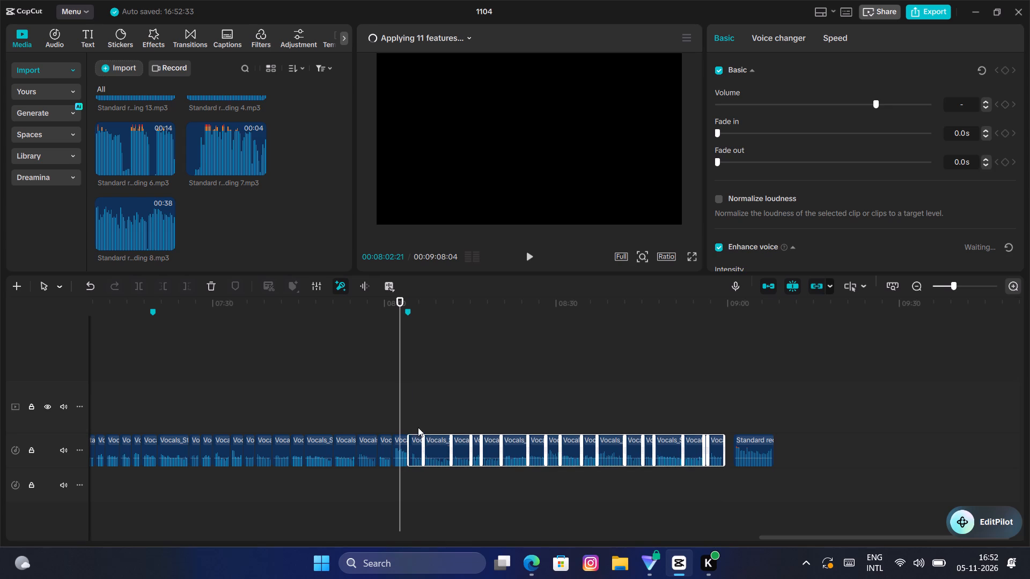
left_click(413, 419)
Play back the voice clip around the earlier marker, from about 07:18.
left_click_drag(413, 419, 81, 522)
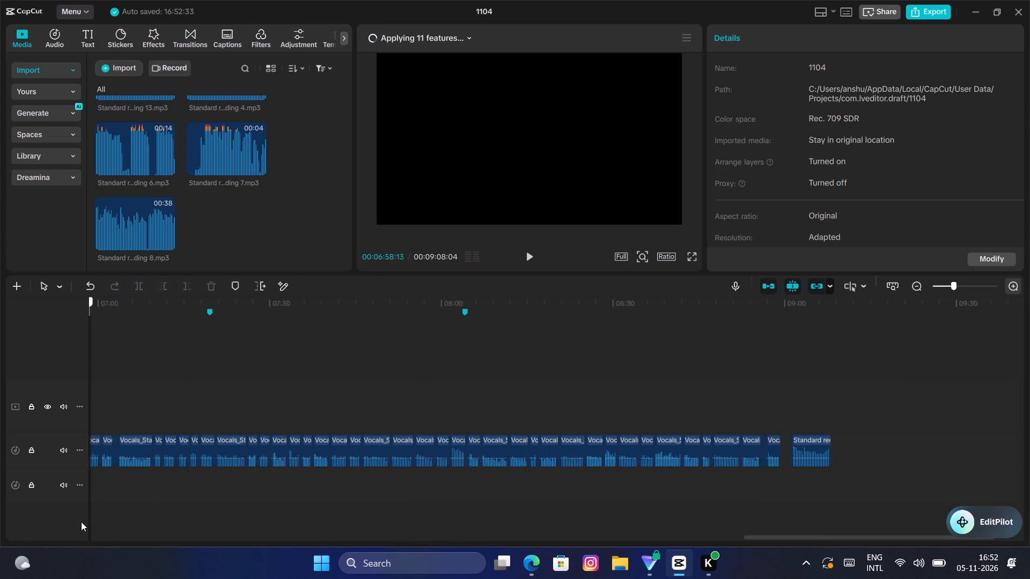
left_click_drag(81, 522, 299, 480)
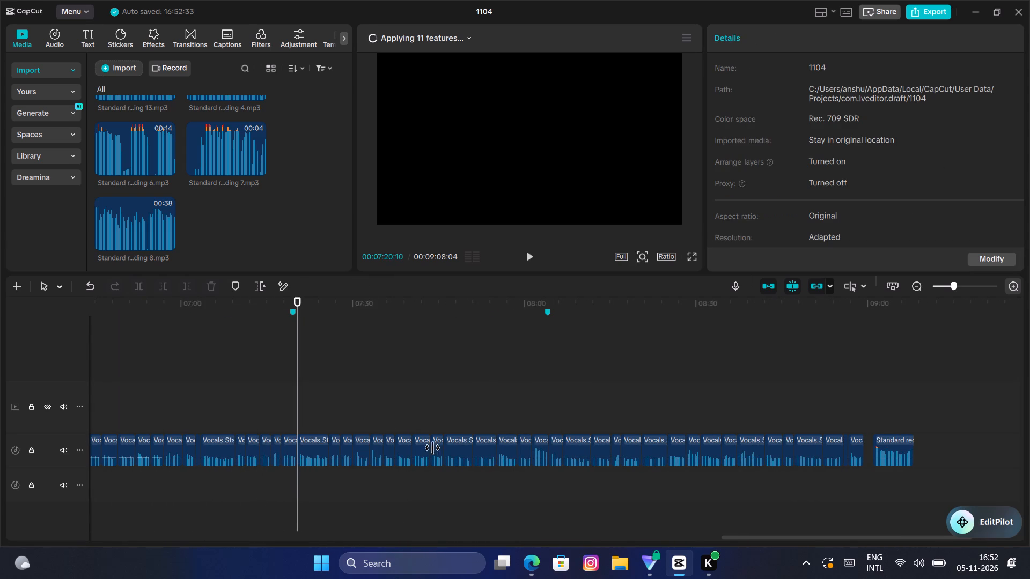
left_click(1020, 286)
double_click(1020, 286)
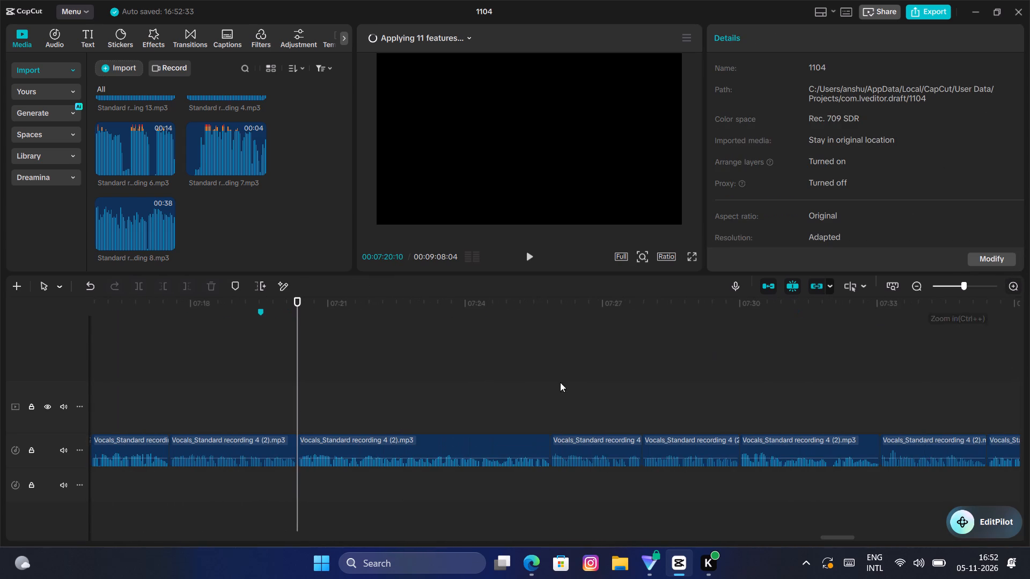
left_click(193, 419)
key("space")
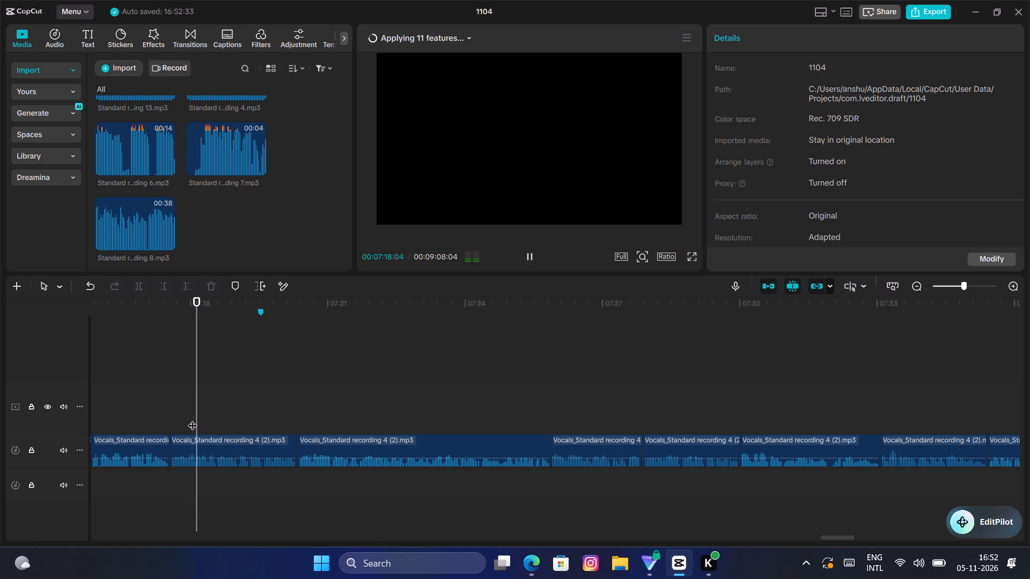
key("space")
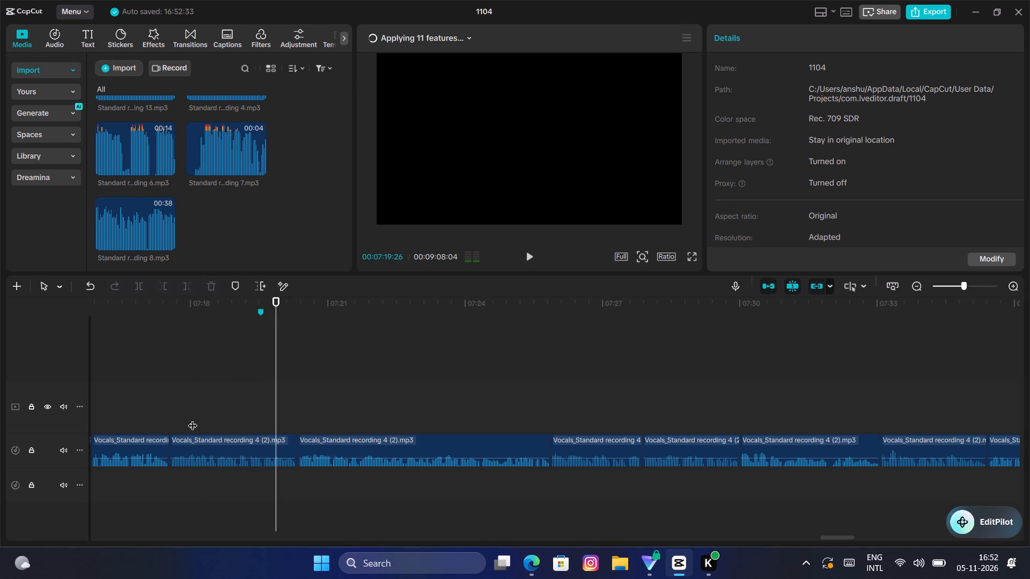
Place Standard recording 6 on a separate track above the marked voice clip, starting at about 07:18.
left_click(119, 140)
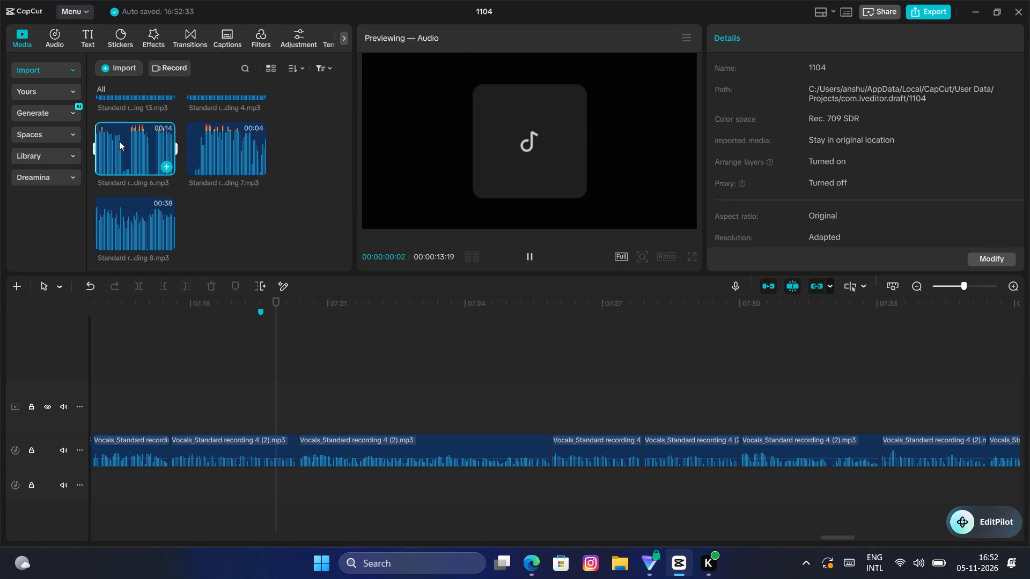
left_click_drag(119, 141, 224, 398)
left_click(233, 381)
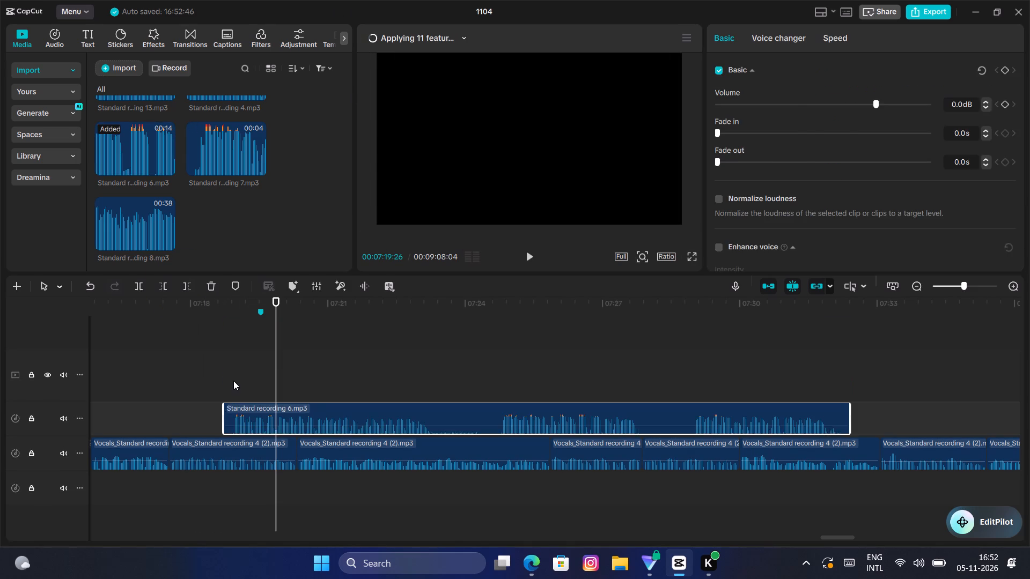
key("space")
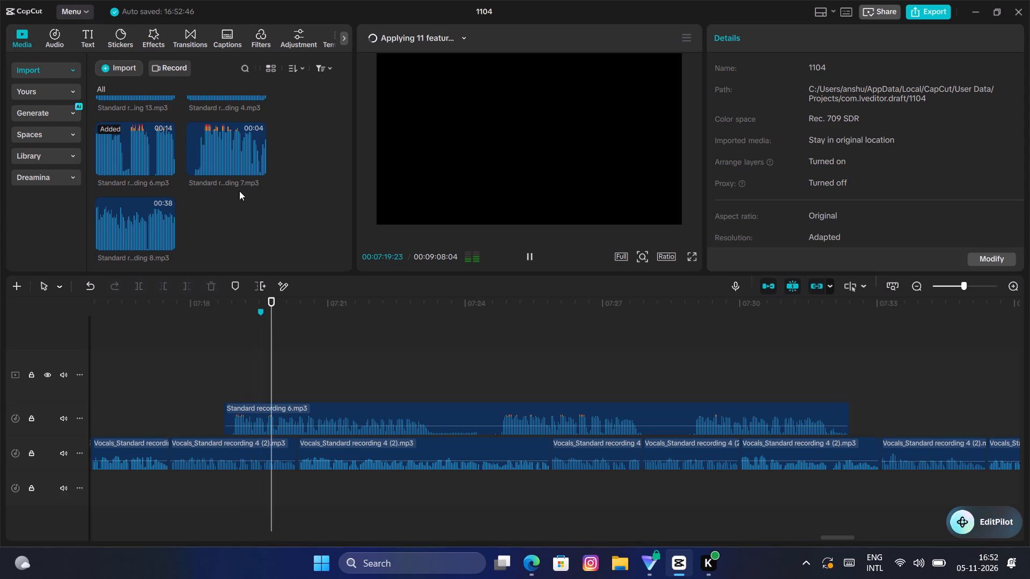
left_click(293, 420)
left_click_drag(293, 420, 294, 375)
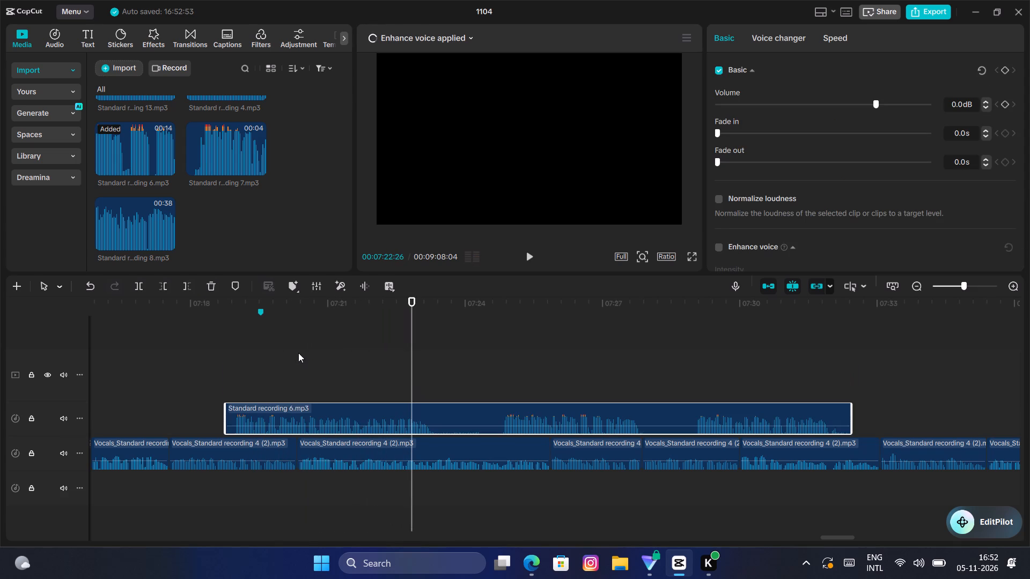
left_click_drag(299, 407, 256, 358)
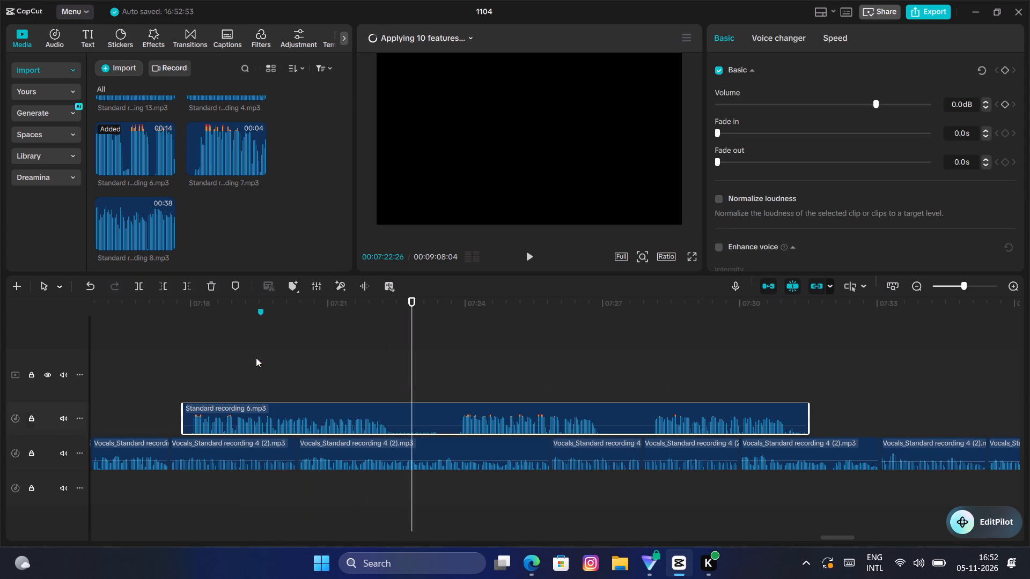
Delete the marked Standard recording 4 (2) vocals clip beneath the start of Standard recording 6, and return to the Select tool.
left_click(233, 461)
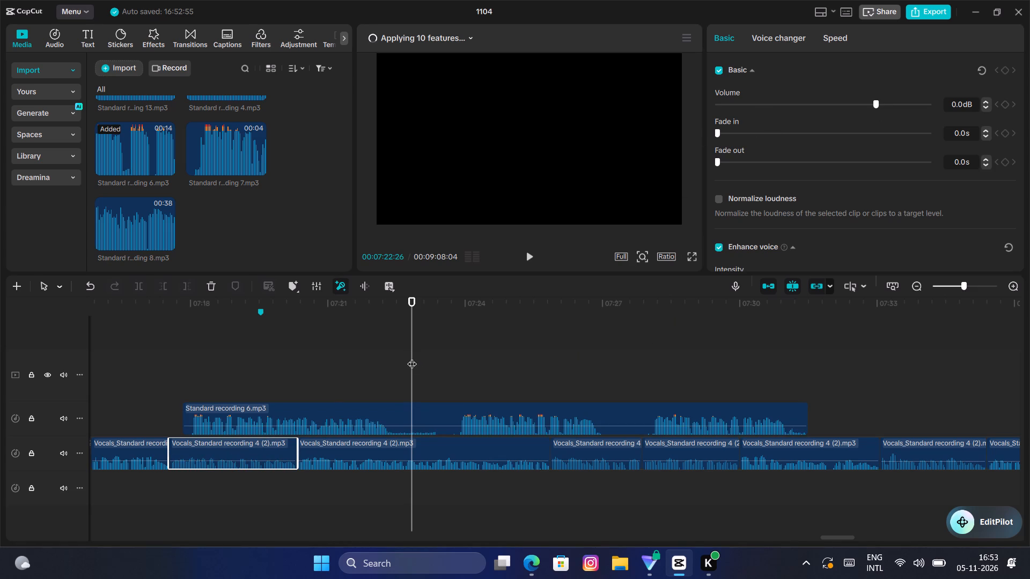
key("bracketright")
key("BackSpace")
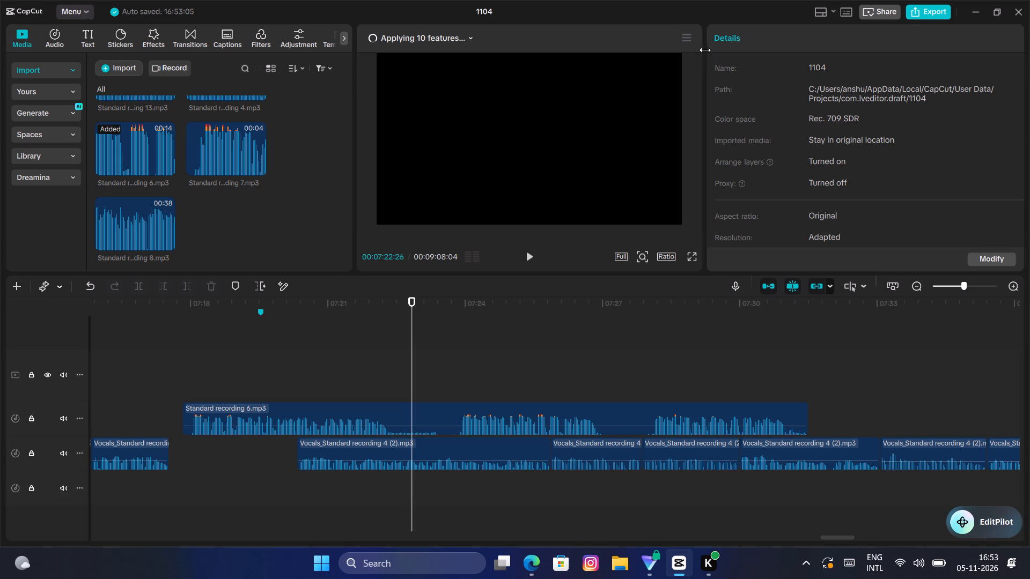
left_click(421, 407)
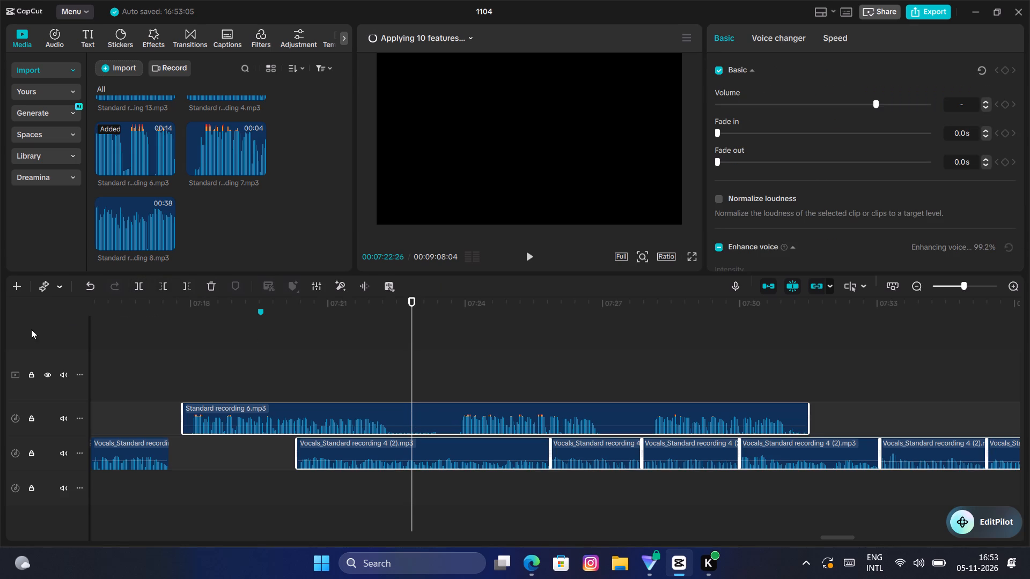
left_click(47, 286)
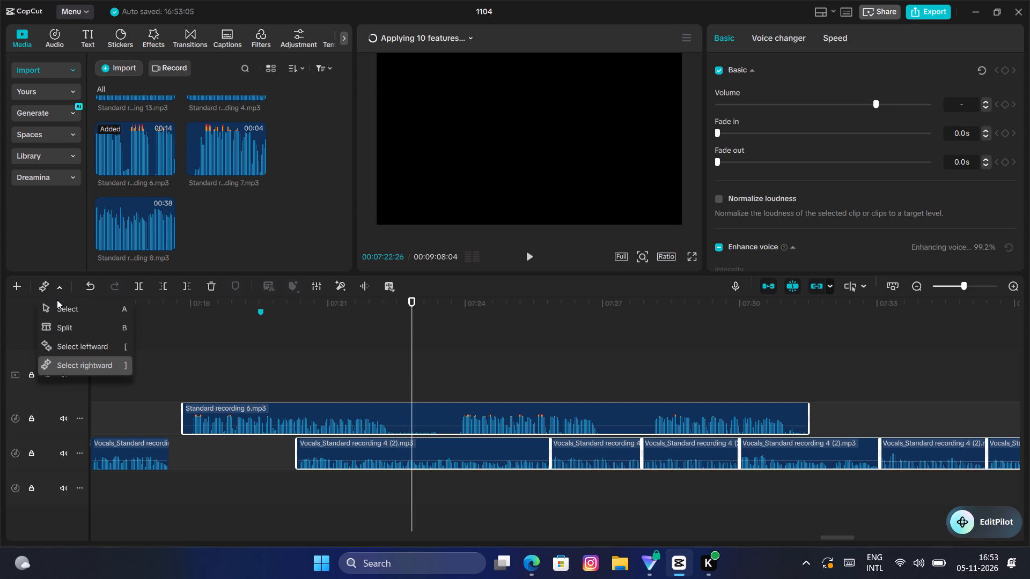
left_click(57, 307)
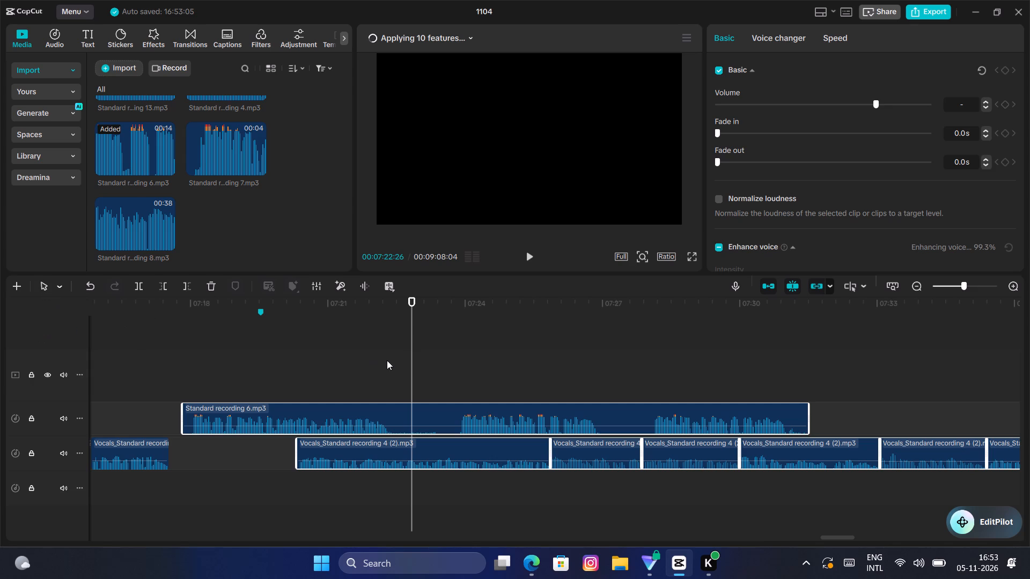
left_click(388, 361)
Turn on Enhance voice for the Standard recording 6 clip, keeping the intensity at 75.
left_click(312, 420)
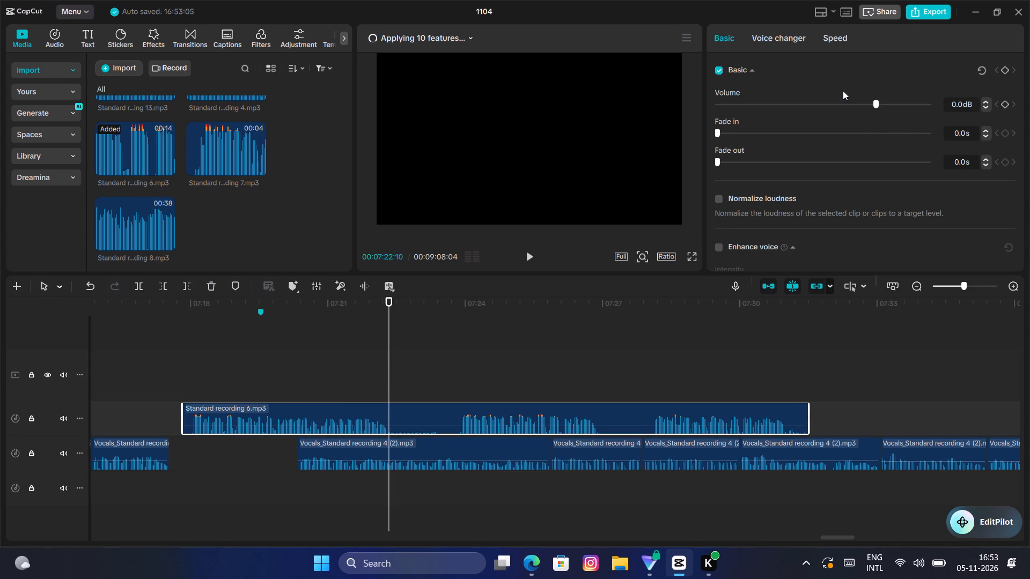
scroll(811, 69, "down", 3)
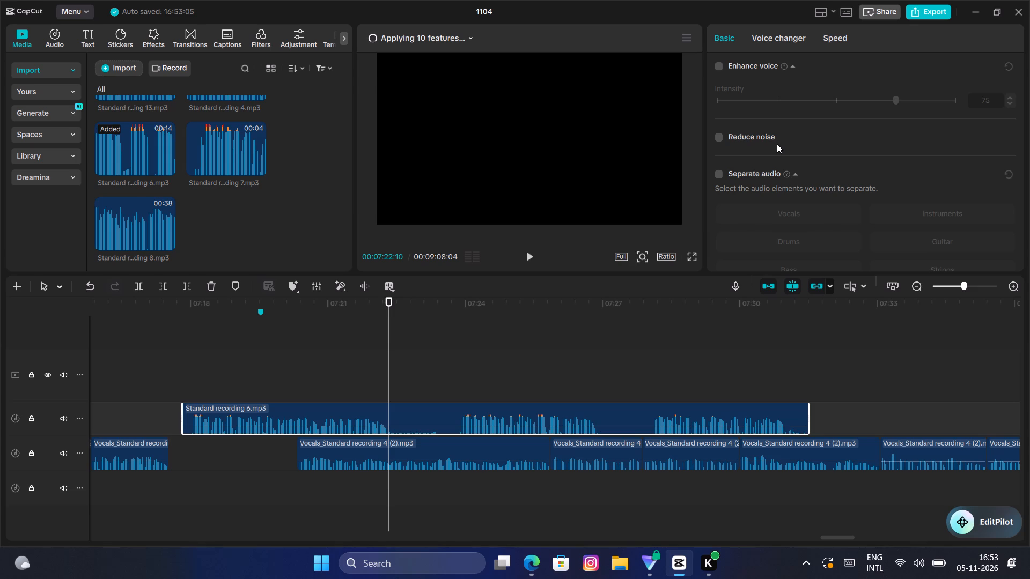
left_click(201, 380)
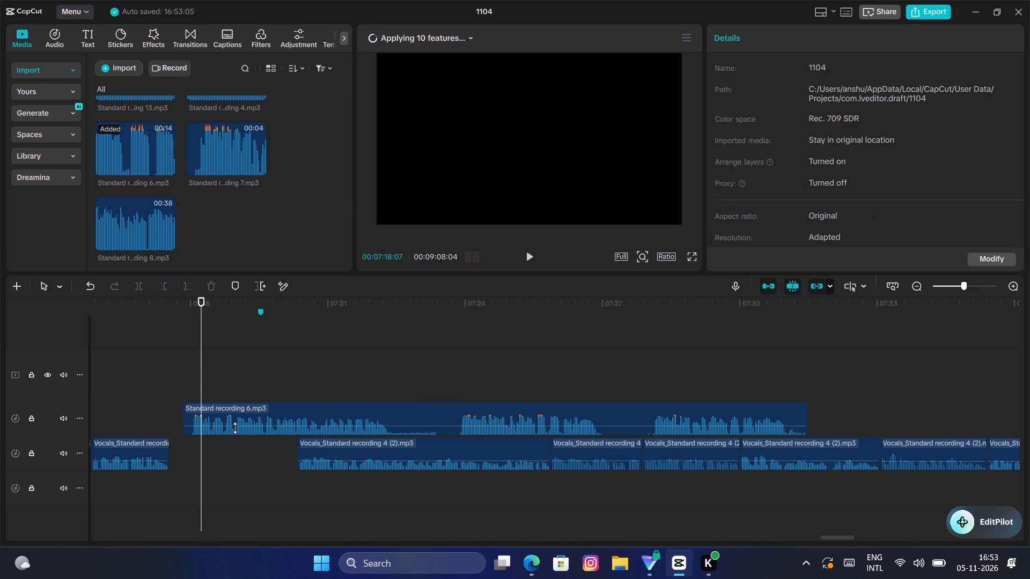
left_click(239, 429)
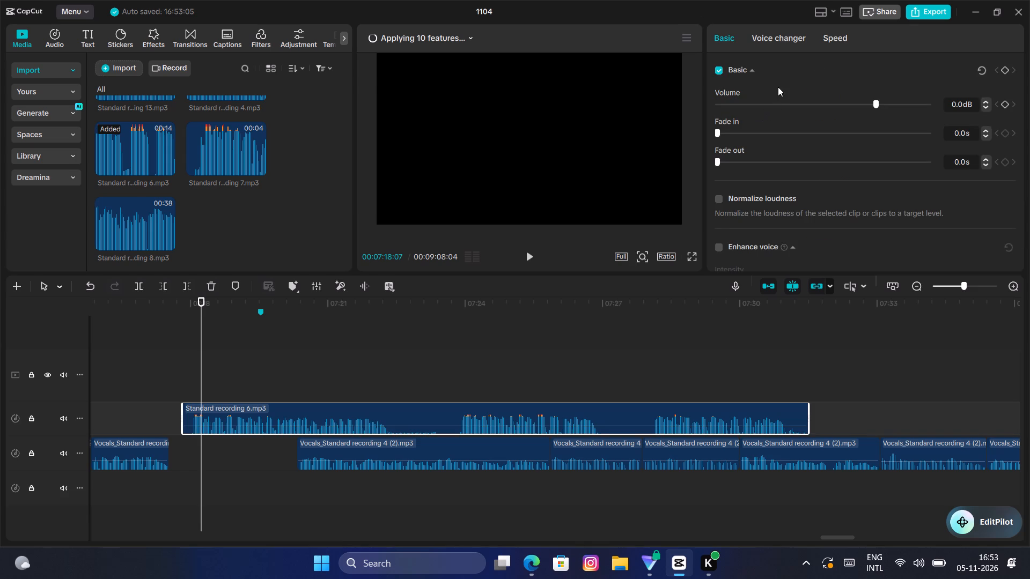
scroll(811, 101, "down", 2)
left_click(718, 127)
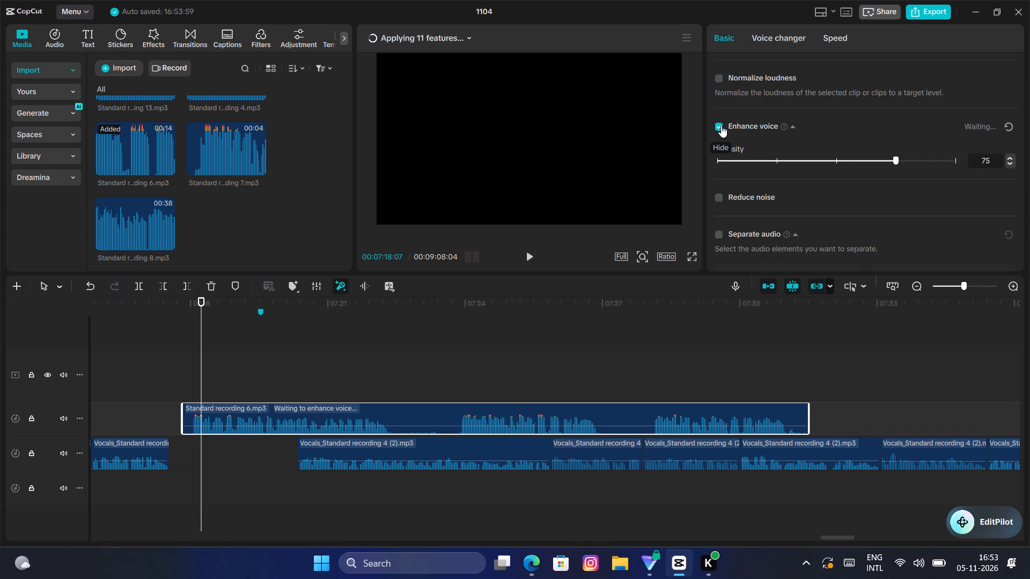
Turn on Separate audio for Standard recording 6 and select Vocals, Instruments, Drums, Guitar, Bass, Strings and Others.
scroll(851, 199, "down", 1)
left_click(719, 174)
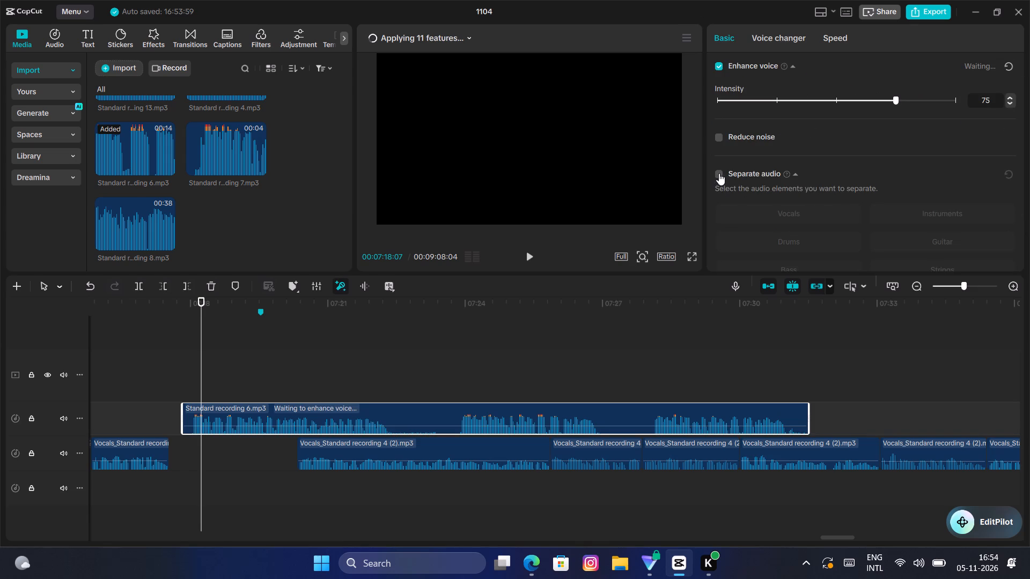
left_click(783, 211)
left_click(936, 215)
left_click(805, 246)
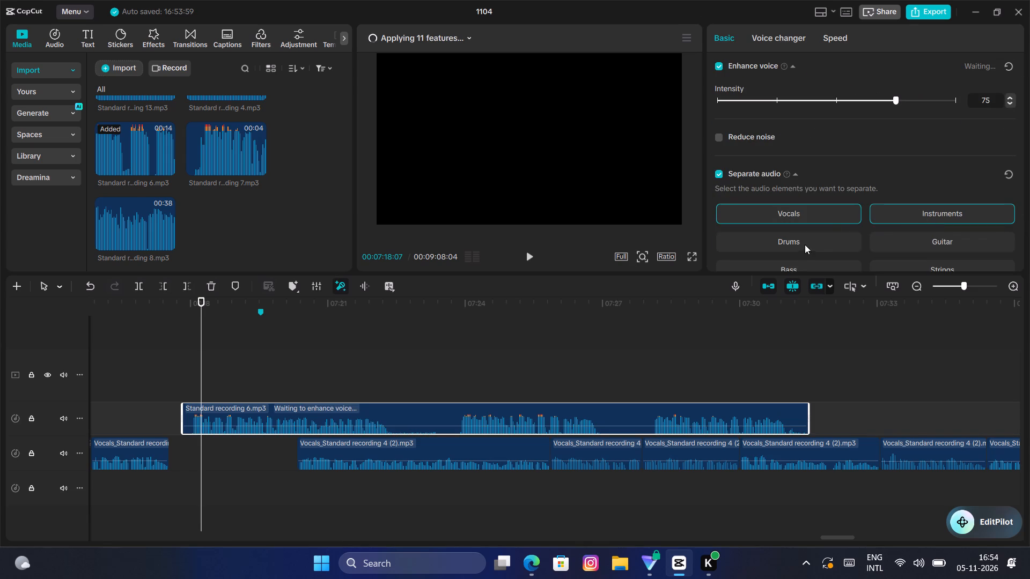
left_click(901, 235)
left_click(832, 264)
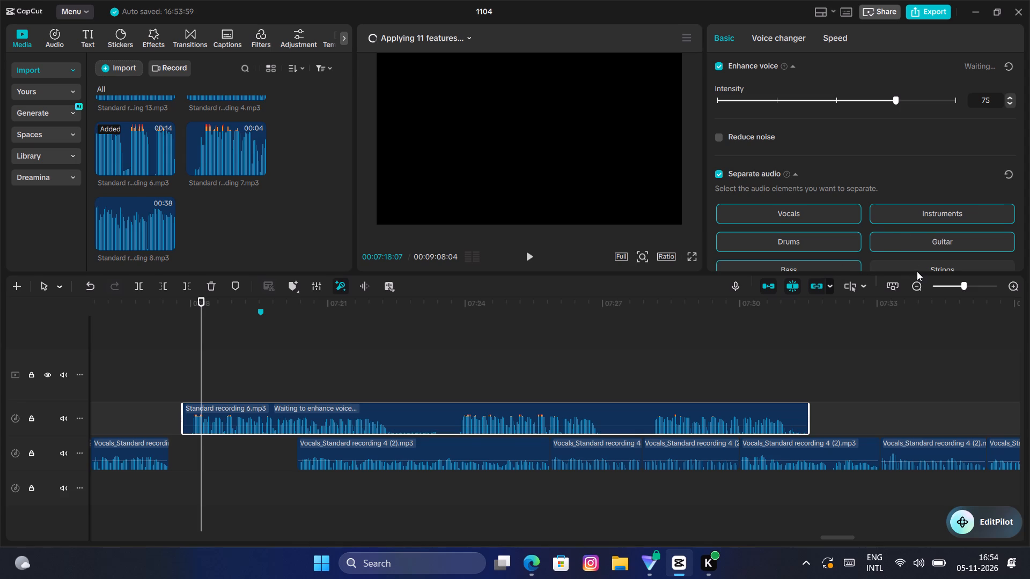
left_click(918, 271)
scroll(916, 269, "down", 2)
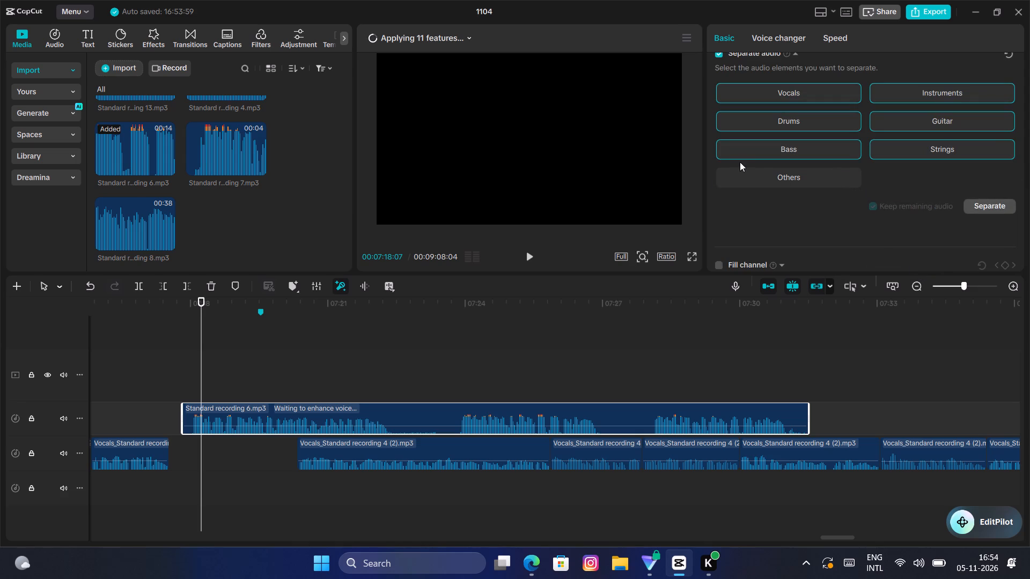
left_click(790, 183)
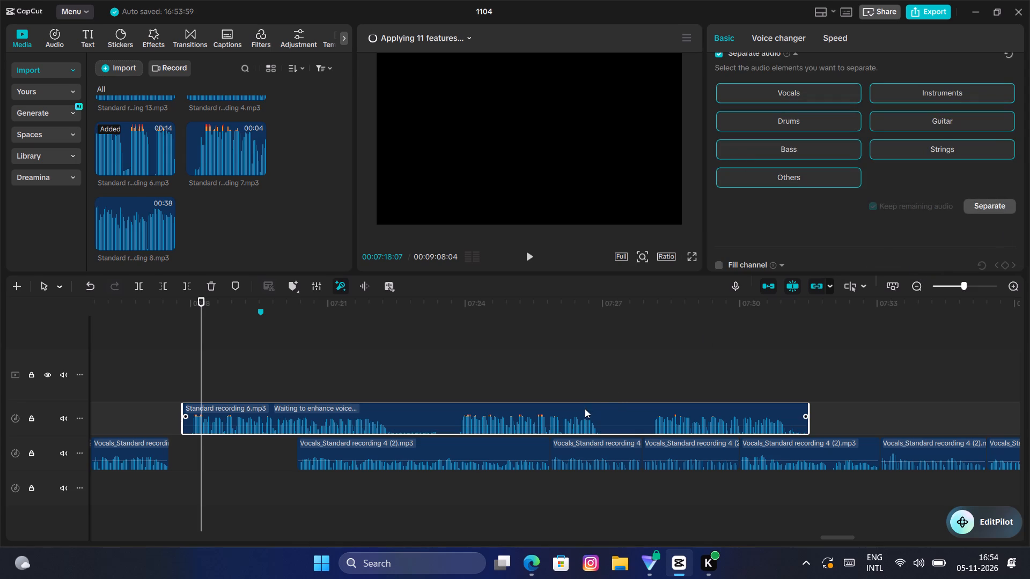
Move the Standard recording 6 clip to the track beneath the voice clips, keeping its start at about 07:18.
left_click_drag(585, 409, 580, 486)
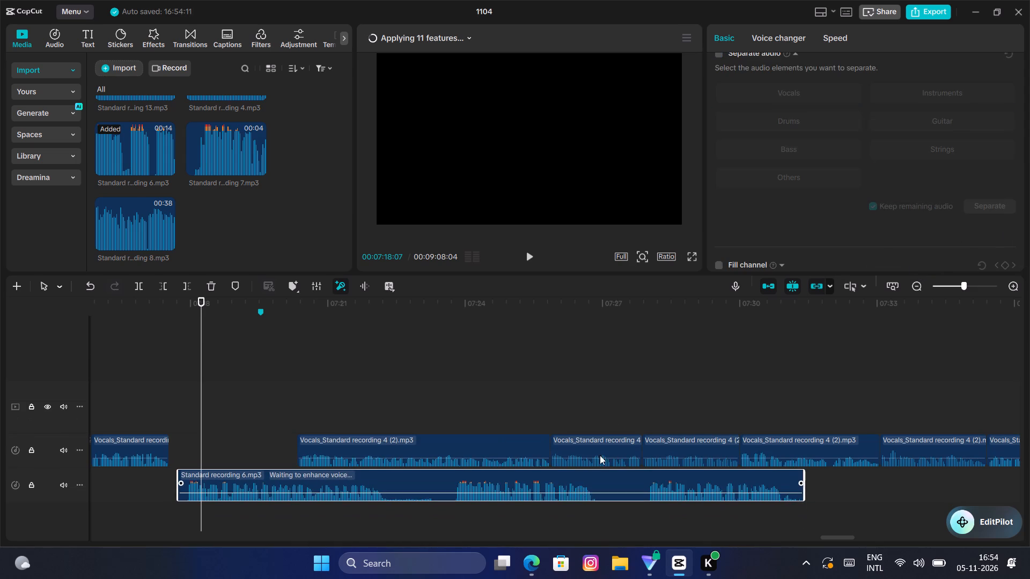
Separate the audio of Standard recording 6 with Vocals, Instruments, Drums, Guitar, Bass, Strings and Others all selected.
left_click(717, 55)
left_click(750, 90)
left_click(765, 120)
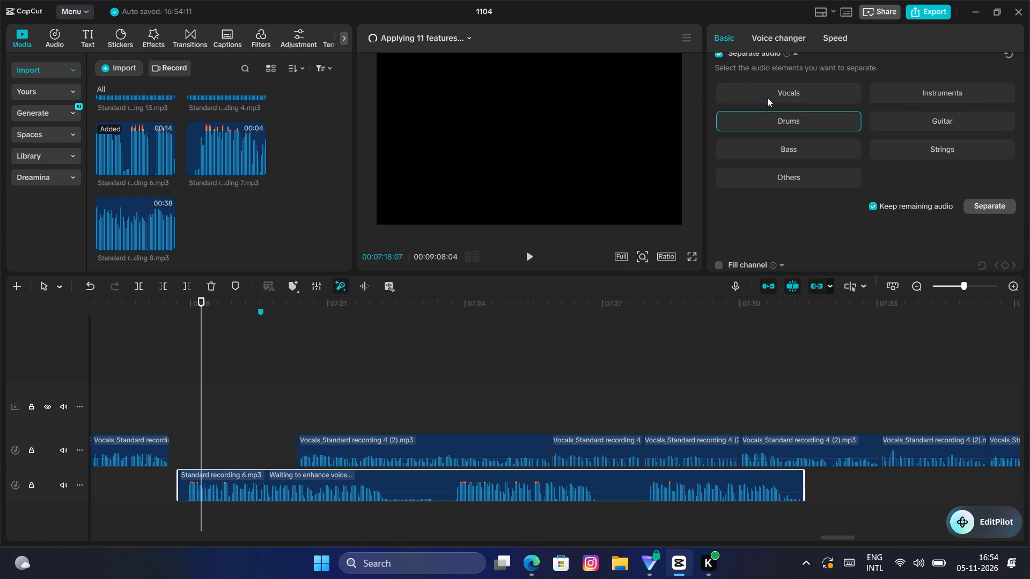
left_click(767, 96)
left_click(771, 144)
left_click(772, 177)
left_click(954, 120)
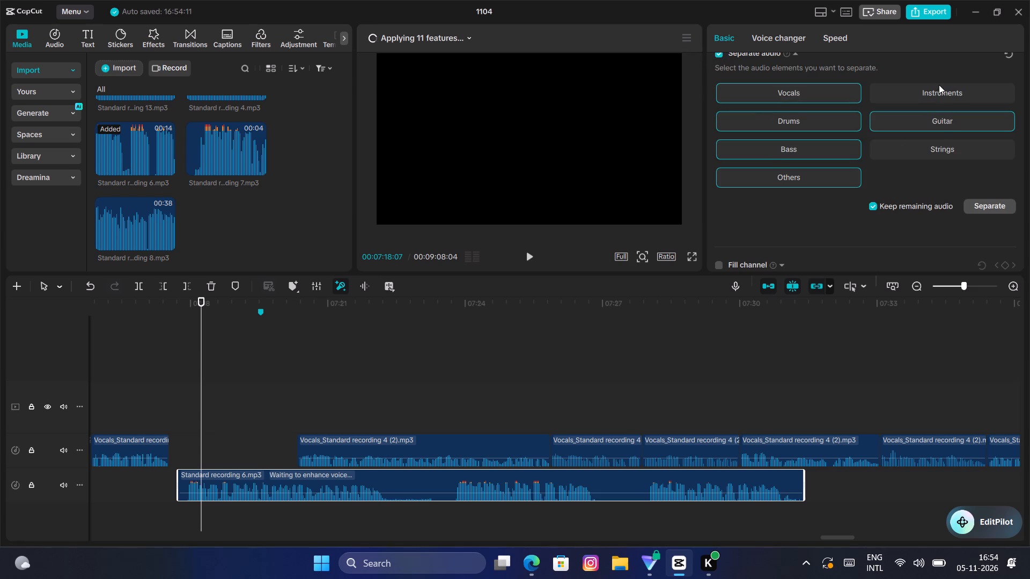
left_click(939, 84)
left_click(939, 144)
left_click(994, 205)
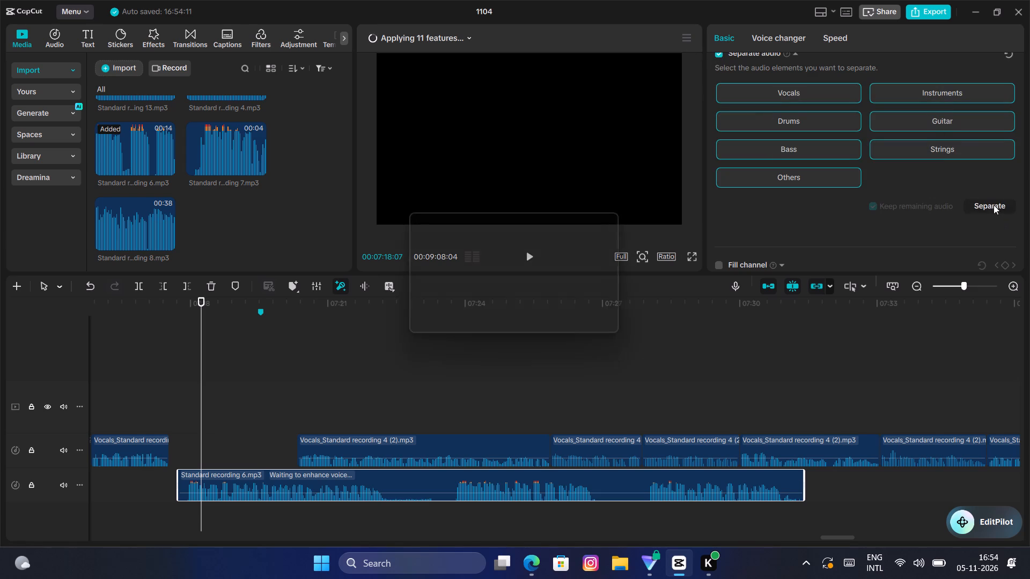